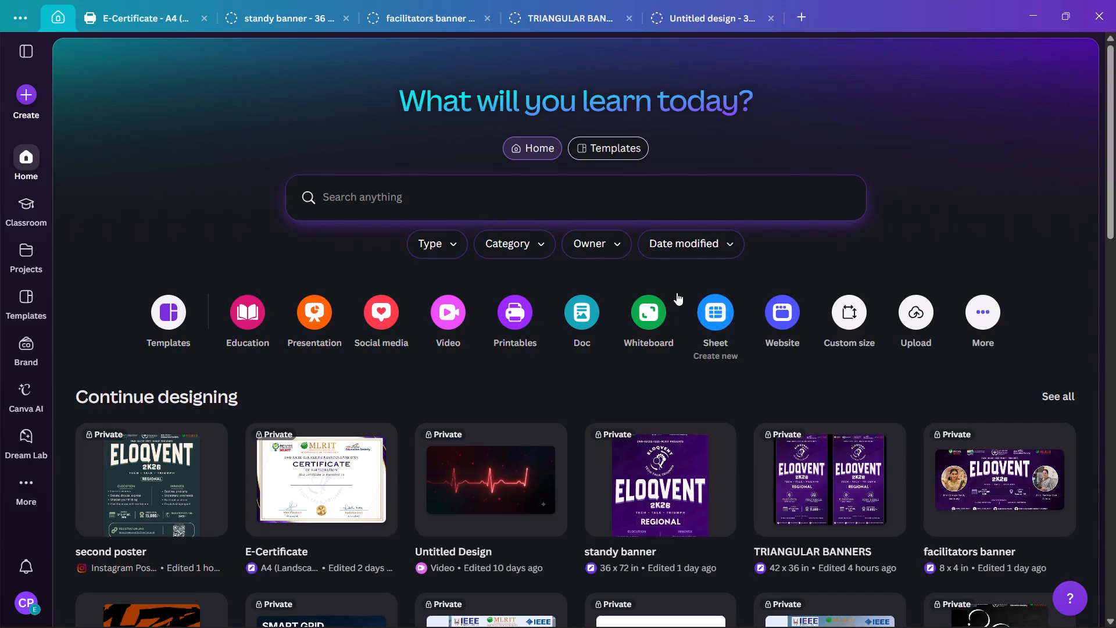
# Check the available Canva teams in the account's team switcher, keeping the current team.
pyautogui.scroll(-2, 629, 291)
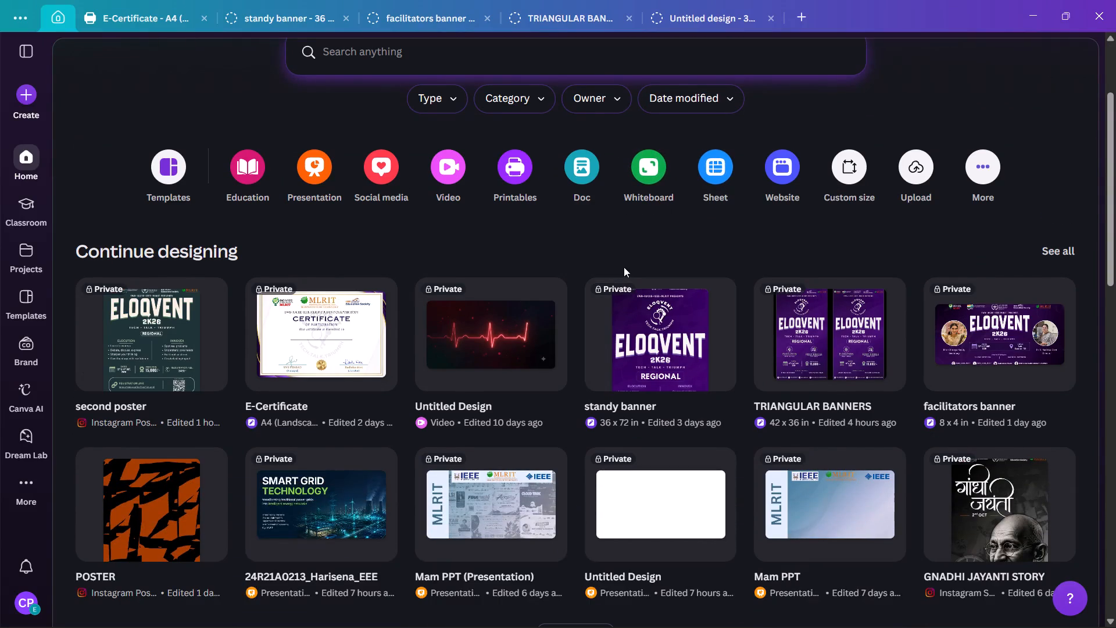
pyautogui.click(30, 597)
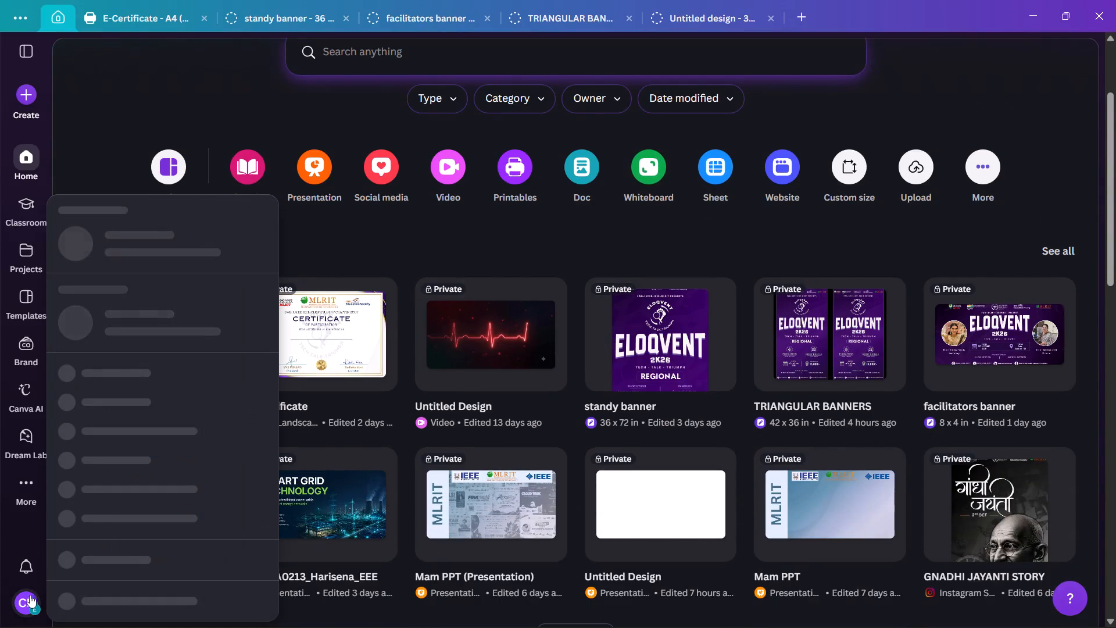
pyautogui.click(235, 324)
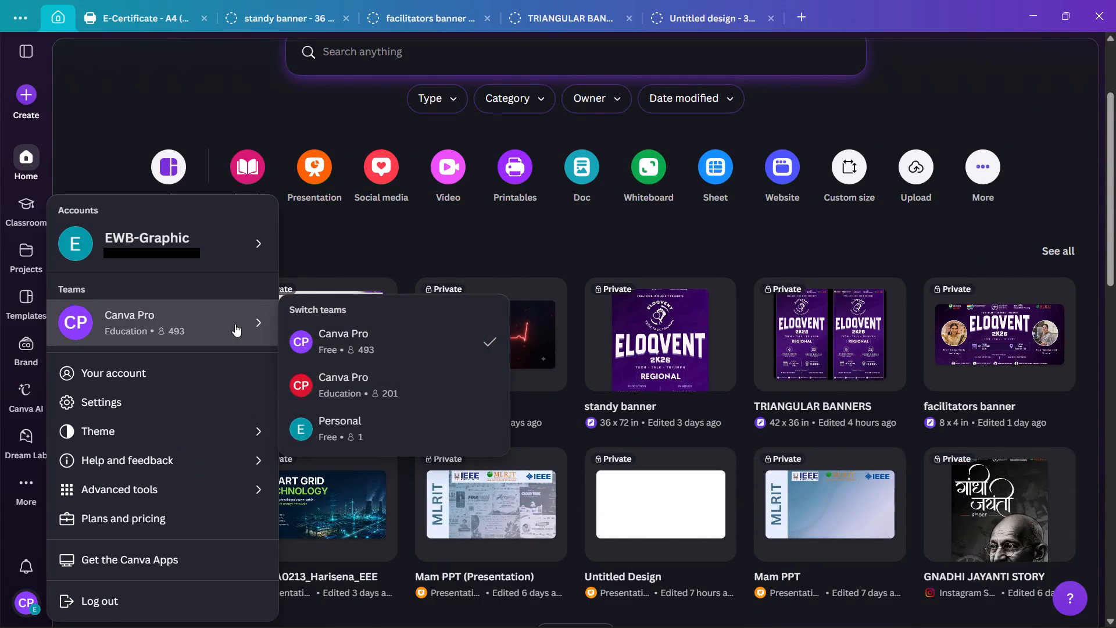
pyautogui.click(339, 253)
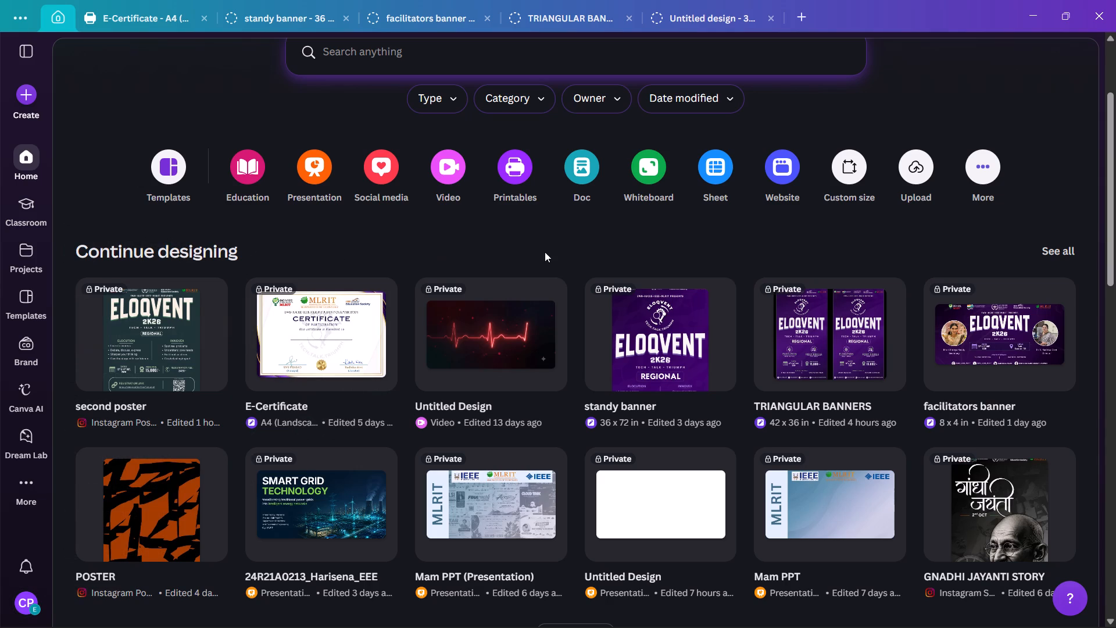
# Expand the Continue designing list to show more recent designs.
pyautogui.scroll(-1, 642, 232)
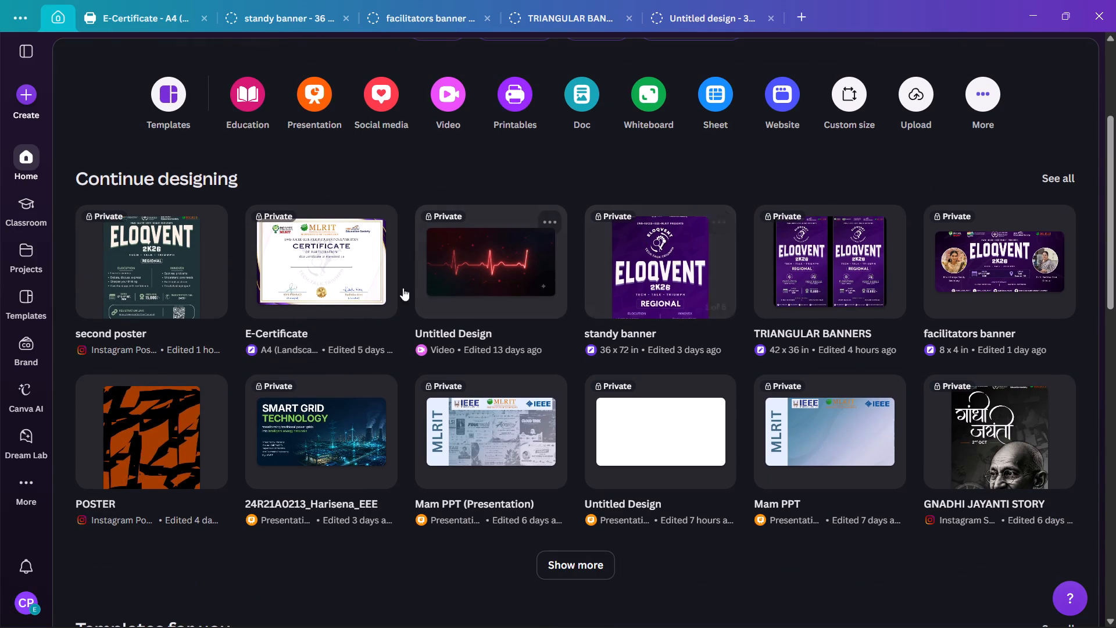
pyautogui.scroll(-1, 522, 202)
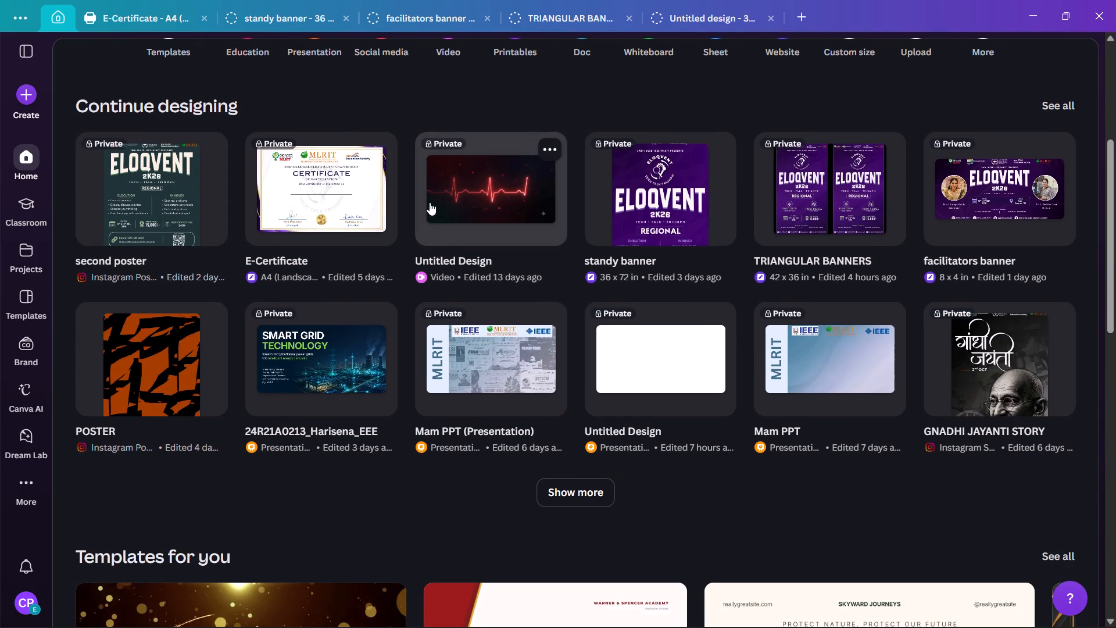
pyautogui.click(565, 488)
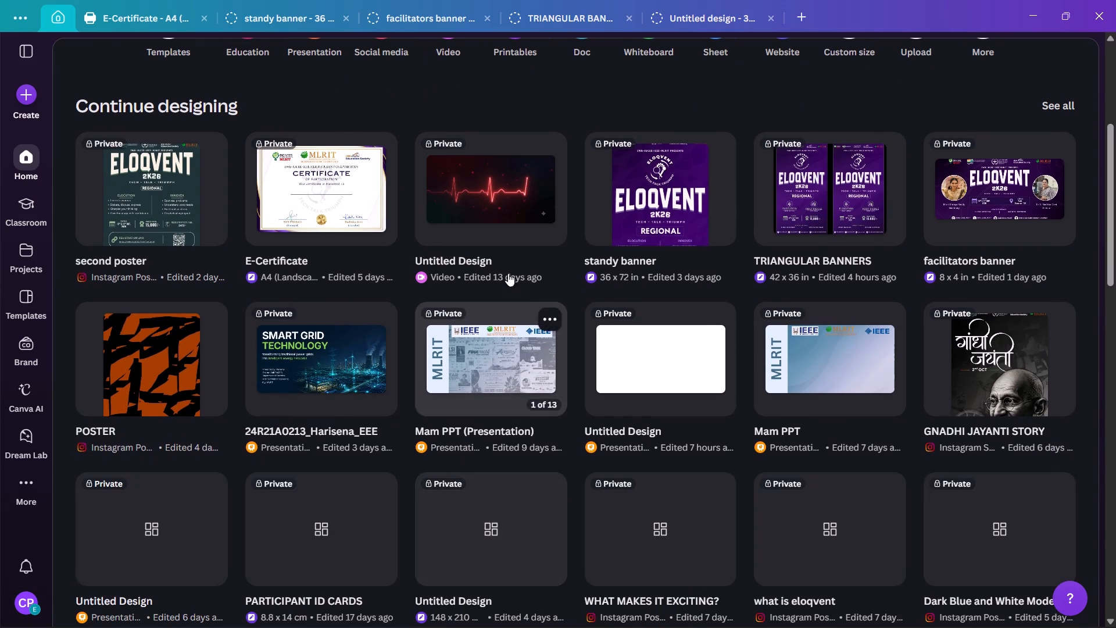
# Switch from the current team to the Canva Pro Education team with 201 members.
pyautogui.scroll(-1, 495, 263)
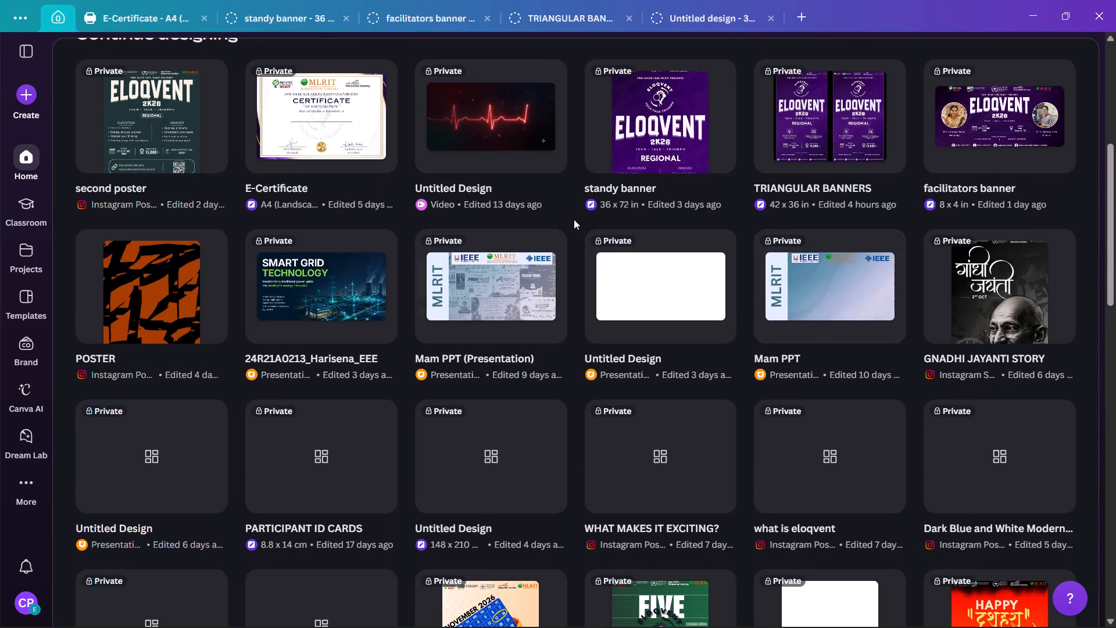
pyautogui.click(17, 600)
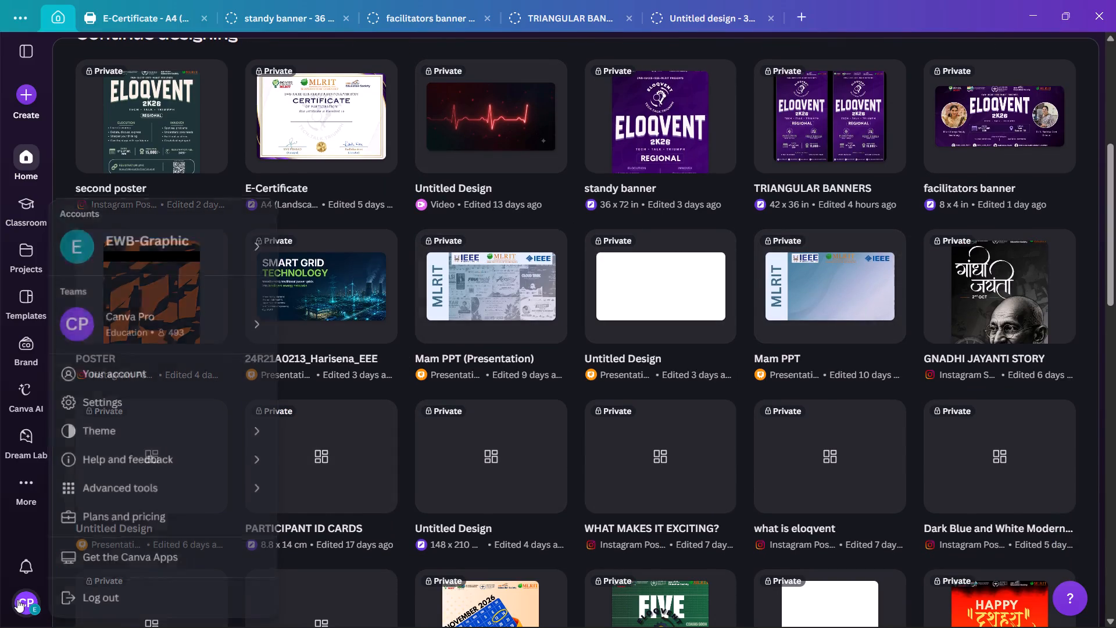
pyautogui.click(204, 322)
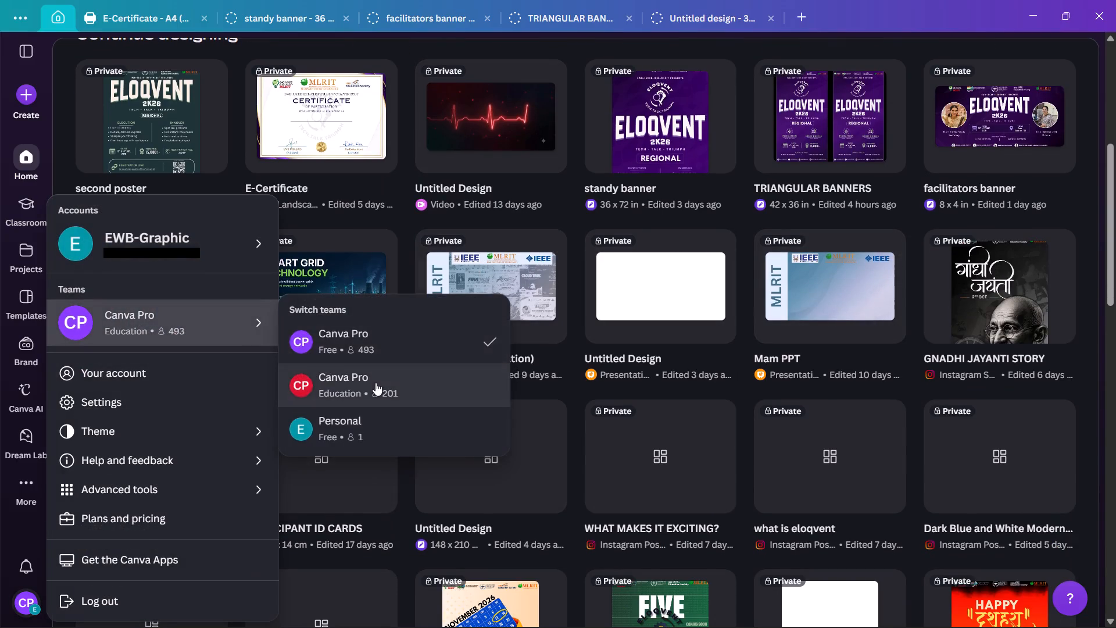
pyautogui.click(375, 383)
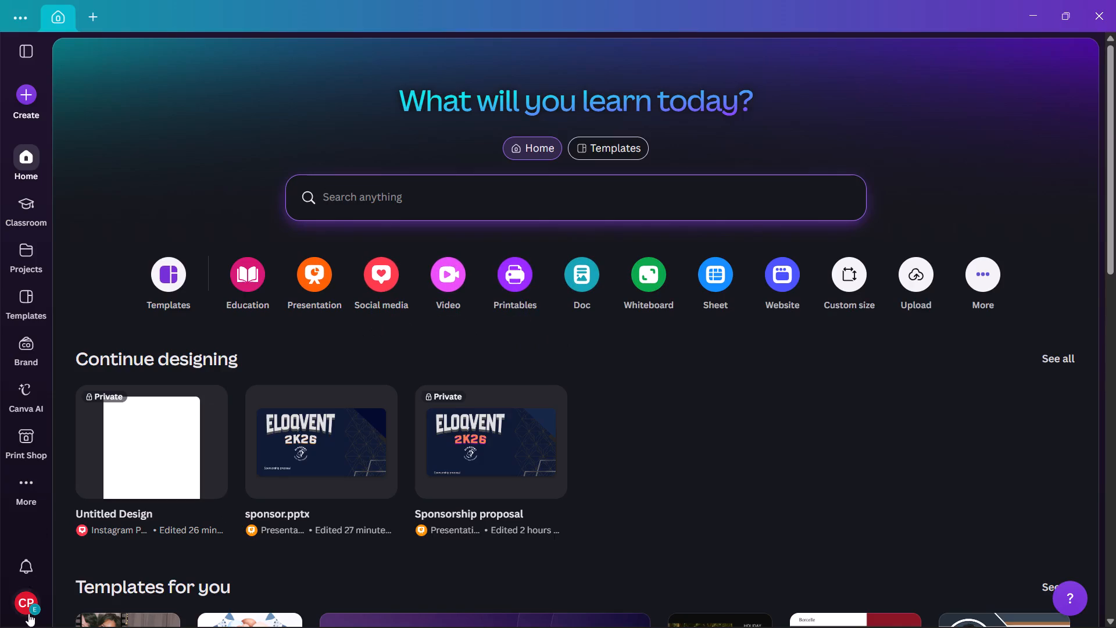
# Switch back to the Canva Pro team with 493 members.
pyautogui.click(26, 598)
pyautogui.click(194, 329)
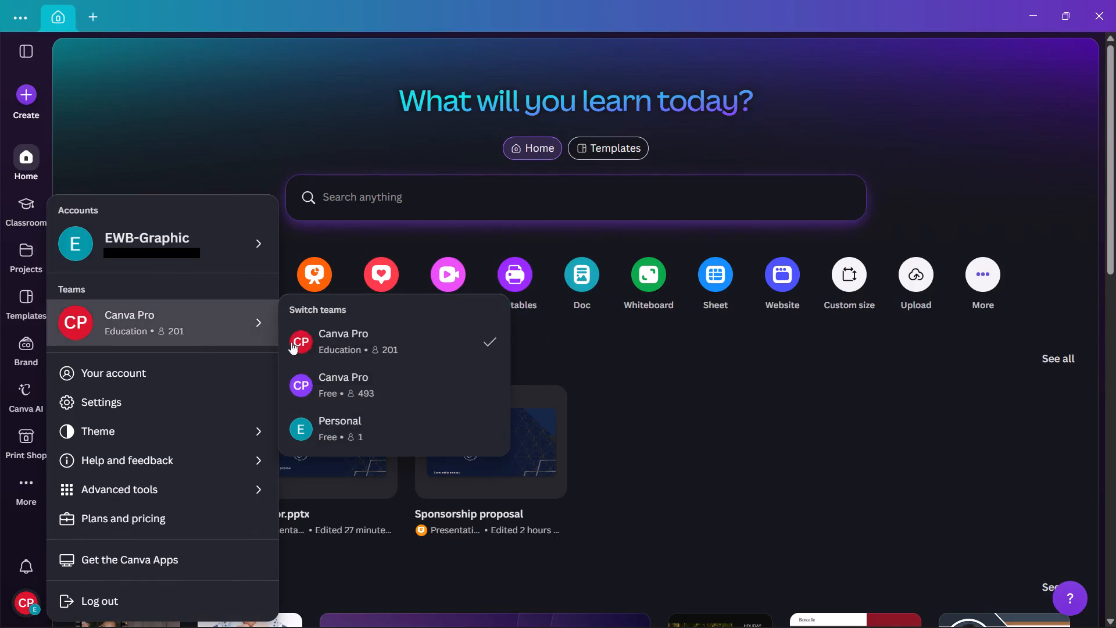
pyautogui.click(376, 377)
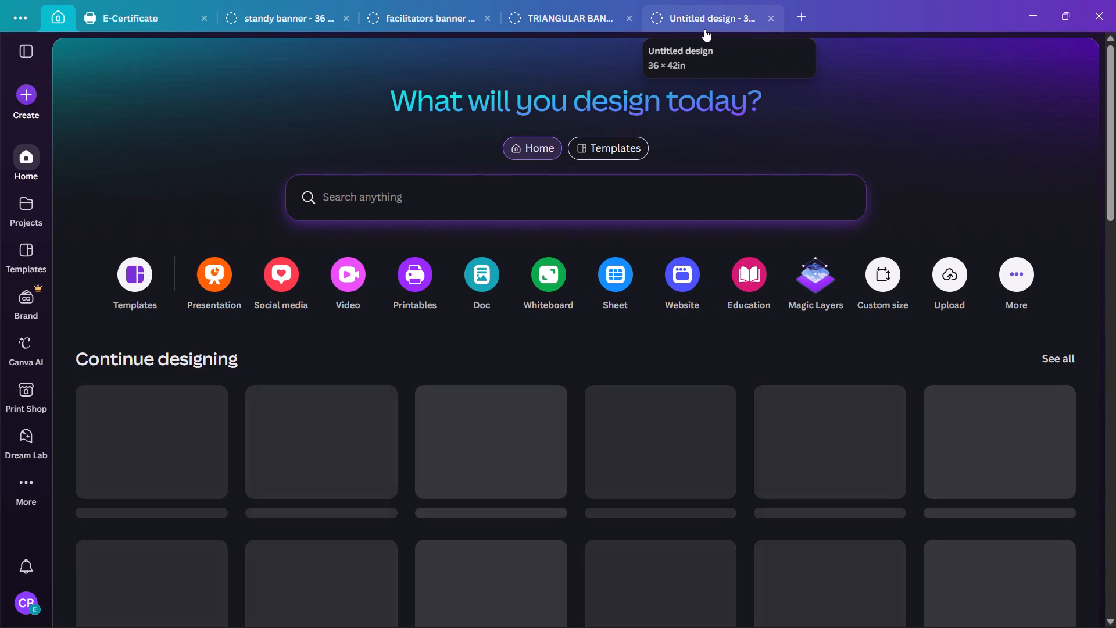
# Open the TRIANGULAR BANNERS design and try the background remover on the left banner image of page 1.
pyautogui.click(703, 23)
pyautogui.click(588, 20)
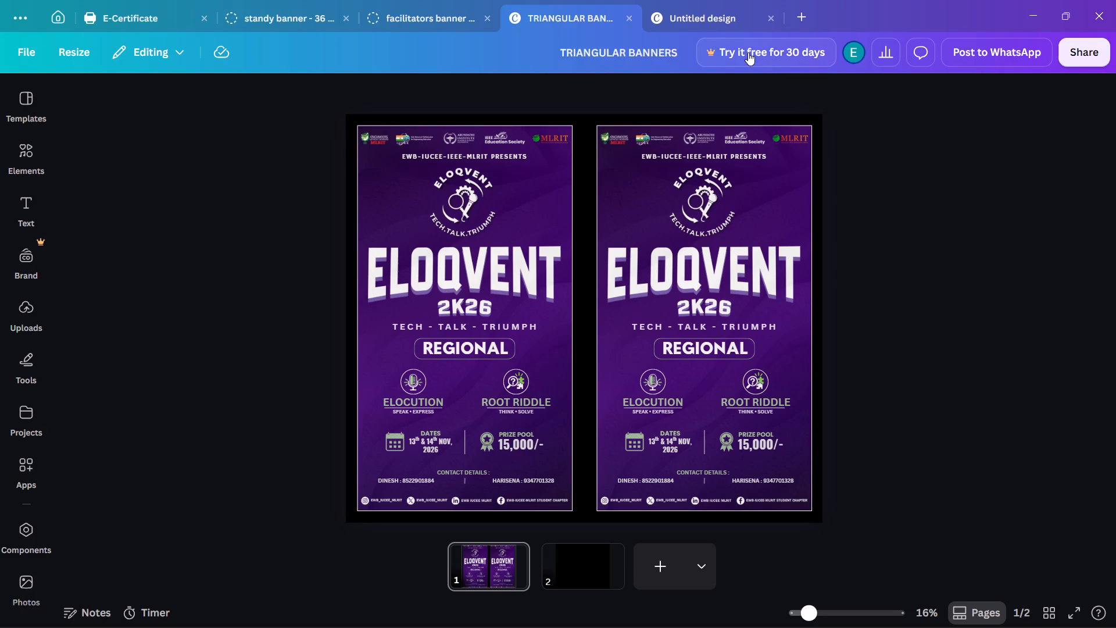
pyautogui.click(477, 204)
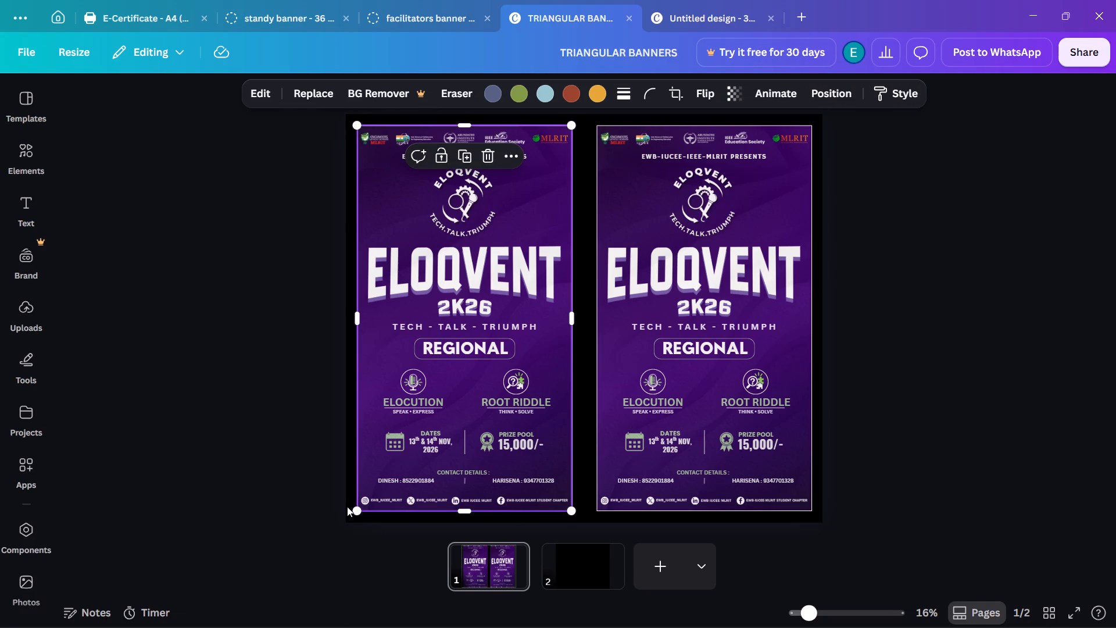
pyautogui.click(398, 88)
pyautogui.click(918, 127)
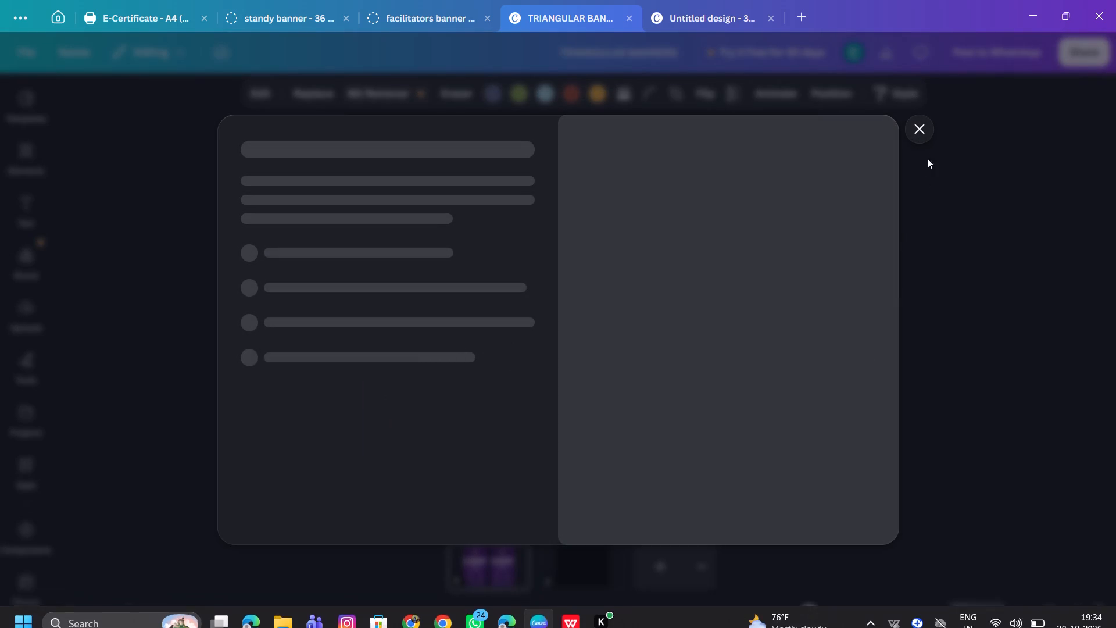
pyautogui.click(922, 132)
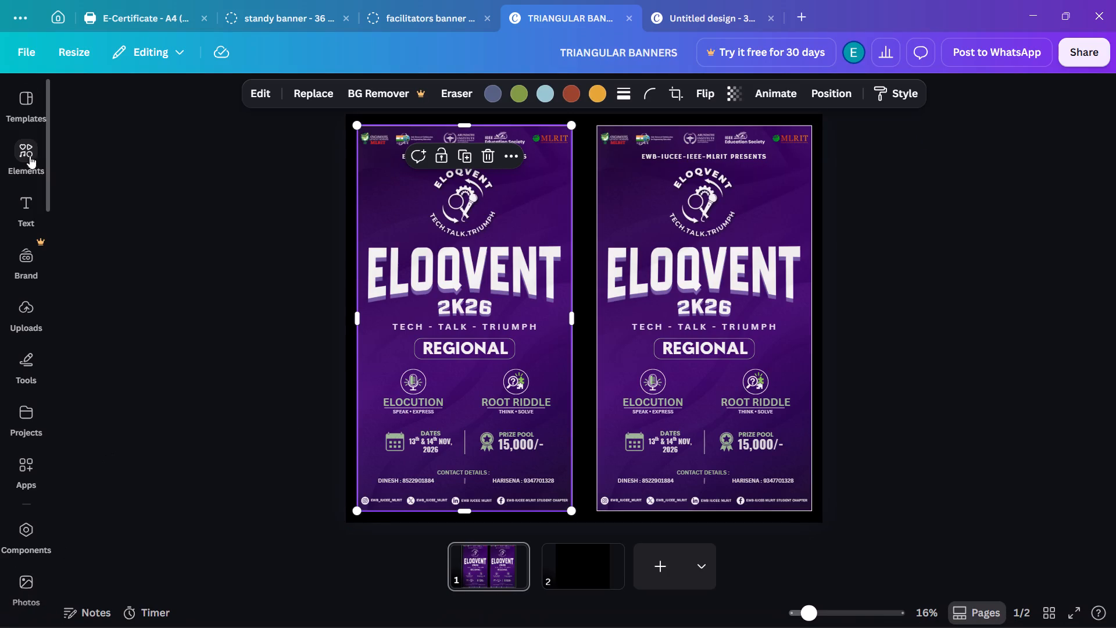
# Return to the home page and switch to the Canva Pro Education team with 201 members.
pyautogui.click(67, 17)
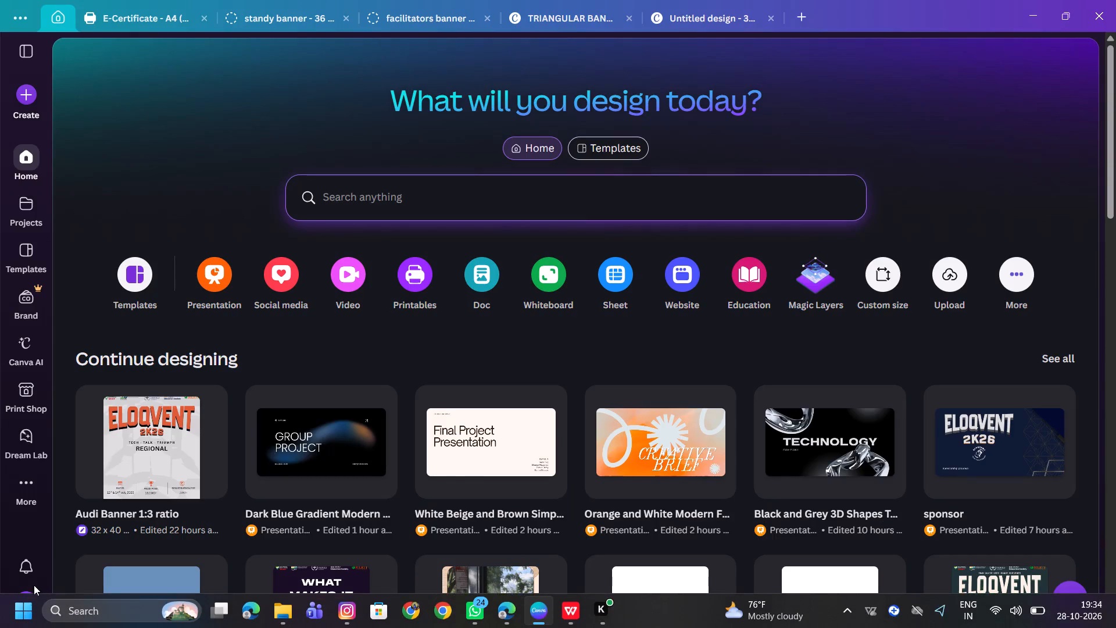
pyautogui.click(28, 590)
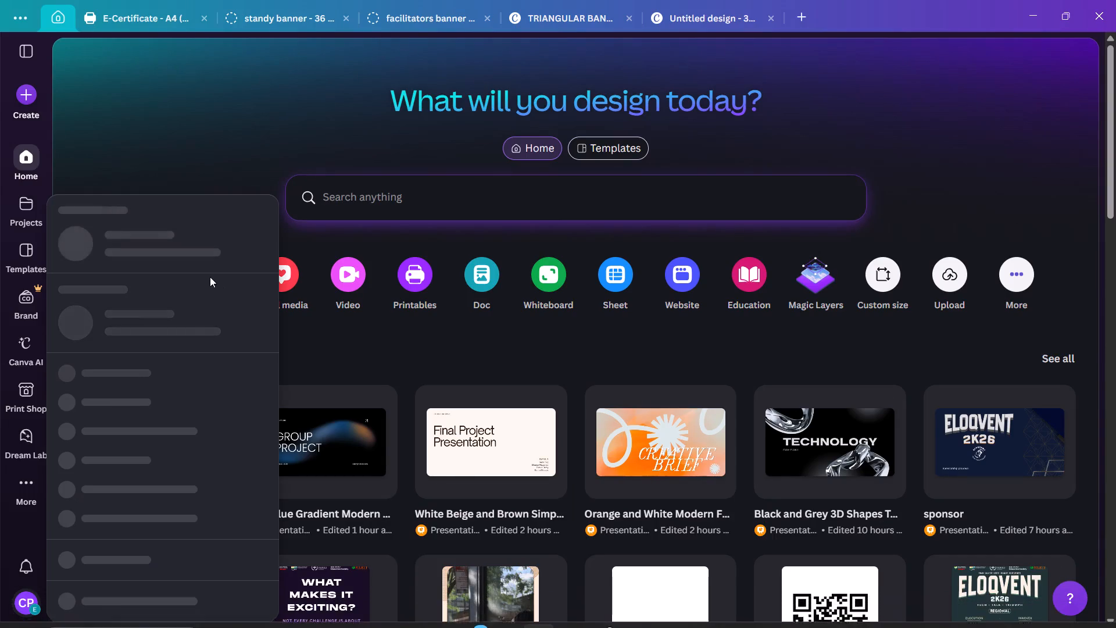
pyautogui.click(245, 288)
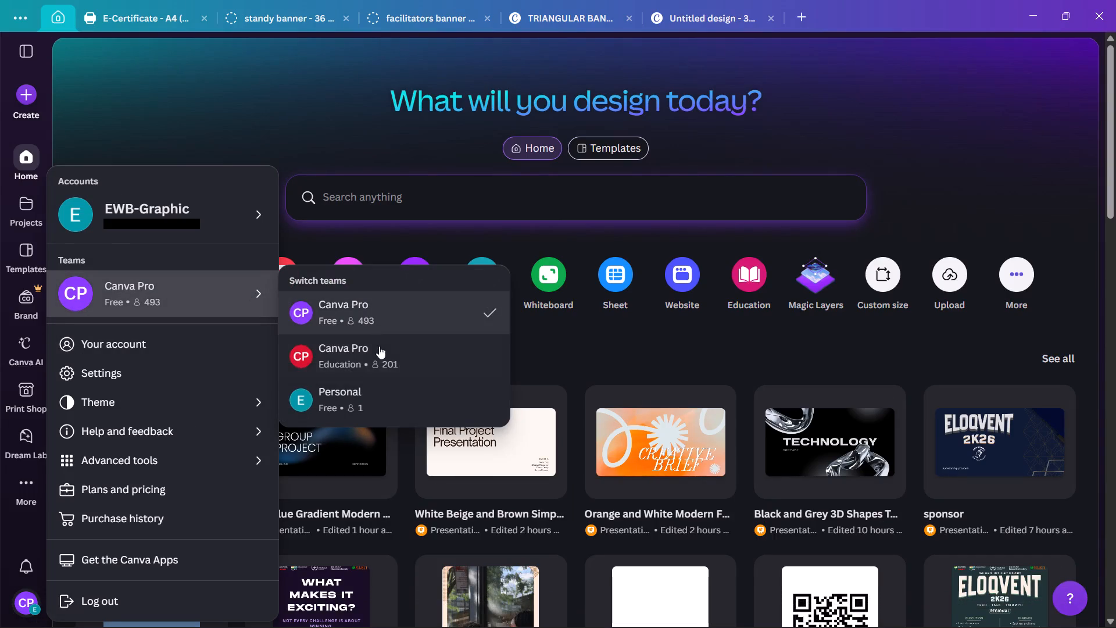
pyautogui.click(379, 346)
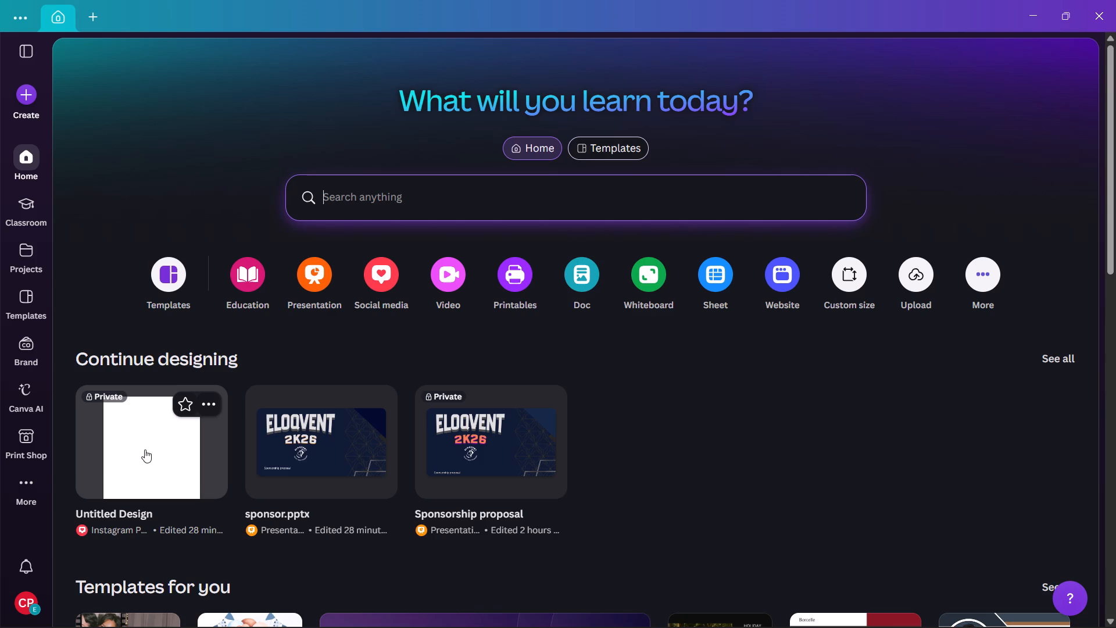
# Open the sponsor.pptx and Sponsorship proposal presentations from the recent designs, ending on sponsor.pptx.
pyautogui.click(330, 454)
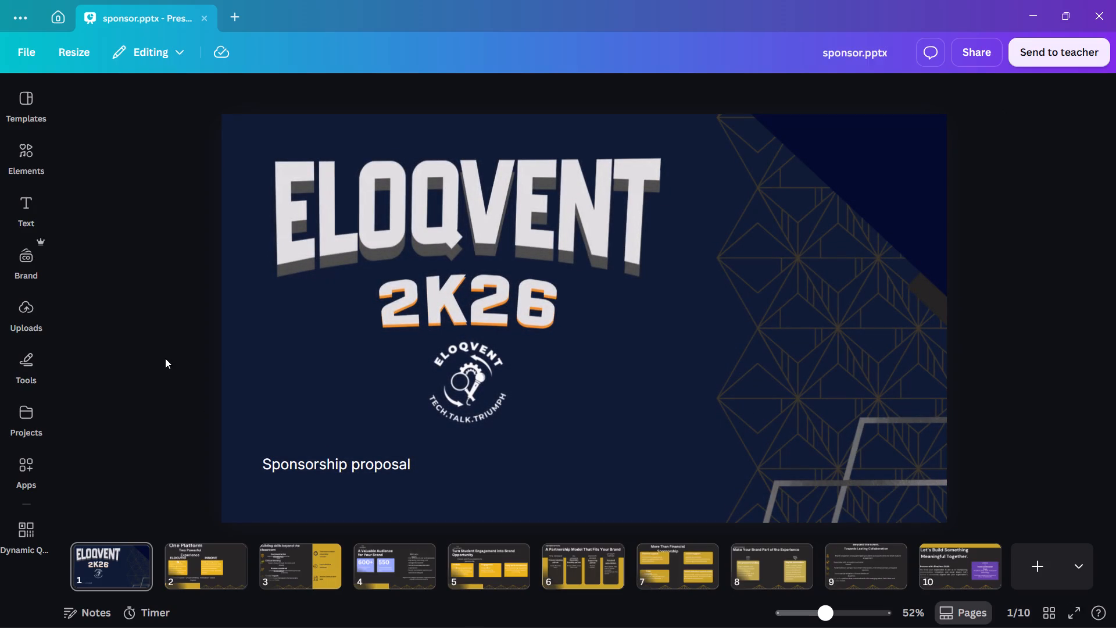
pyautogui.click(63, 11)
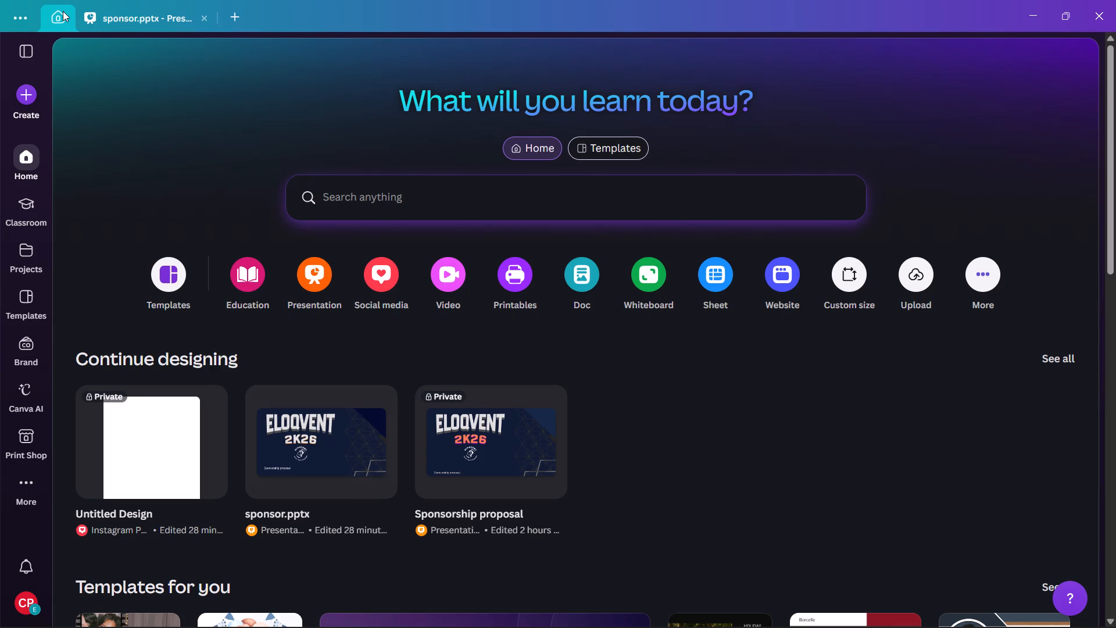
pyautogui.click(476, 449)
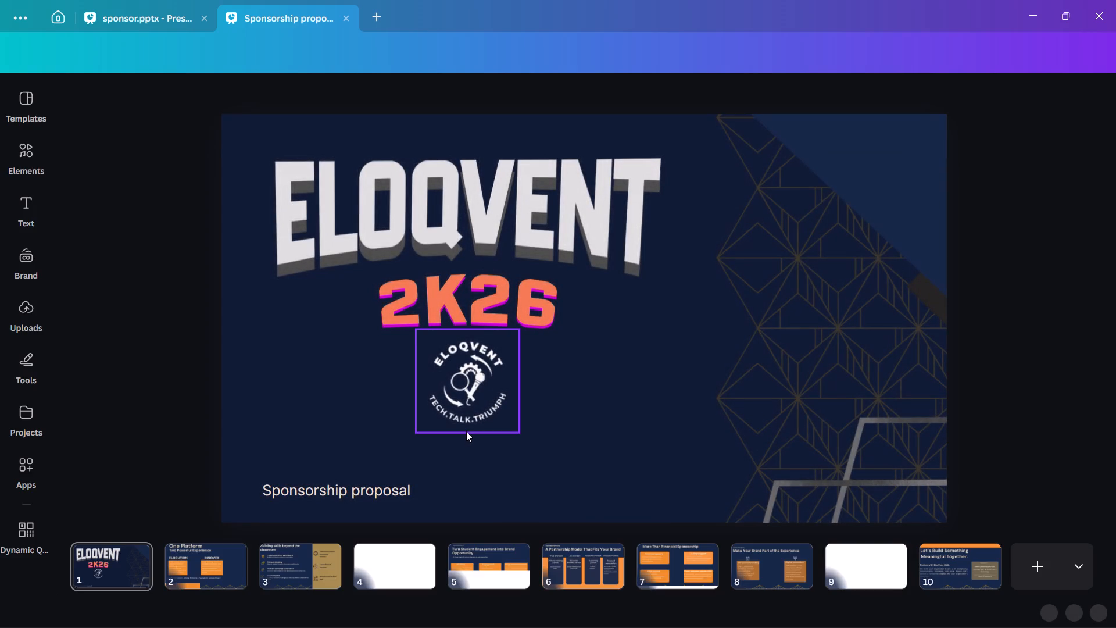
pyautogui.click(156, 8)
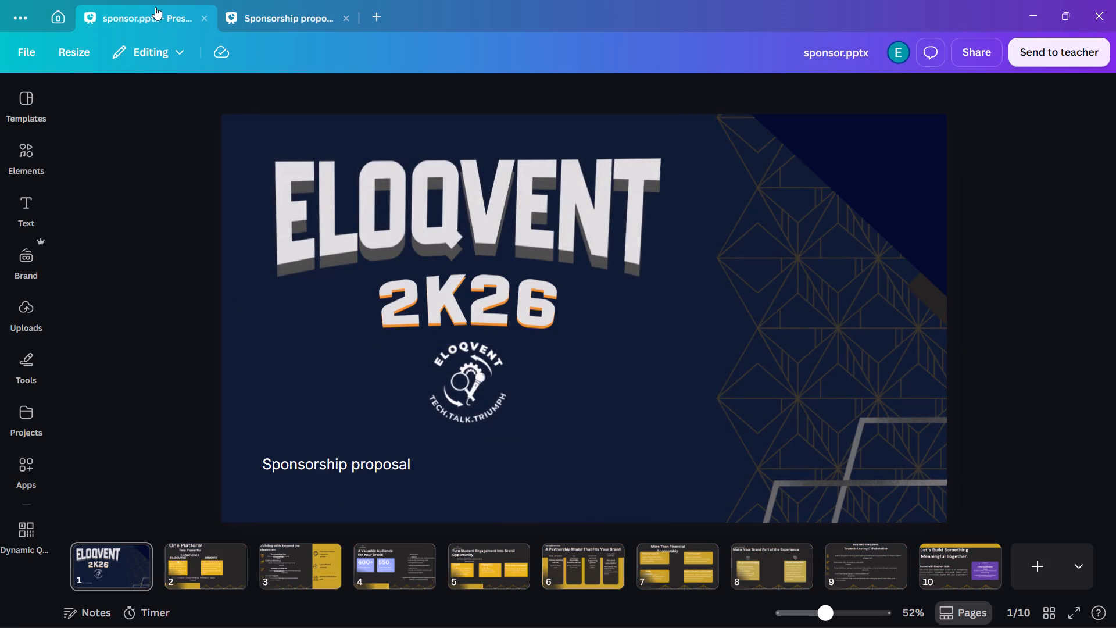
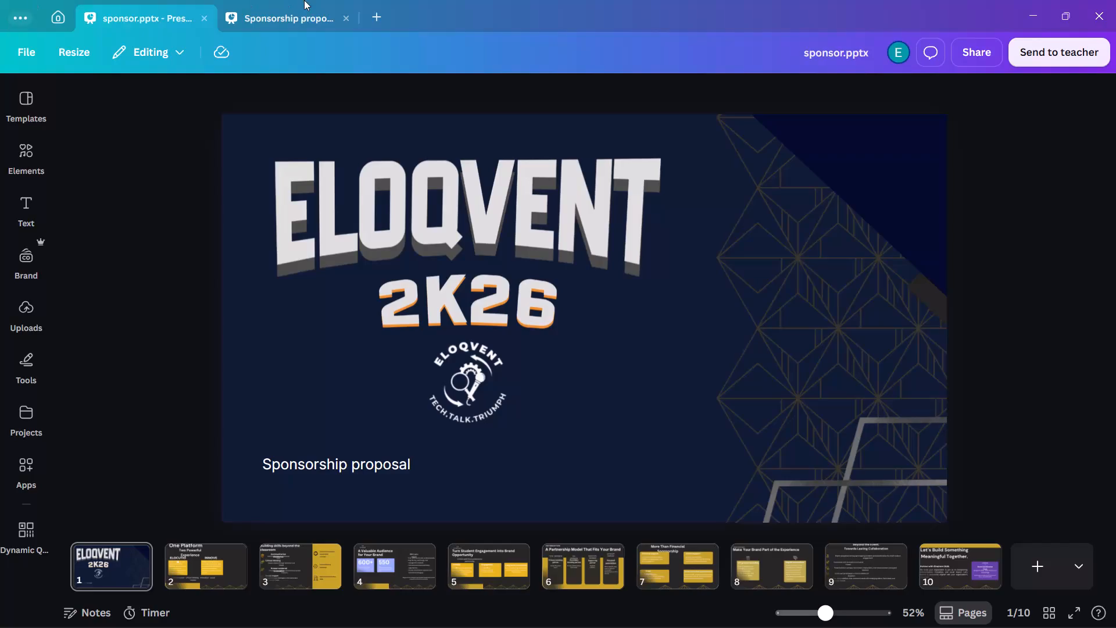
# Review pages 2 to 9 of the sponsor.pptx presentation, examining each slide's layout and text.
pyautogui.click(211, 559)
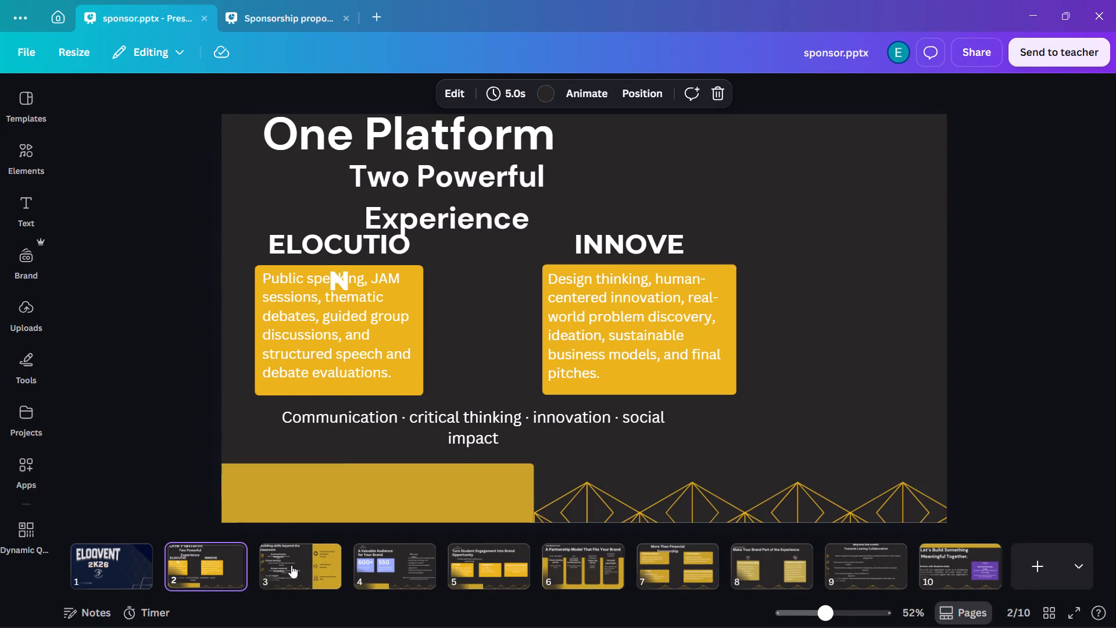
pyautogui.click(292, 565)
pyautogui.click(398, 559)
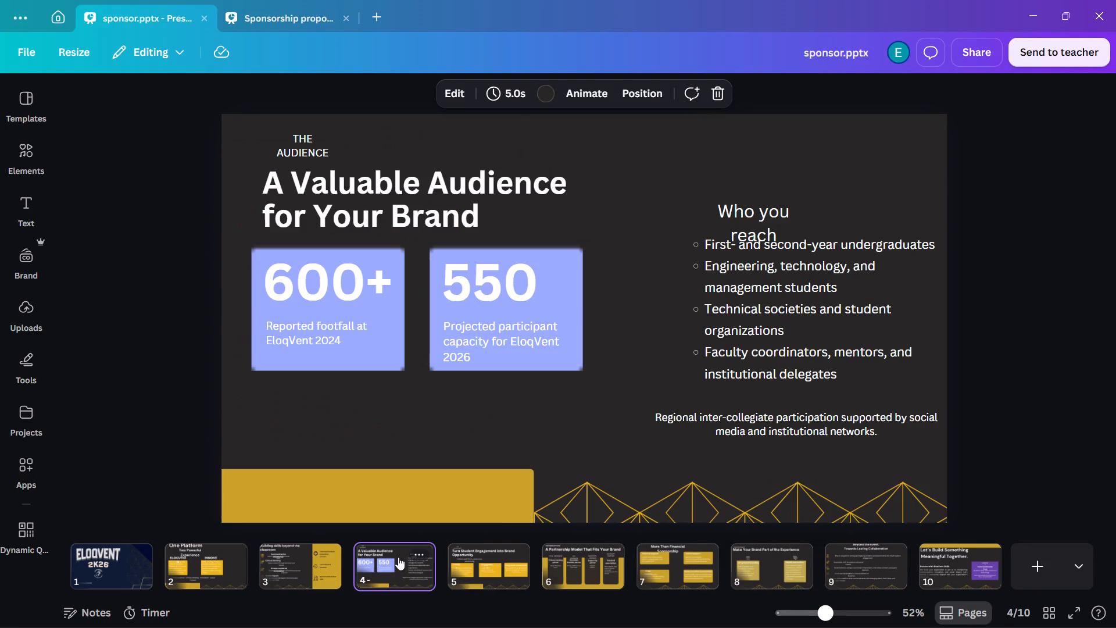
pyautogui.click(496, 558)
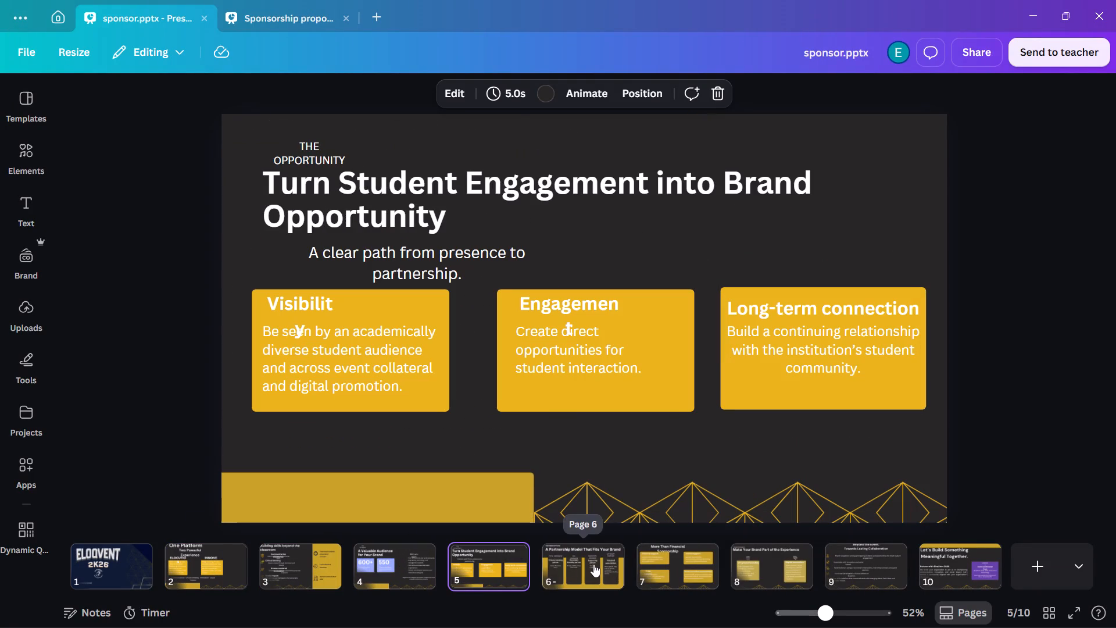
pyautogui.click(592, 564)
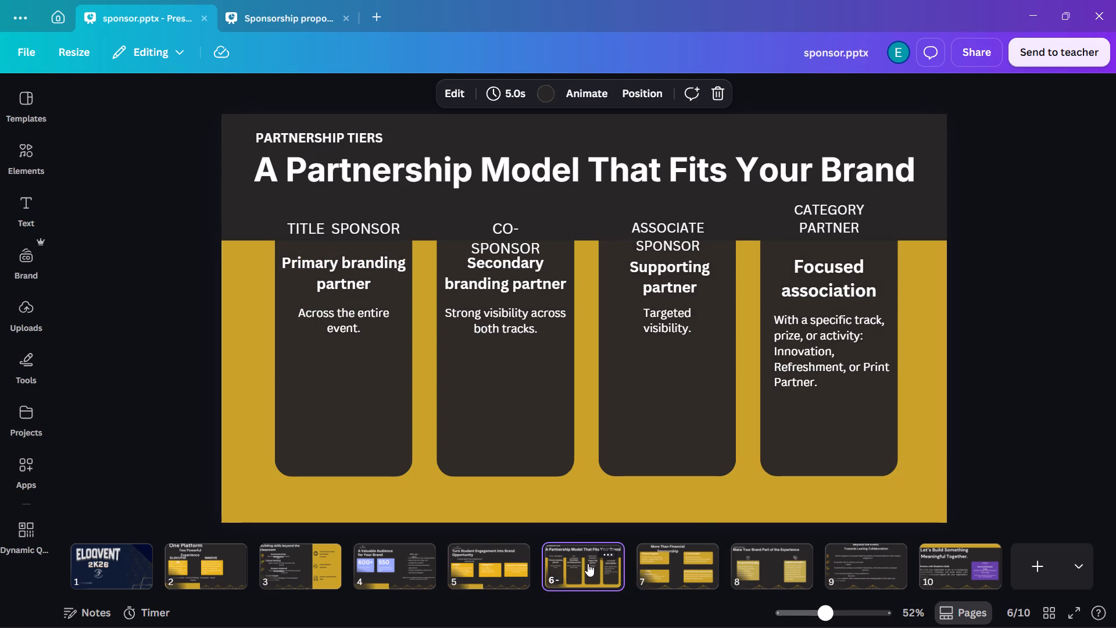
pyautogui.click(677, 563)
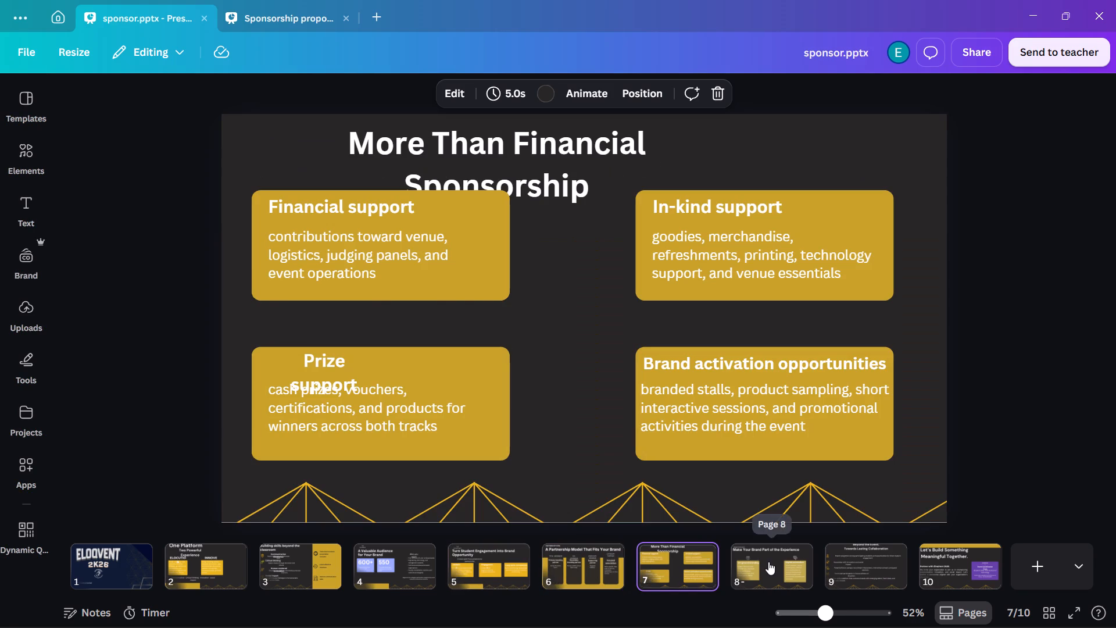
pyautogui.click(768, 562)
pyautogui.click(859, 568)
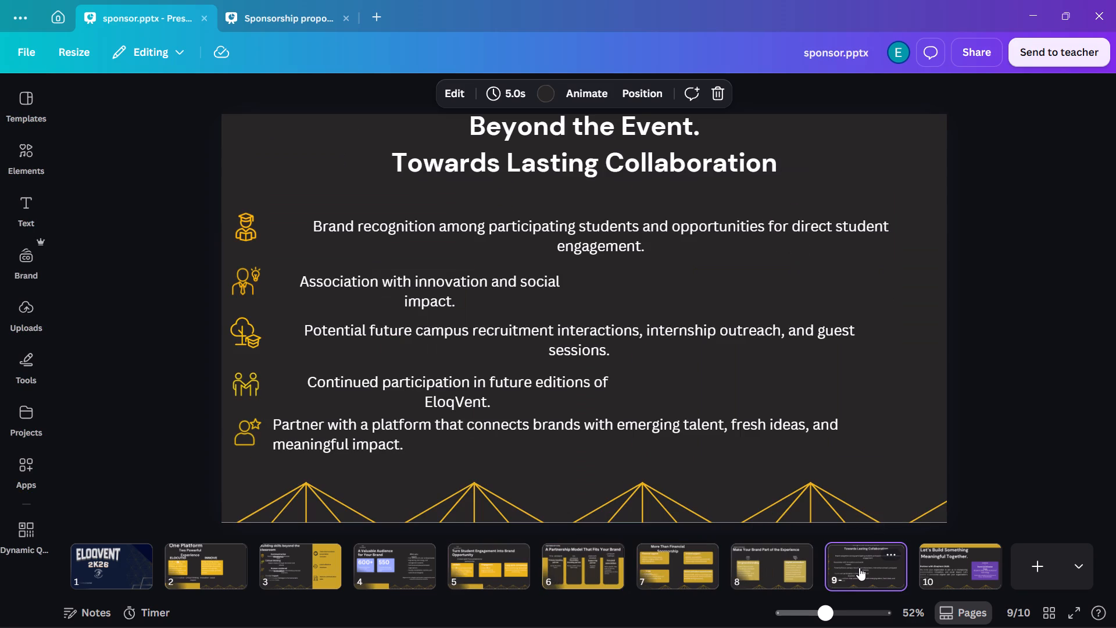
# Compare sponsor.pptx with pages 9 and 10 of the Sponsorship proposal presentation, ending on Sponsorship proposal.
pyautogui.click(263, 15)
pyautogui.click(875, 563)
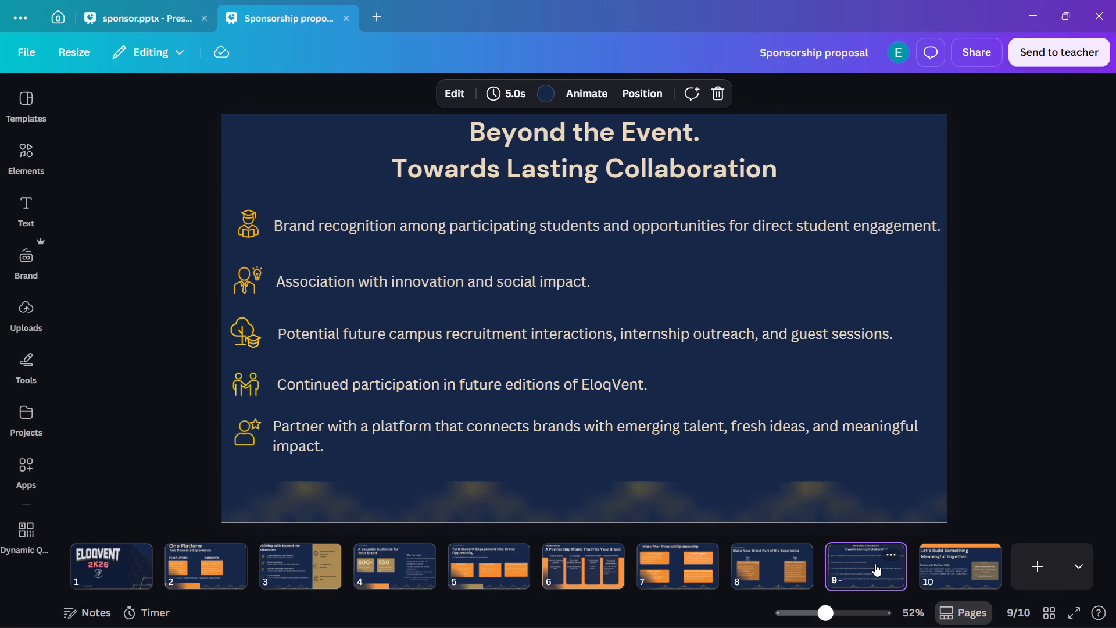
pyautogui.click(964, 570)
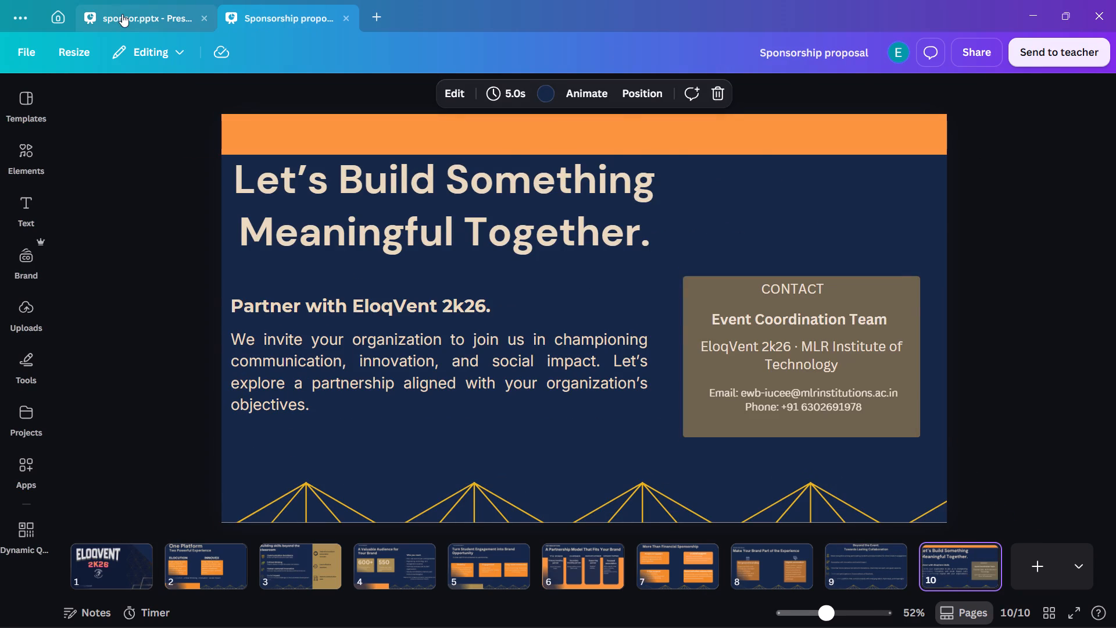
pyautogui.click(122, 14)
pyautogui.click(294, 16)
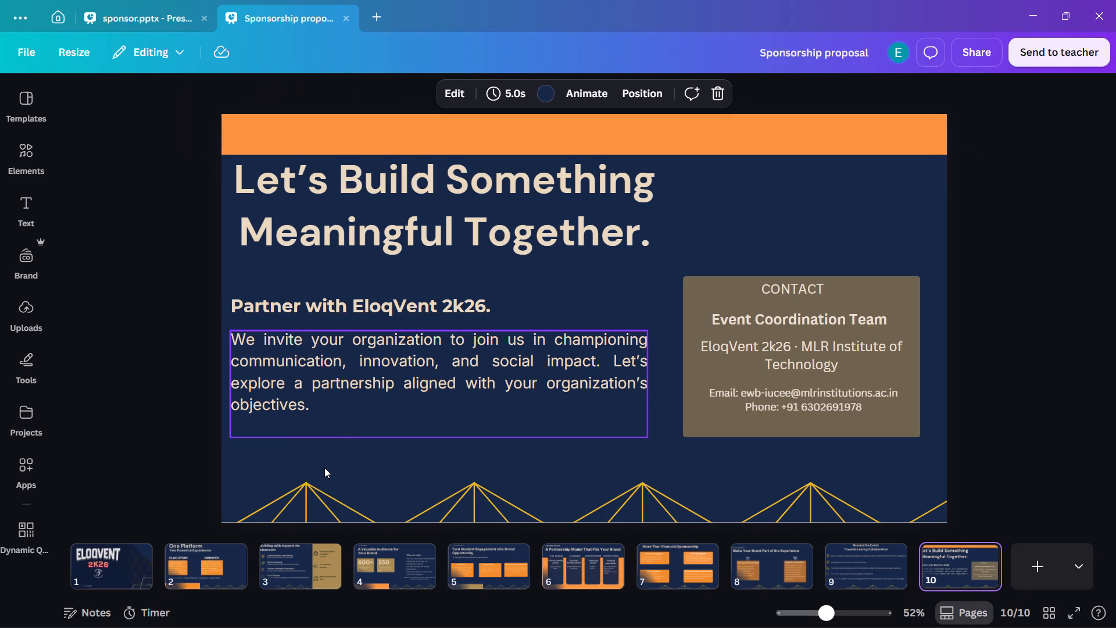
pyautogui.click(146, 19)
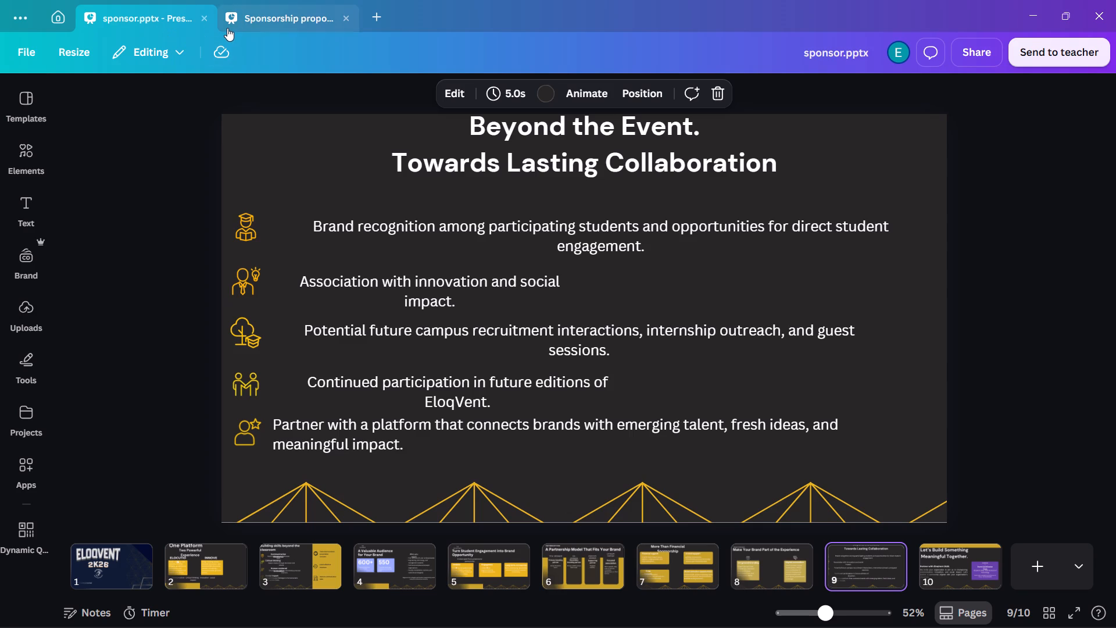
pyautogui.click(266, 17)
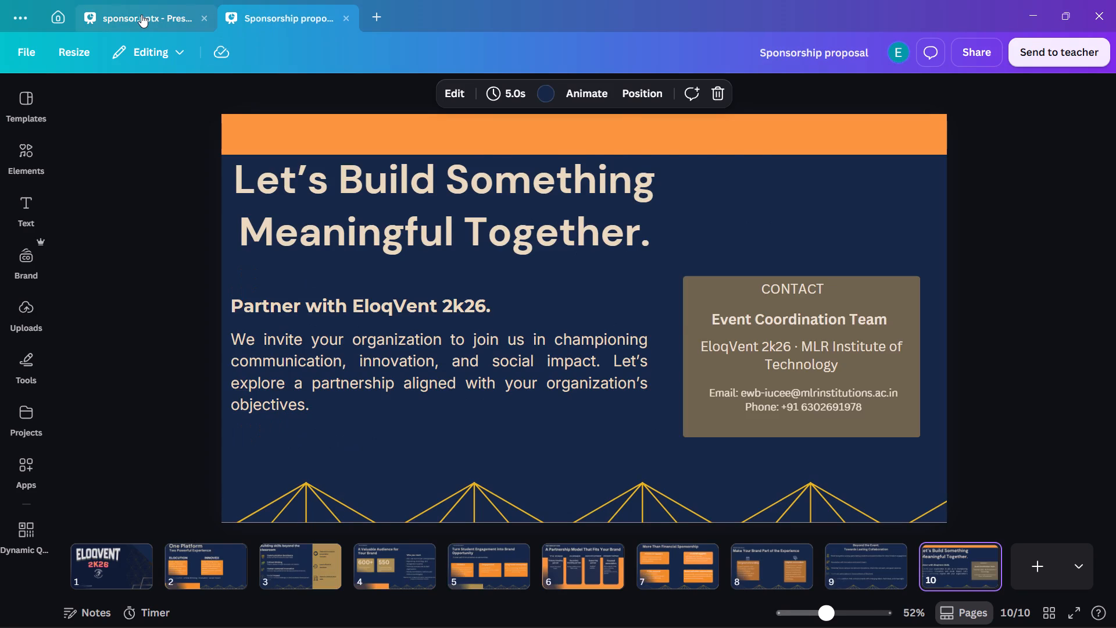
pyautogui.click(141, 15)
pyautogui.click(255, 16)
# Examine the design of pages 1 to 4 in the Sponsorship proposal presentation.
pyautogui.click(120, 579)
pyautogui.click(209, 579)
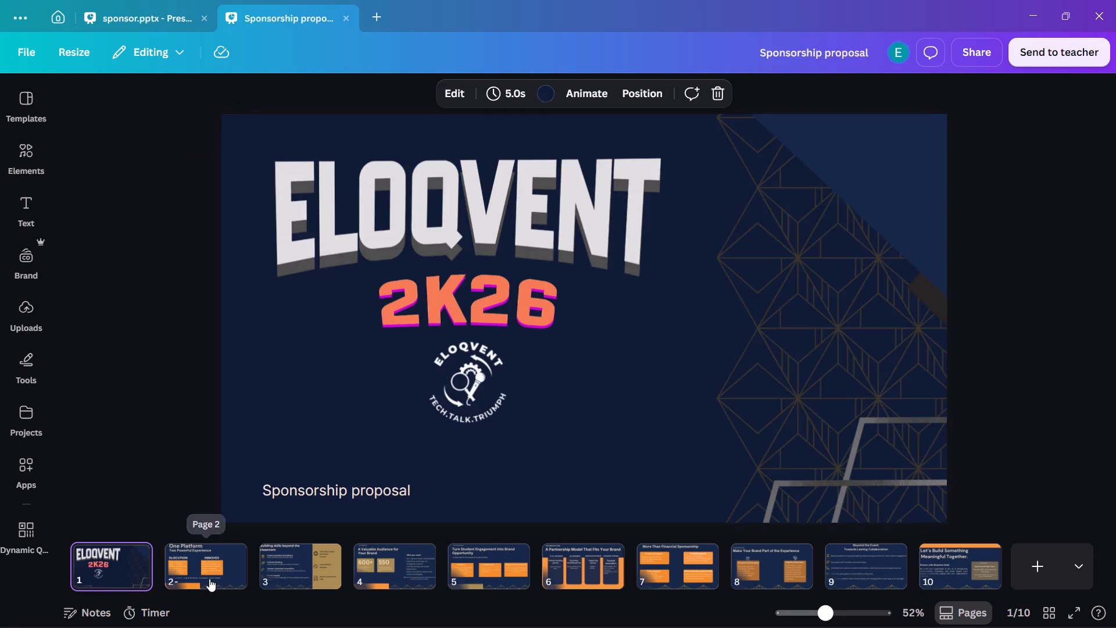
pyautogui.click(362, 567)
pyautogui.click(307, 570)
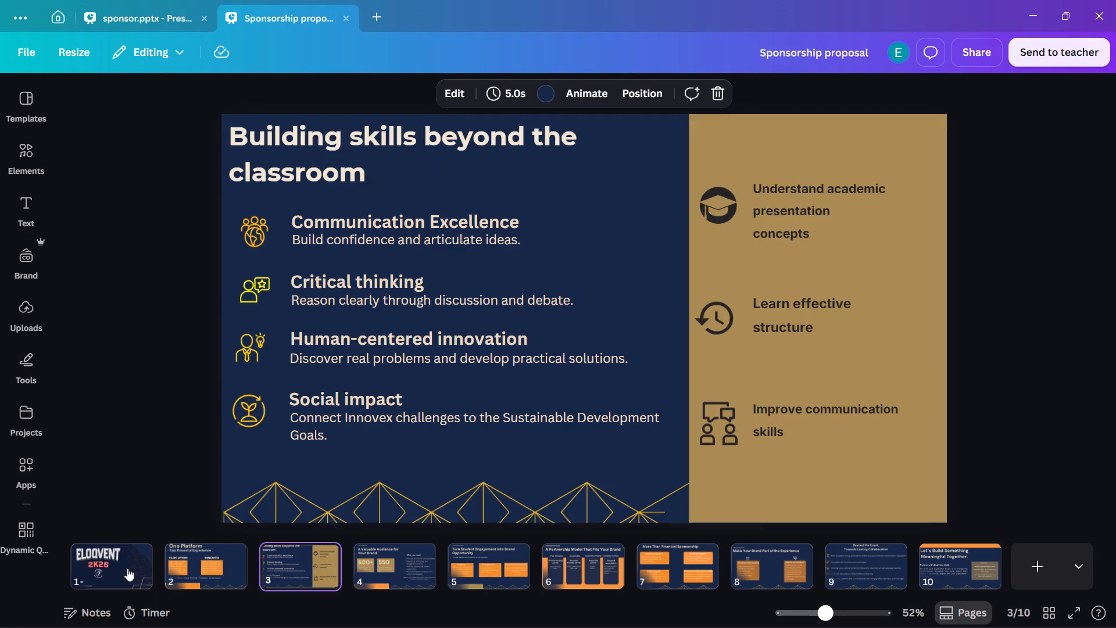
pyautogui.click(127, 568)
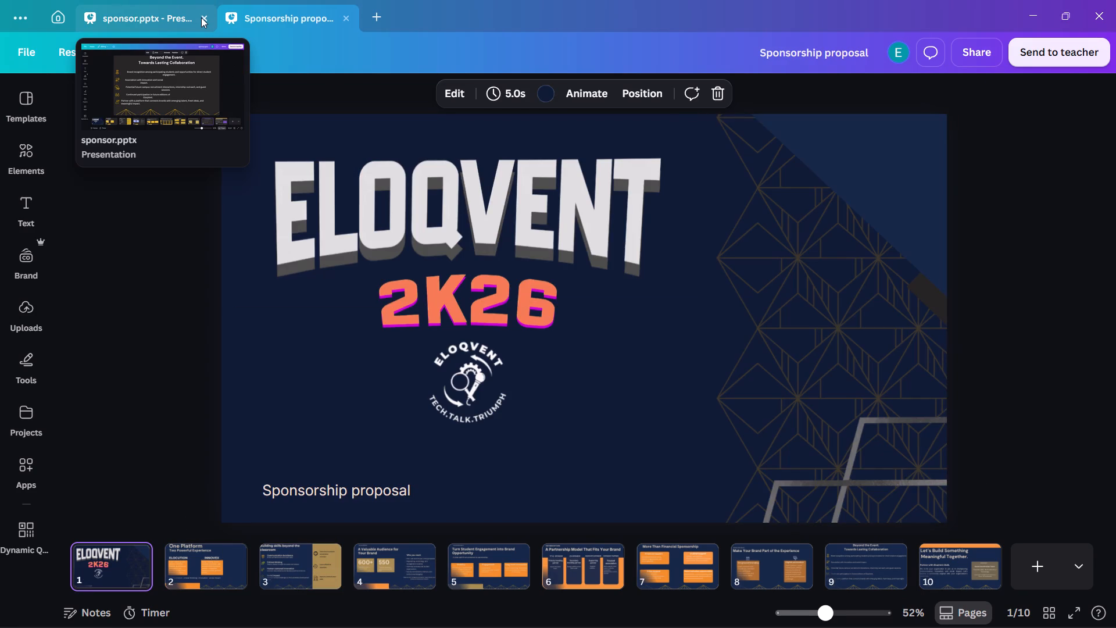
pyautogui.click(382, 572)
# Check sponsor.pptx once more against Sponsorship proposal and close sponsor.pptx, keeping Sponsorship proposal open.
pyautogui.click(141, 10)
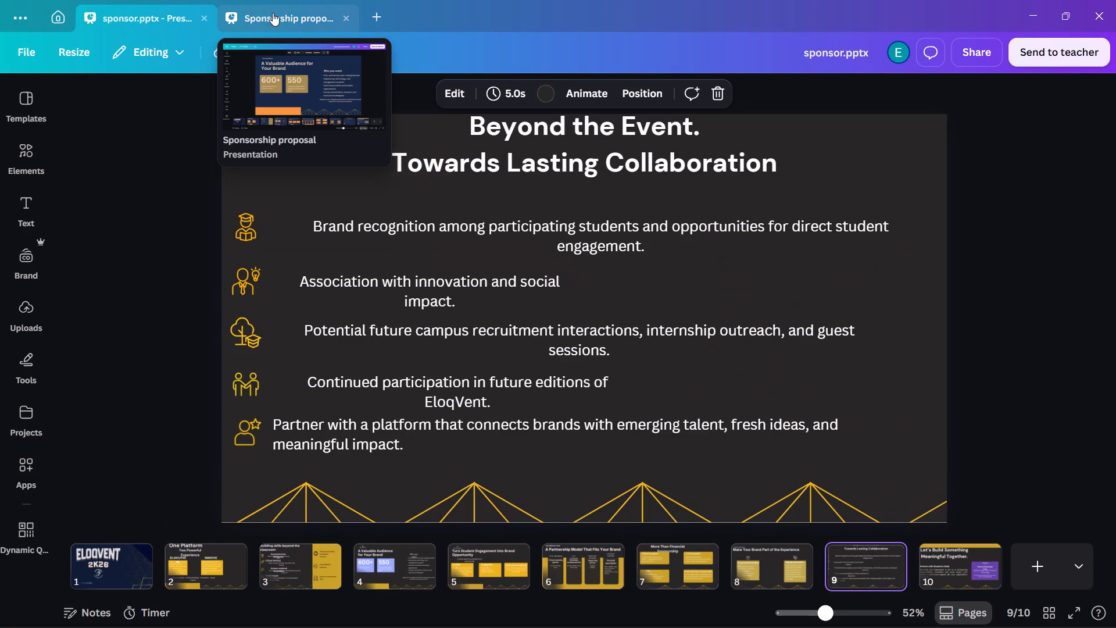
pyautogui.click(273, 13)
pyautogui.click(202, 19)
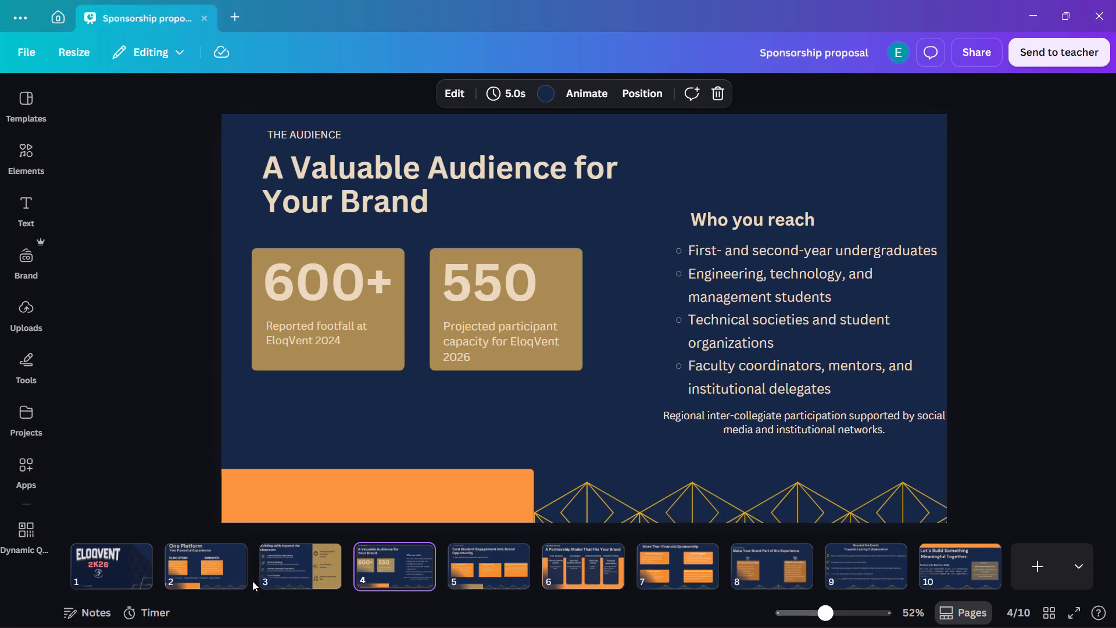
# View the cover and page 2 of the Sponsorship proposal presentation.
pyautogui.click(120, 561)
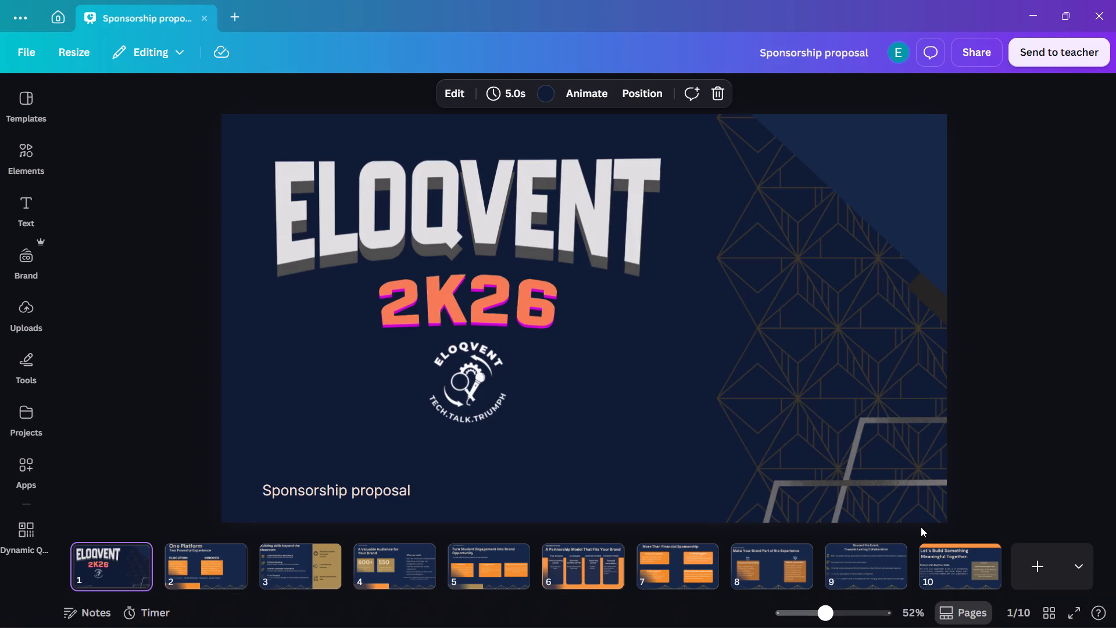
pyautogui.click(230, 573)
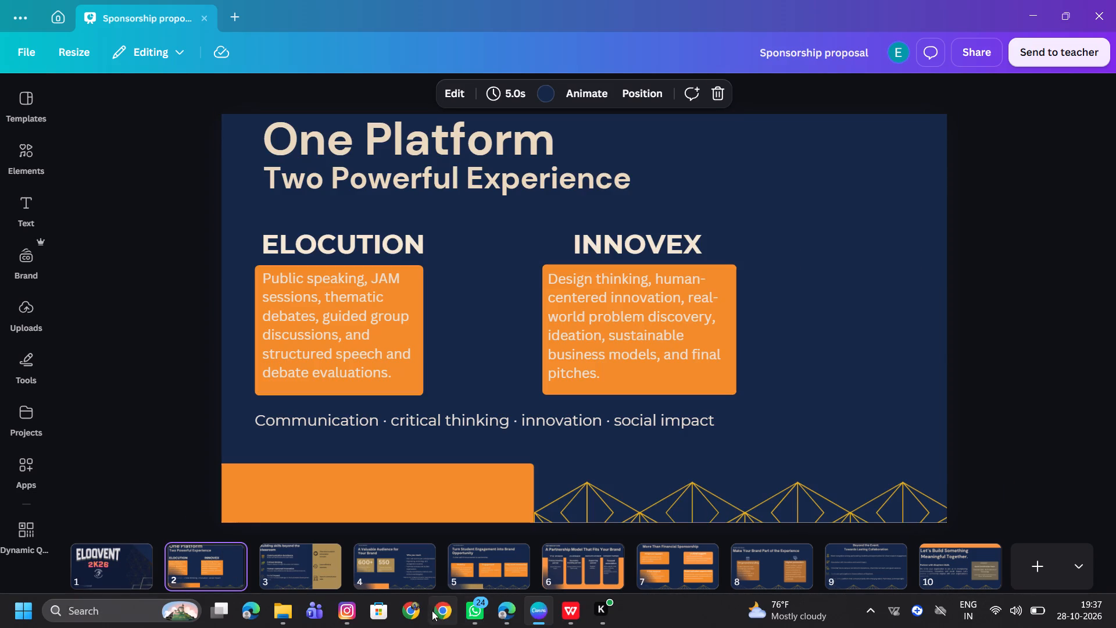
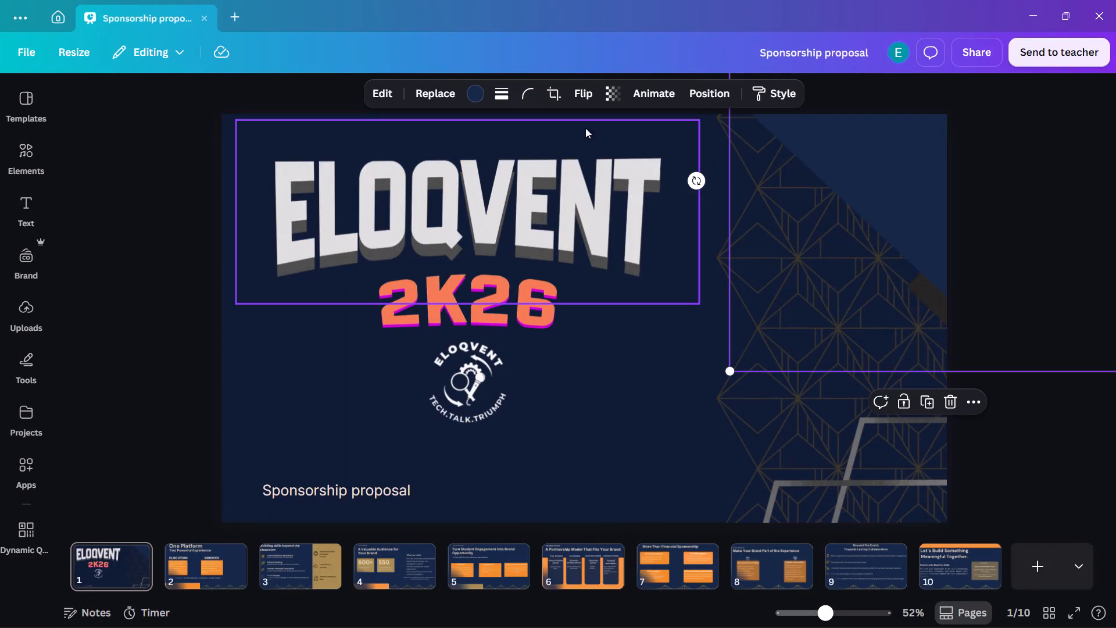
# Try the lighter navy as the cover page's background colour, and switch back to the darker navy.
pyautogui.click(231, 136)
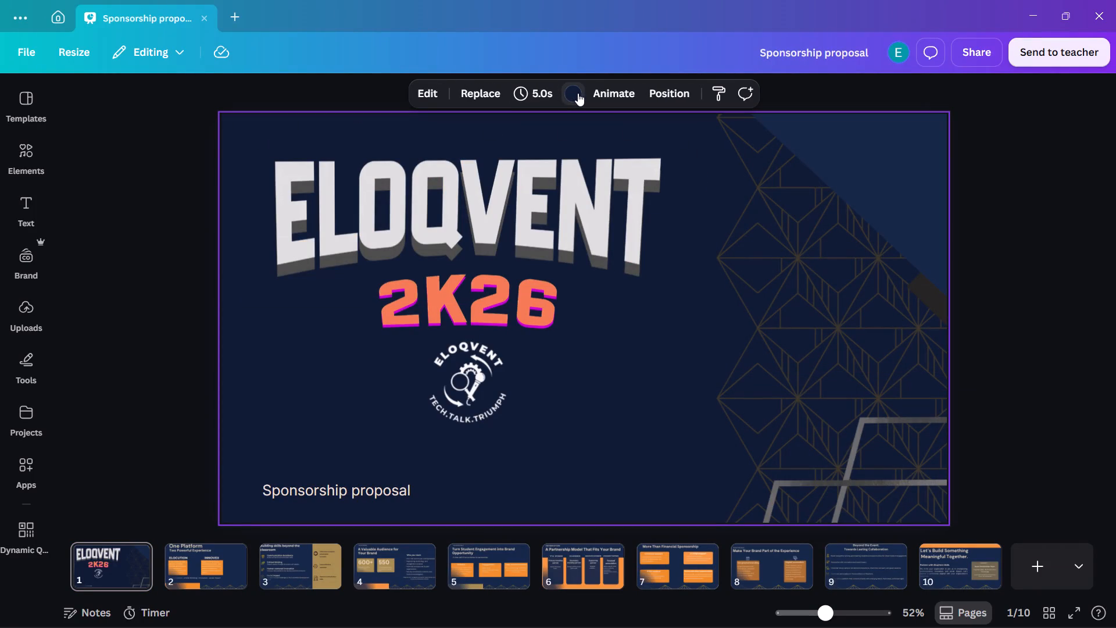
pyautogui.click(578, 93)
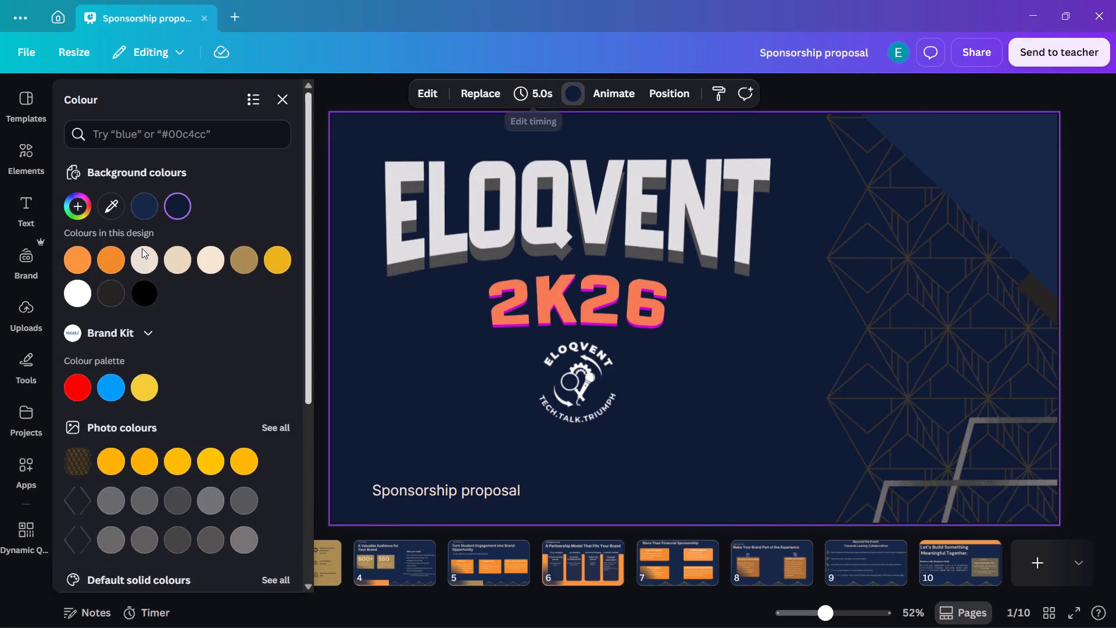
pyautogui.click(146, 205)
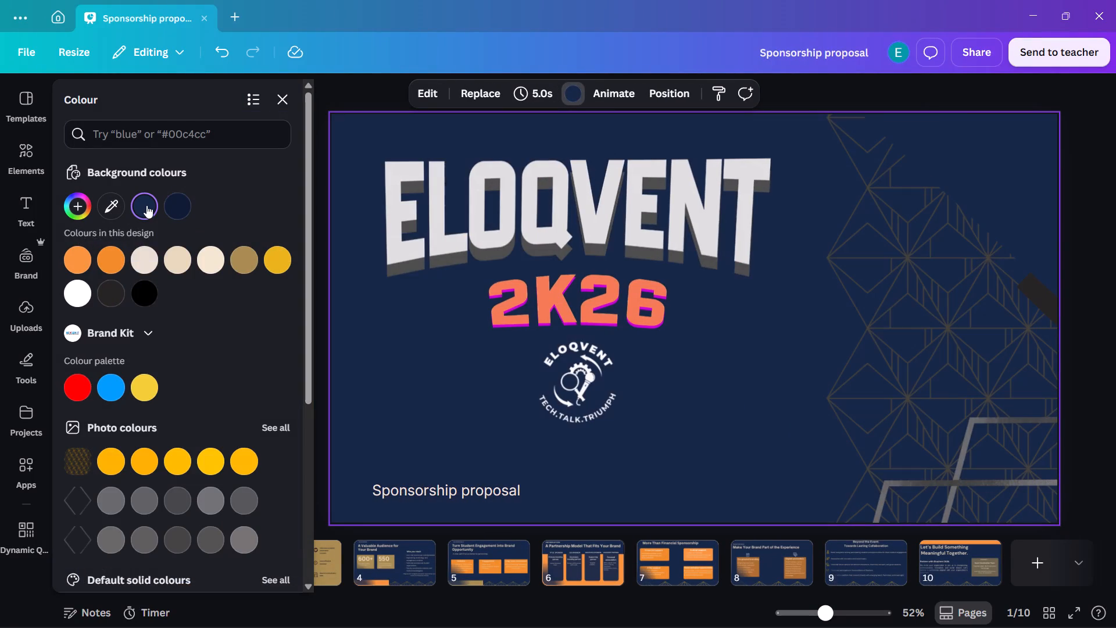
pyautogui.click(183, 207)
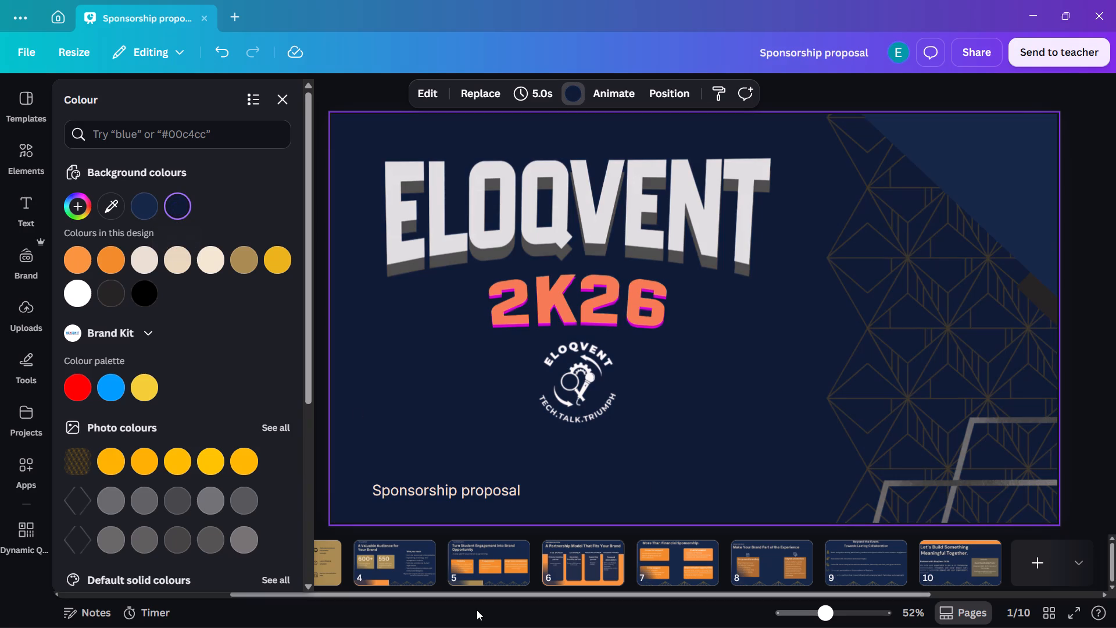
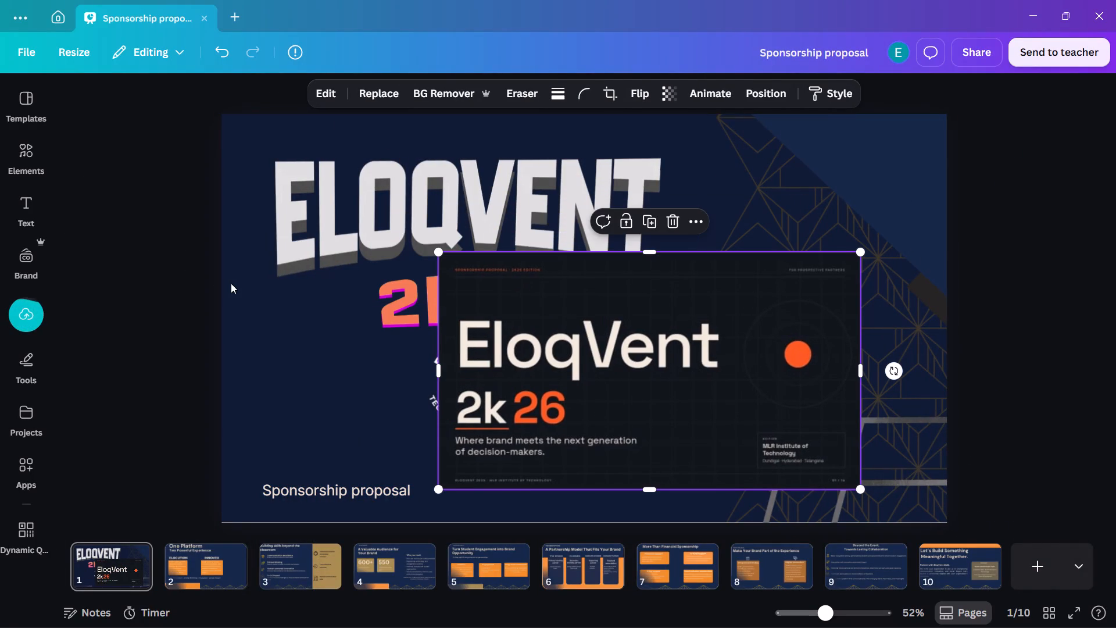
# Sample the near-black #11161C from the pasted EloqVent reference image as the cover's background colour, and shift the shade slightly in saturation.
pyautogui.click(226, 323)
pyautogui.click(574, 94)
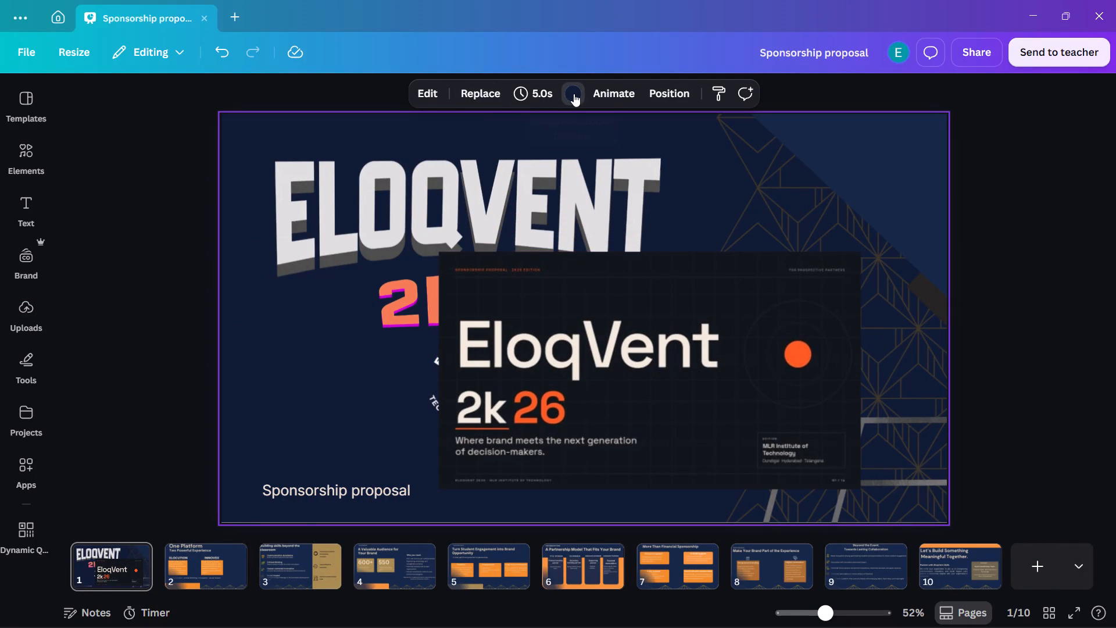
pyautogui.click(115, 206)
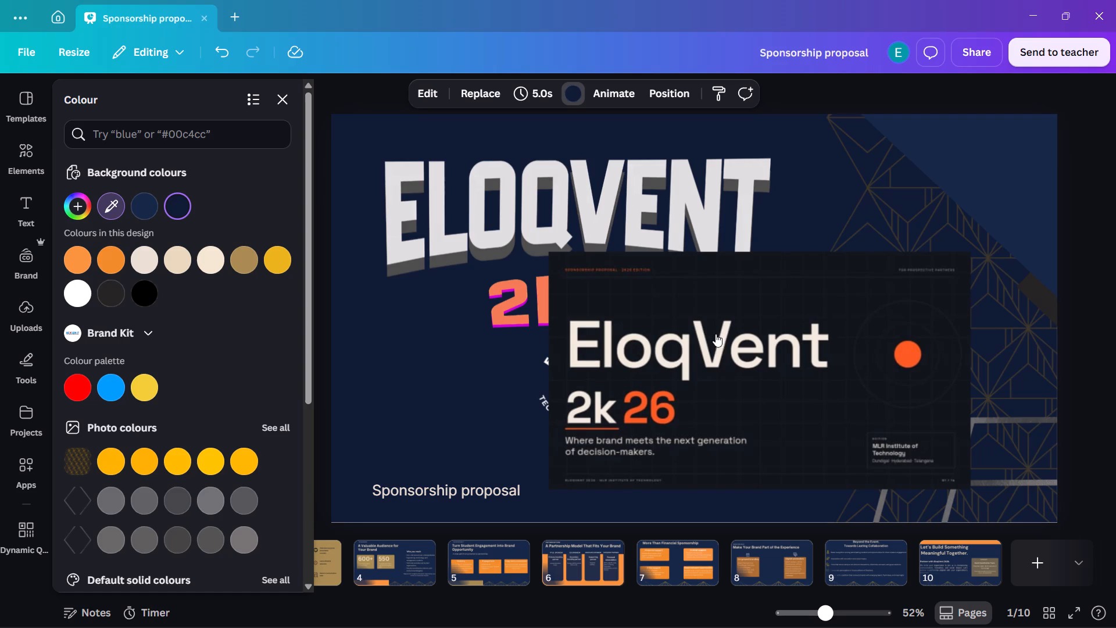
pyautogui.click(670, 302)
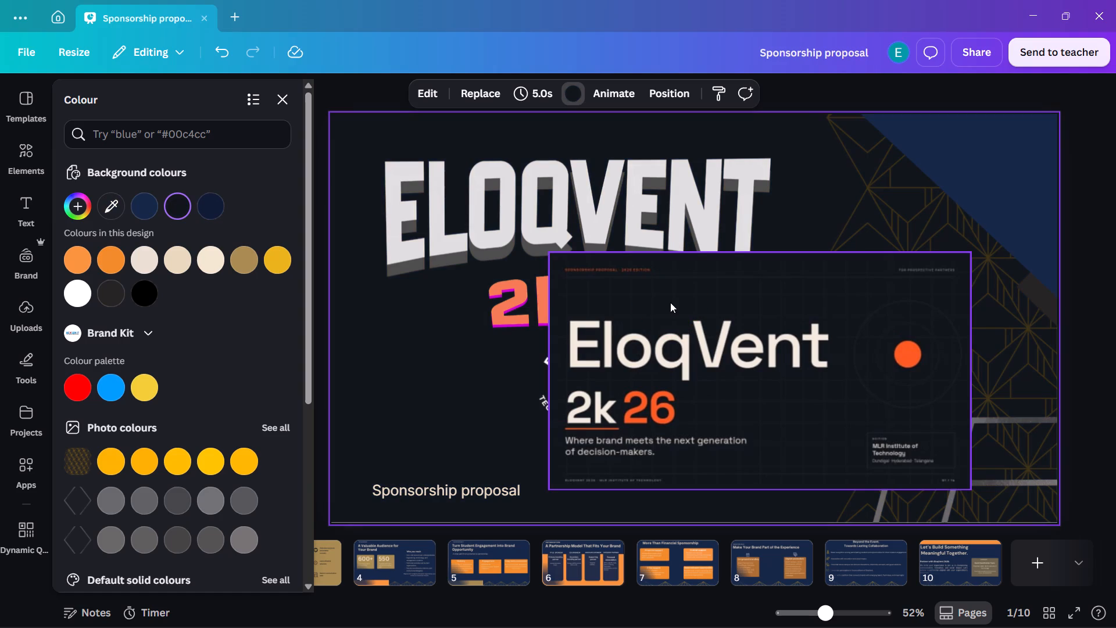
pyautogui.click(177, 206)
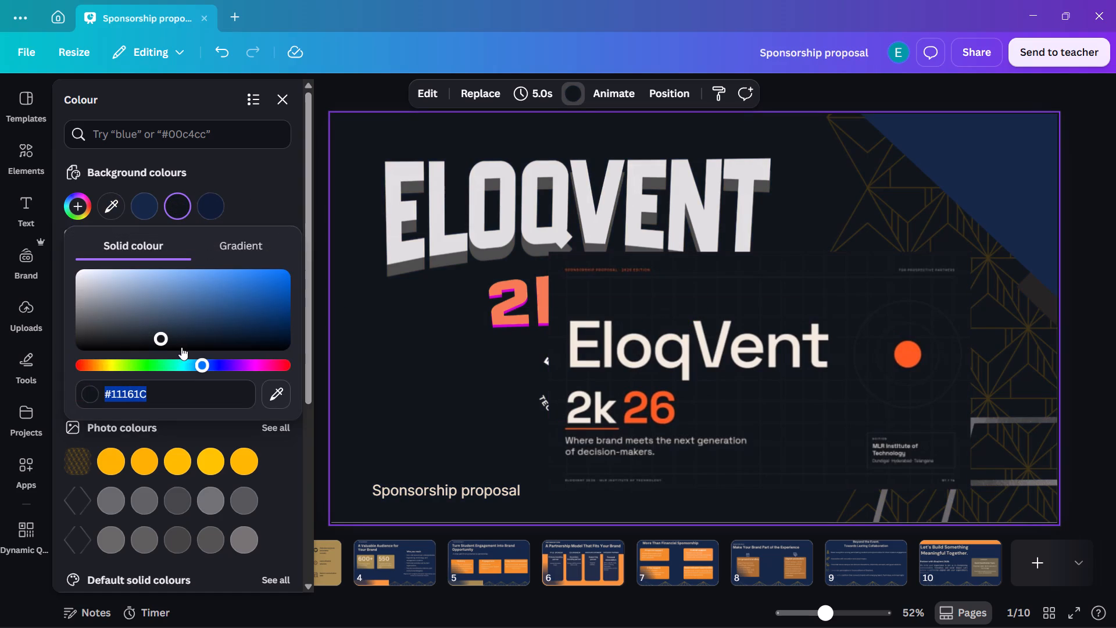
pyautogui.moveTo(160, 338); pyautogui.dragTo(167, 340)
pyautogui.click(324, 105)
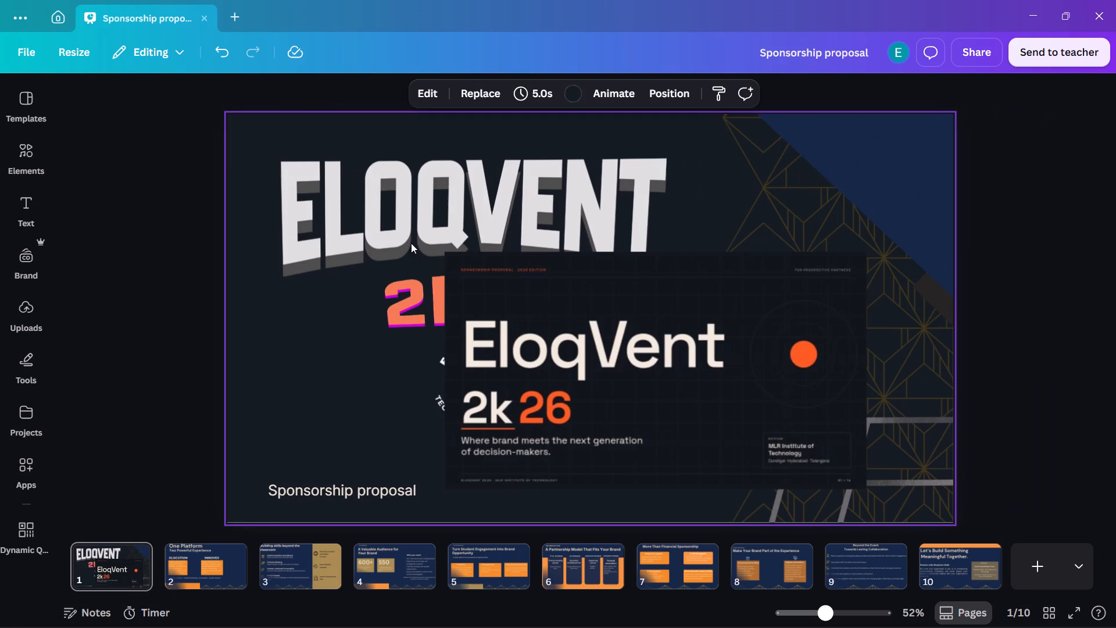
# Move the pasted EloqVent reference image up and toward the cover's outer edge, uncovering more of the 2K26 lettering and round logo.
pyautogui.moveTo(645, 359); pyautogui.dragTo(671, 348)
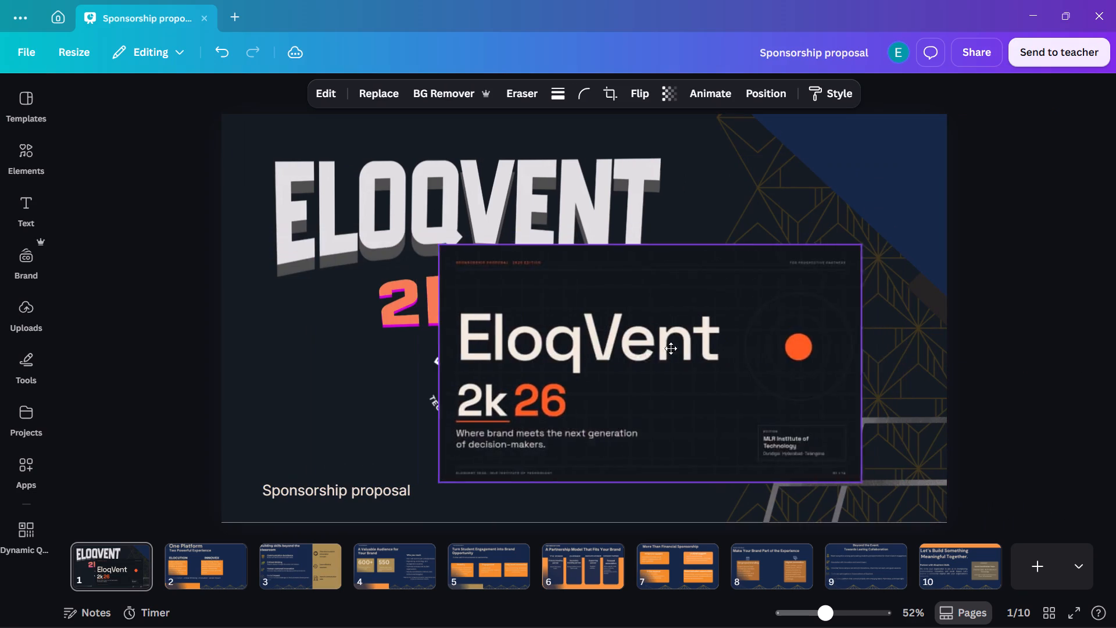
pyautogui.moveTo(671, 348); pyautogui.dragTo(706, 343)
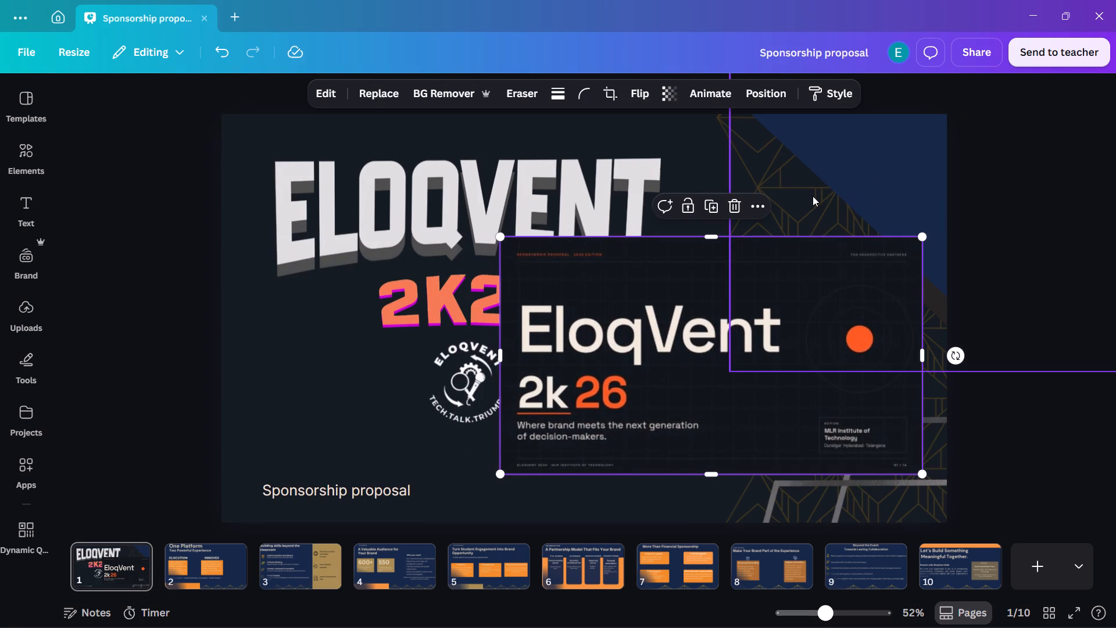
# Delete the navy triangle, gold line pattern and brown diamond decorations from the upper corner of the cover page.
pyautogui.click(813, 196)
pyautogui.press('Delete')
pyautogui.click(802, 185)
pyautogui.press('Delete')
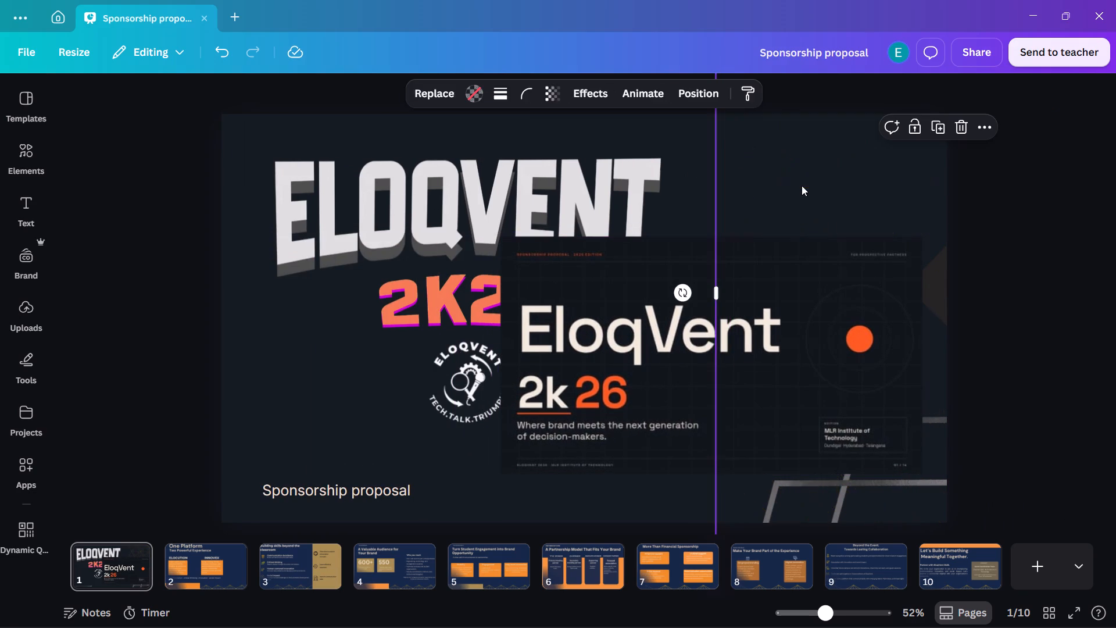
pyautogui.click(846, 177)
pyautogui.press('Delete')
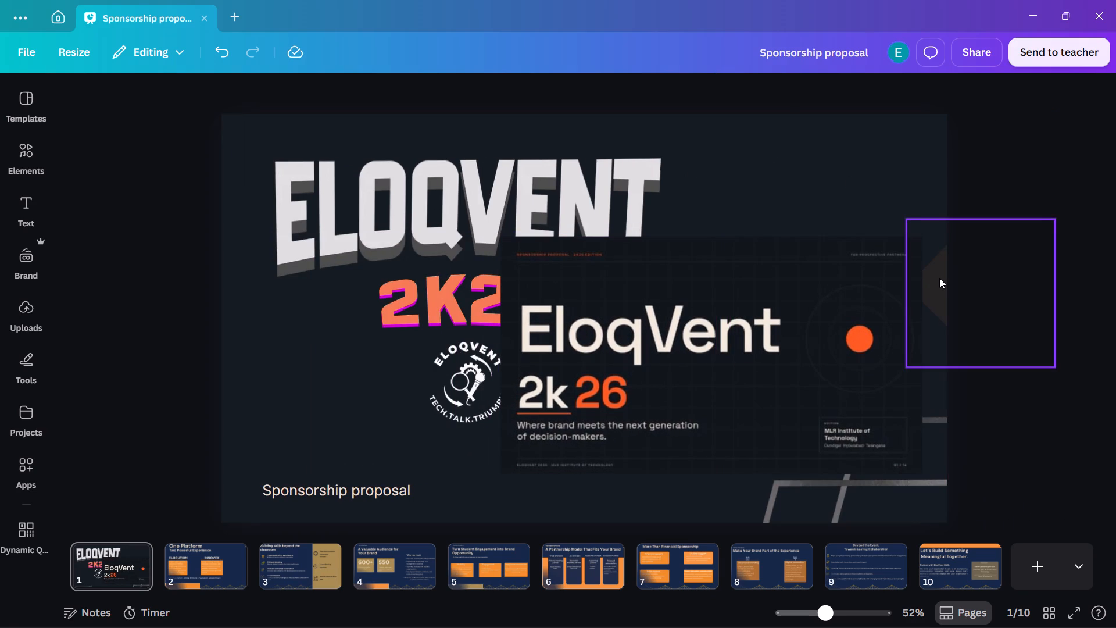
pyautogui.click(940, 278)
pyautogui.press('Delete')
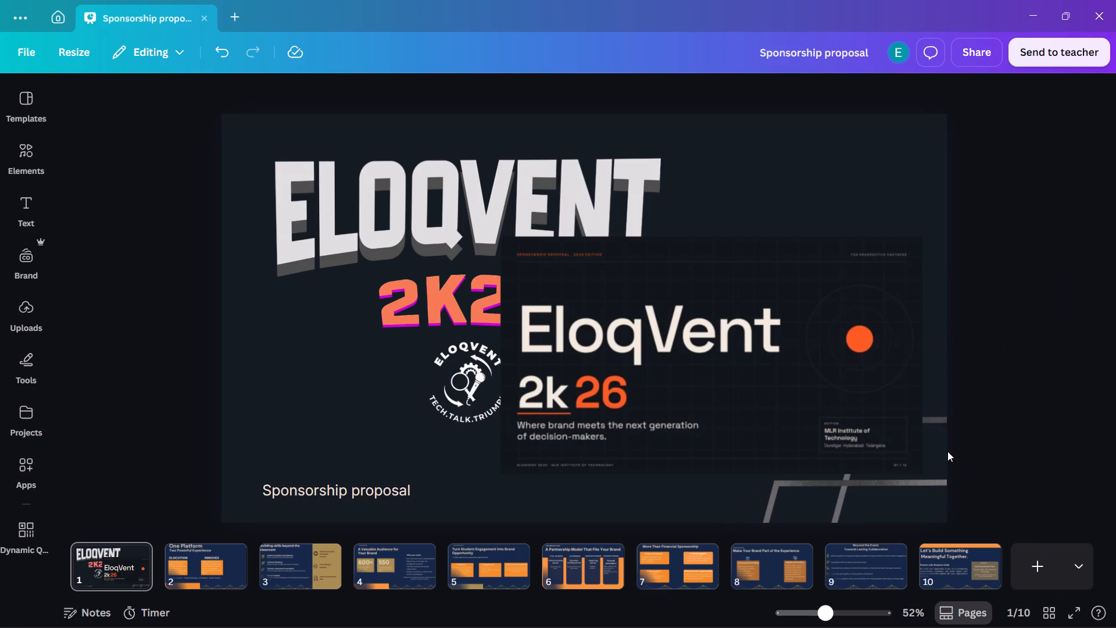
# Delete the grey line decorations and the triangular picture frame from the lower corner of the cover page.
pyautogui.click(947, 451)
pyautogui.click(928, 479)
pyautogui.press('Delete')
pyautogui.click(934, 454)
pyautogui.press('Delete')
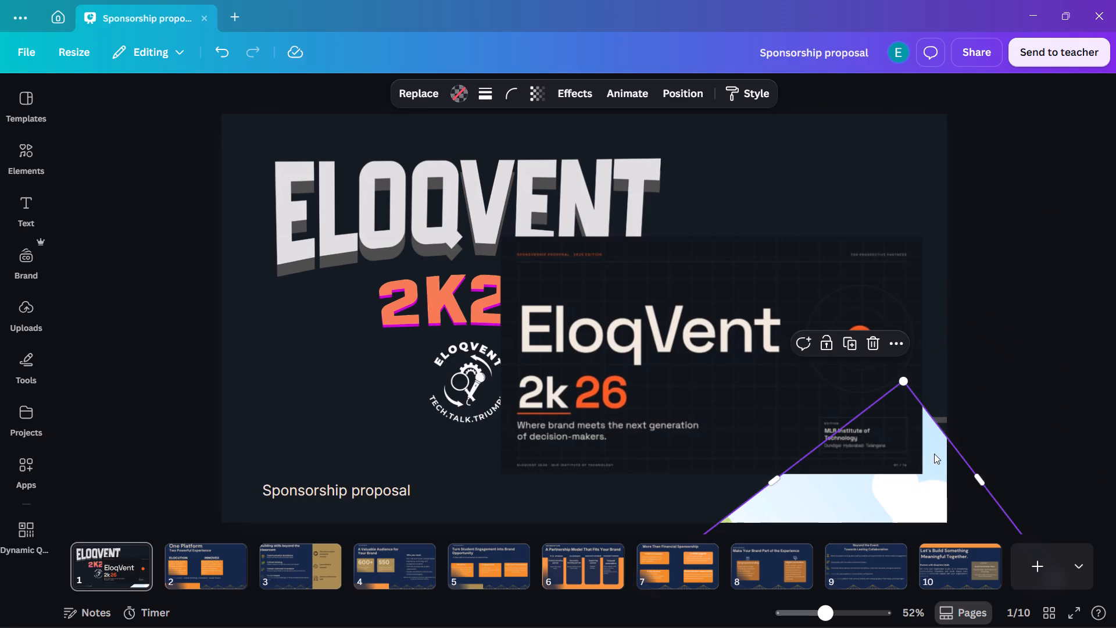
pyautogui.press('Delete')
pyautogui.click(939, 426)
pyautogui.press('Delete')
pyautogui.press('Delete')
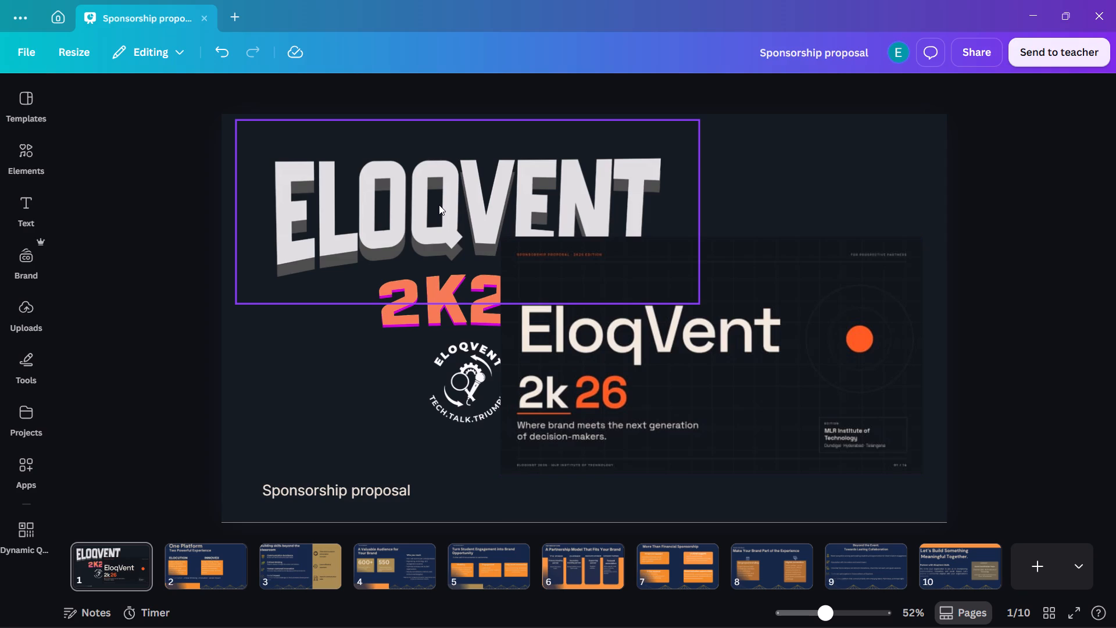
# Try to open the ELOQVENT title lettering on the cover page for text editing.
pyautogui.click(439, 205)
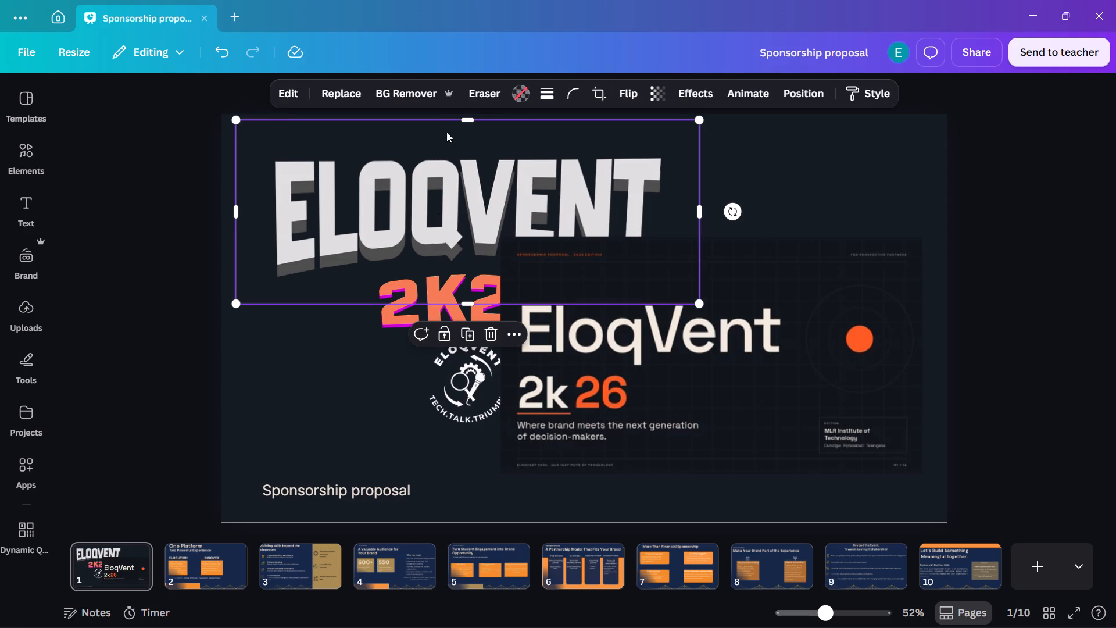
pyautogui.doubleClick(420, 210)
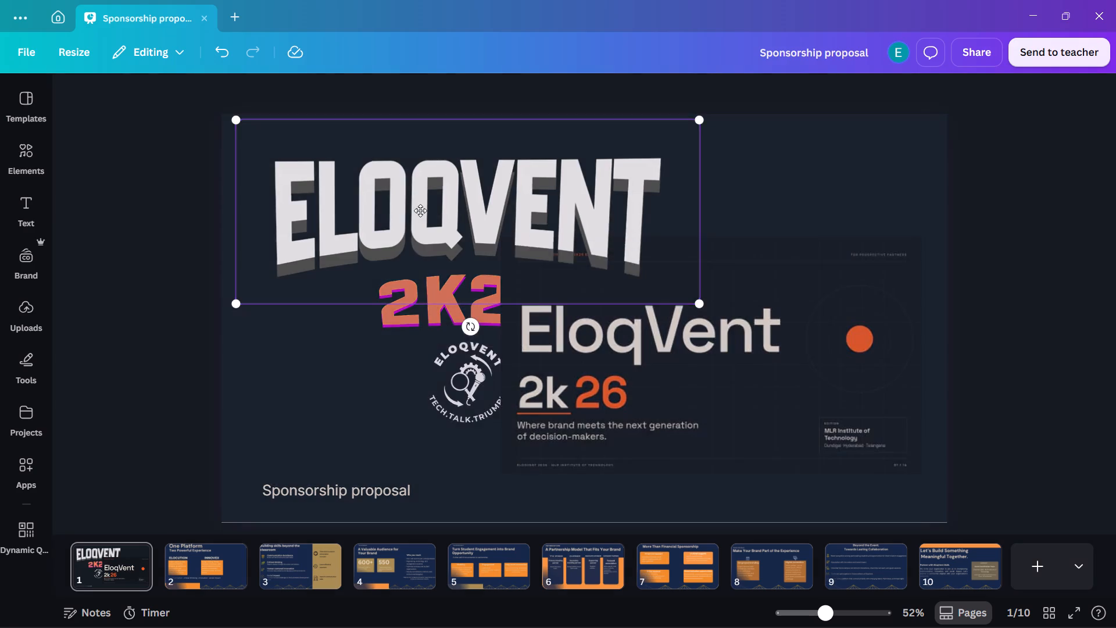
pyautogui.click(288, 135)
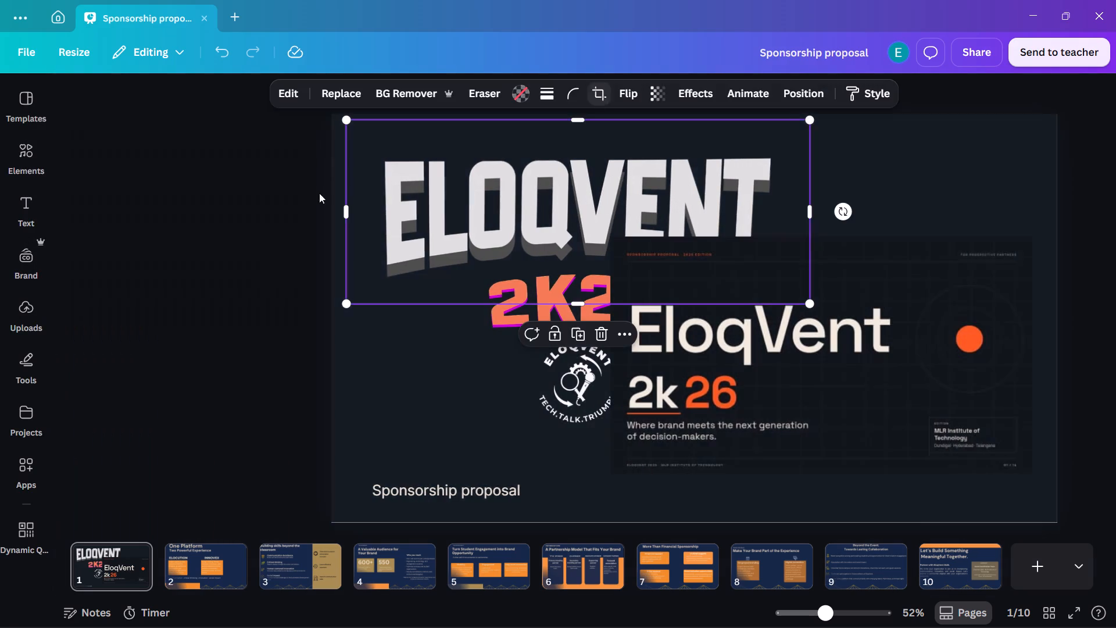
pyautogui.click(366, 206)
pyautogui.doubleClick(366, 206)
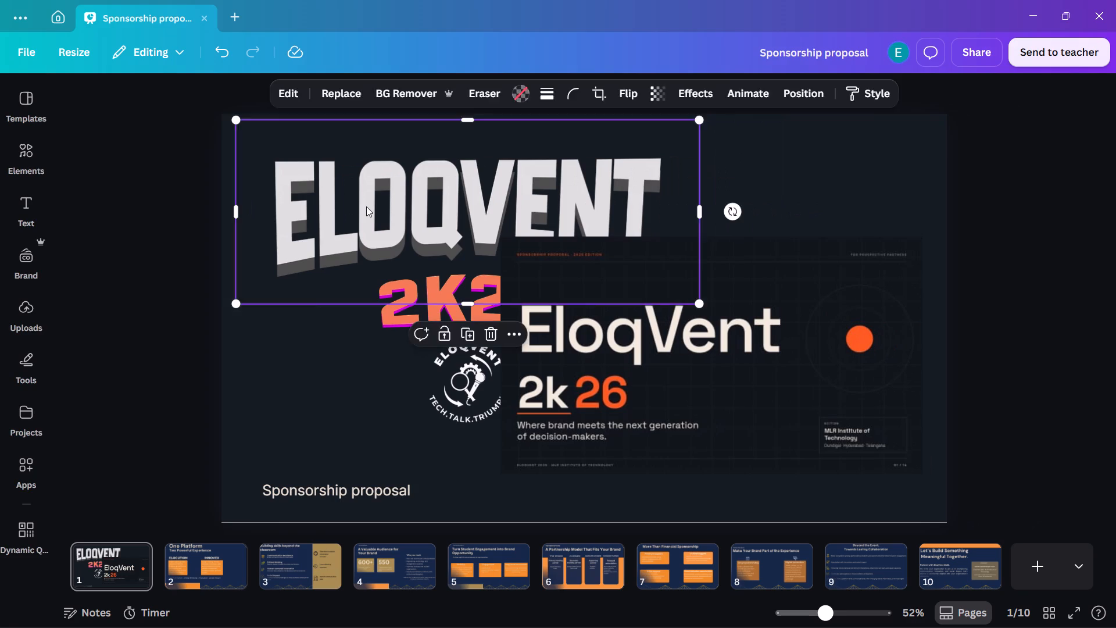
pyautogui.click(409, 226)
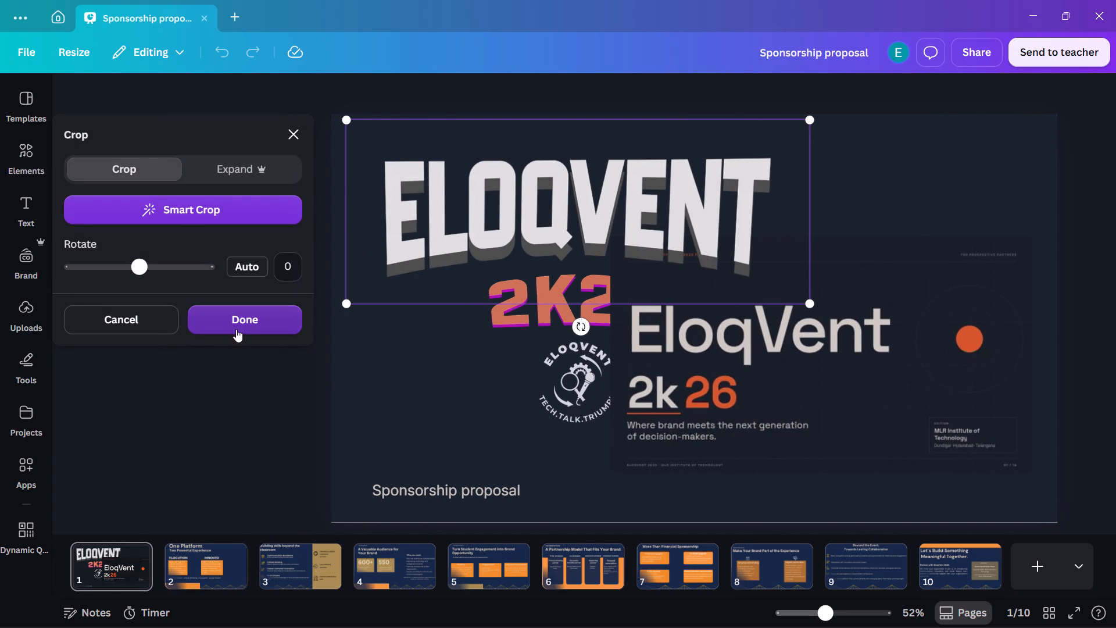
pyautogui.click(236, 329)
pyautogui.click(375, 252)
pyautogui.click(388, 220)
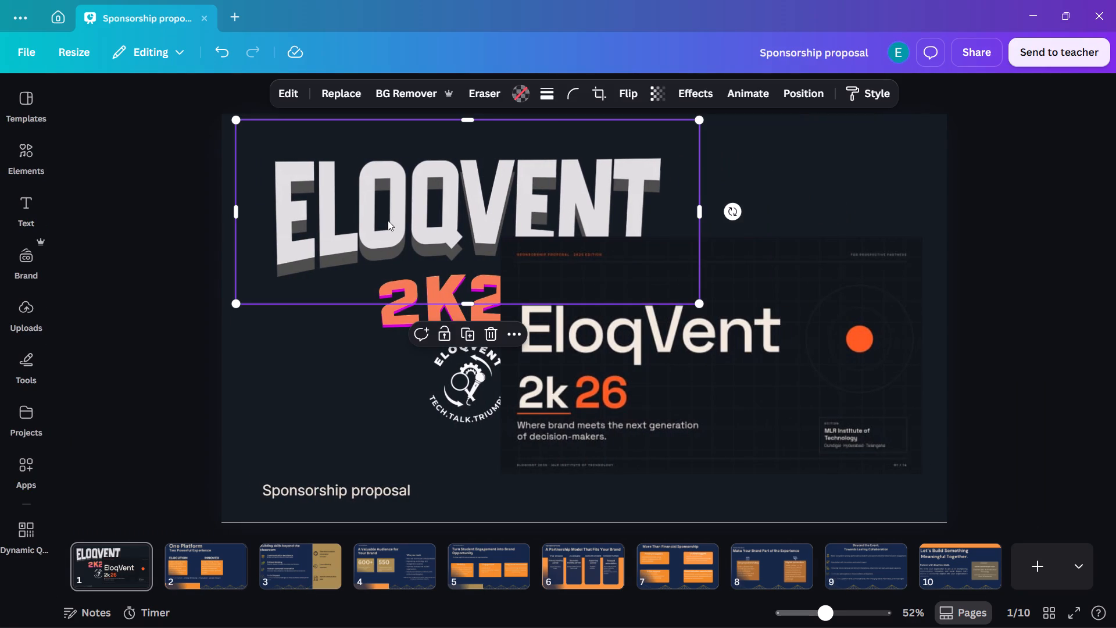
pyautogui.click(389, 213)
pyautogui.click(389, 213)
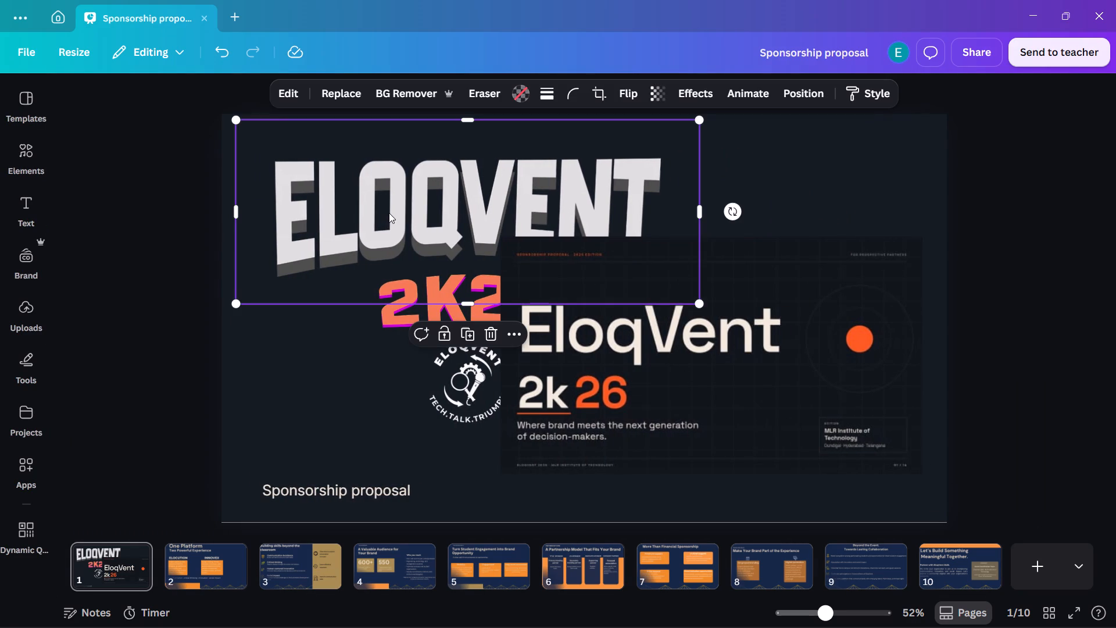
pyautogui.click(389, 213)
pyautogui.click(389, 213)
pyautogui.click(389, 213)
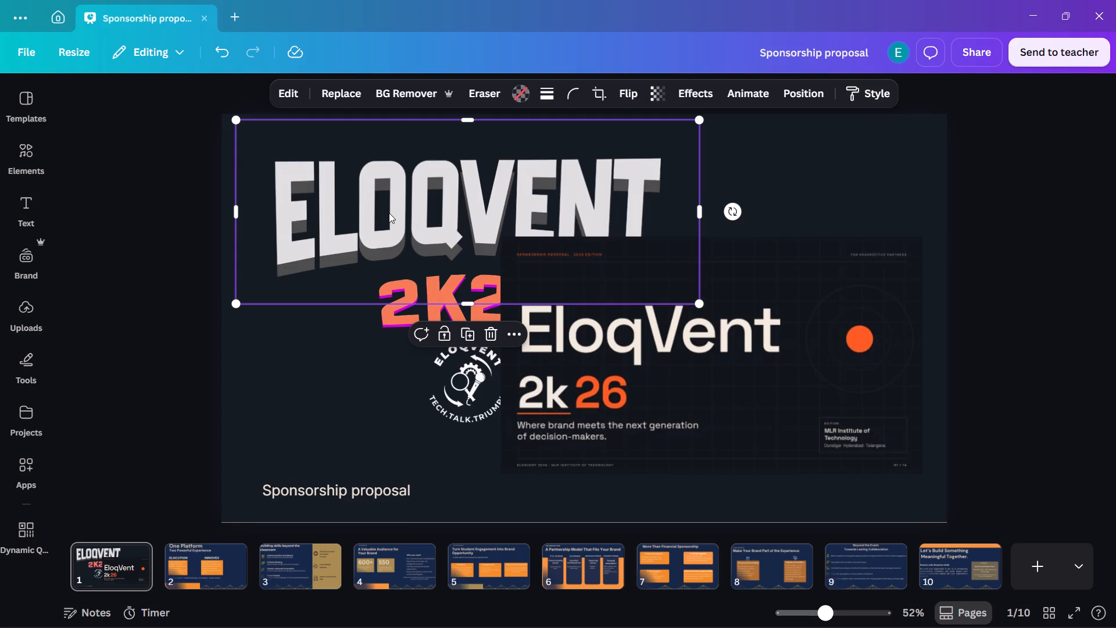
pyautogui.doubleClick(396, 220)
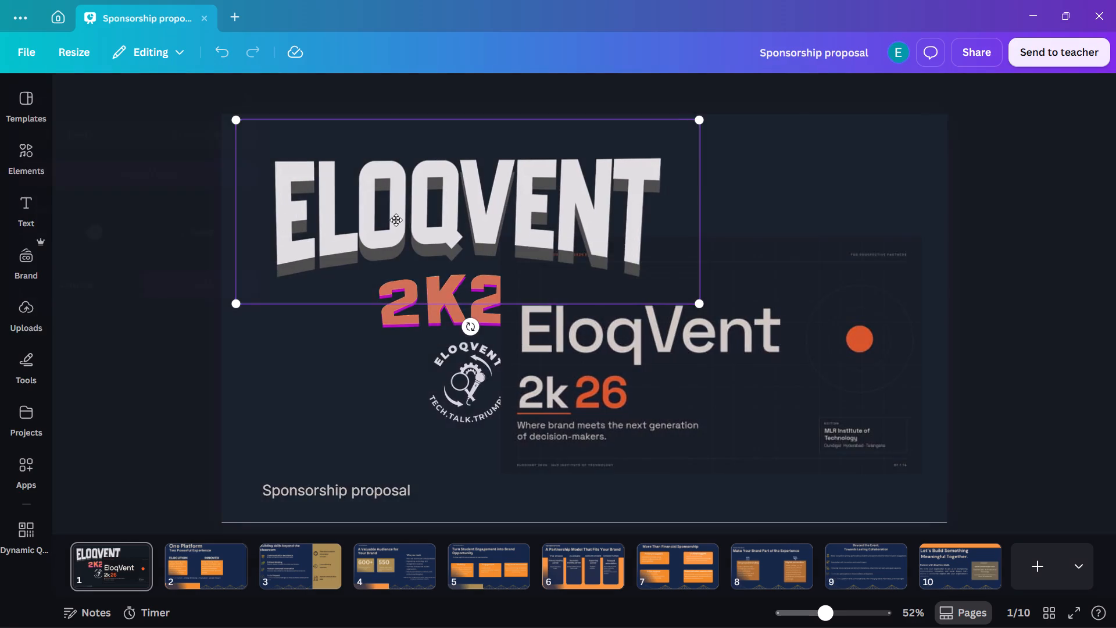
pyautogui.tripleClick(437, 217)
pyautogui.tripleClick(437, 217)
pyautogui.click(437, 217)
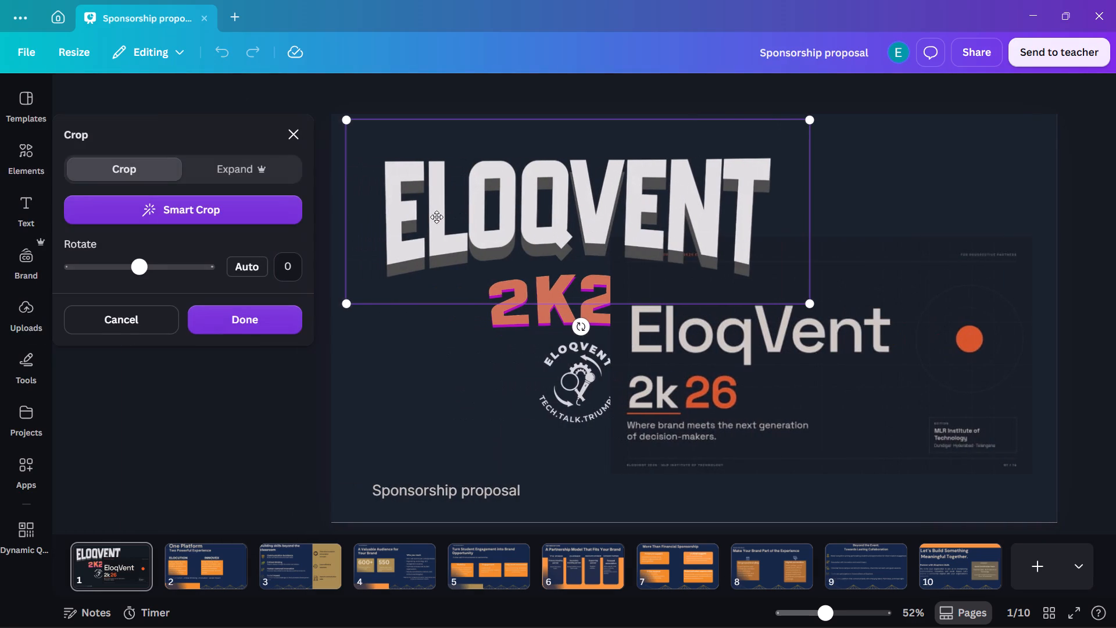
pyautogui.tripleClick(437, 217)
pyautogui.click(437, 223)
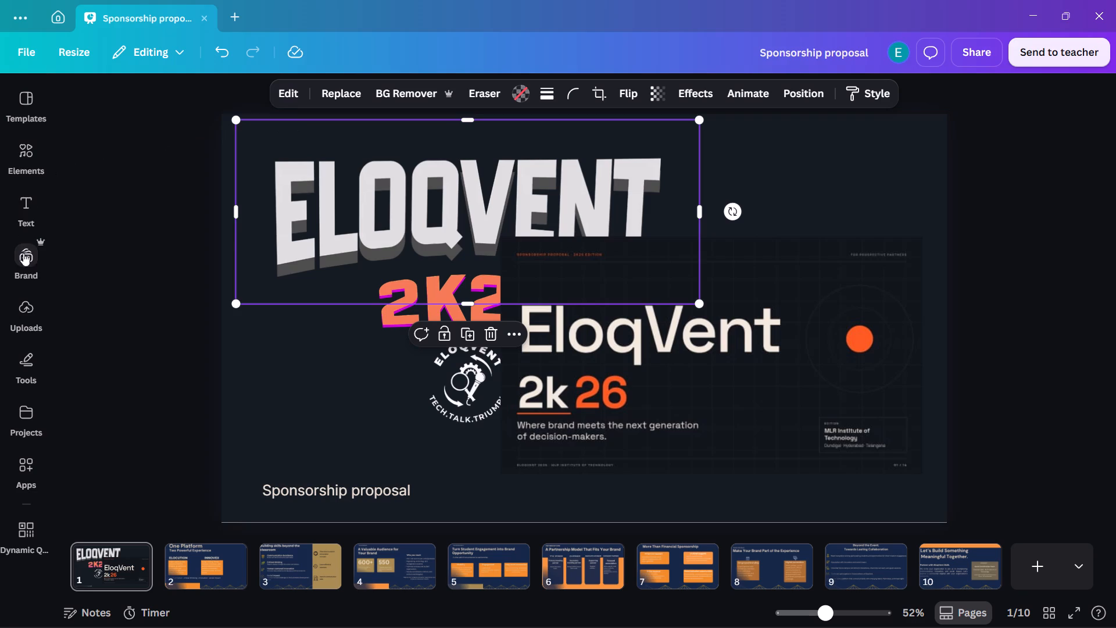
# Check the available actions and image editing options for the ELOQVENT title graphic.
pyautogui.rightClick(321, 211)
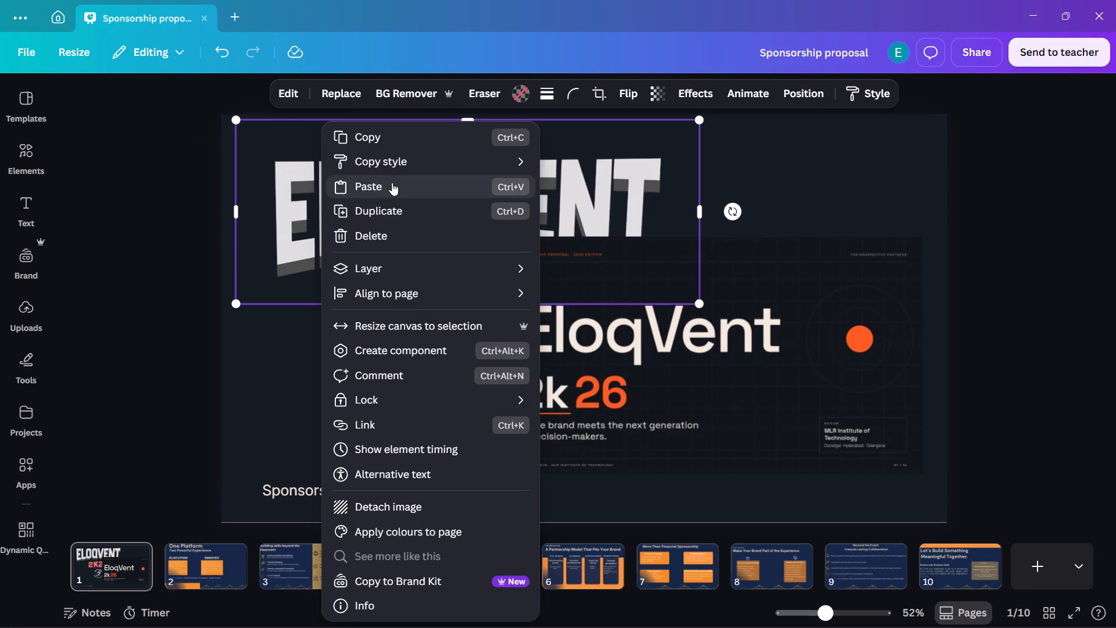
pyautogui.click(301, 202)
pyautogui.click(295, 98)
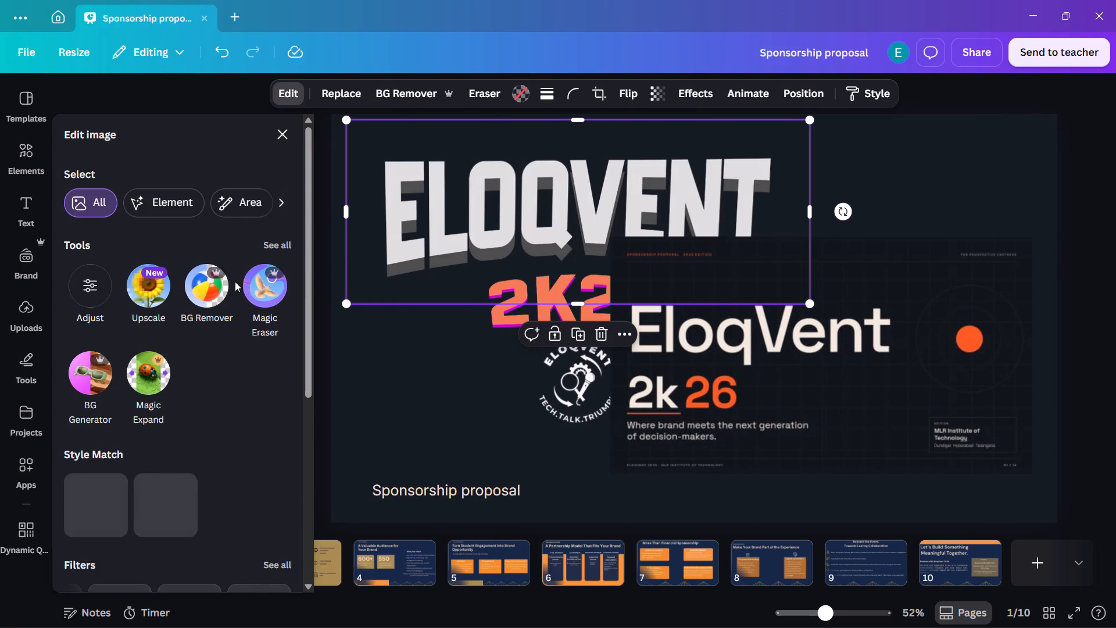
pyautogui.click(485, 213)
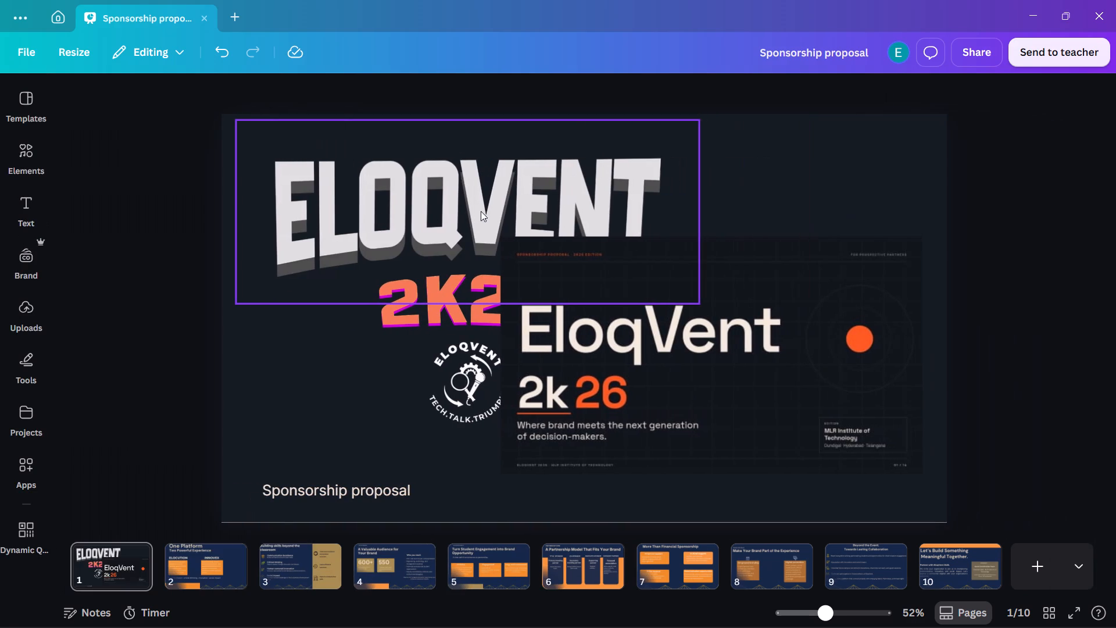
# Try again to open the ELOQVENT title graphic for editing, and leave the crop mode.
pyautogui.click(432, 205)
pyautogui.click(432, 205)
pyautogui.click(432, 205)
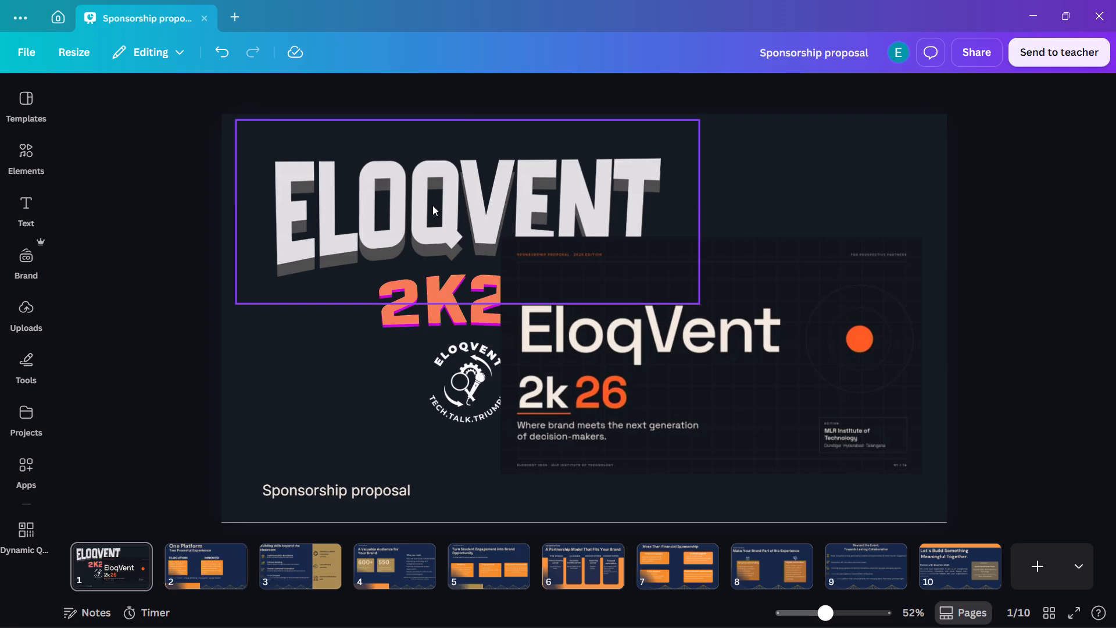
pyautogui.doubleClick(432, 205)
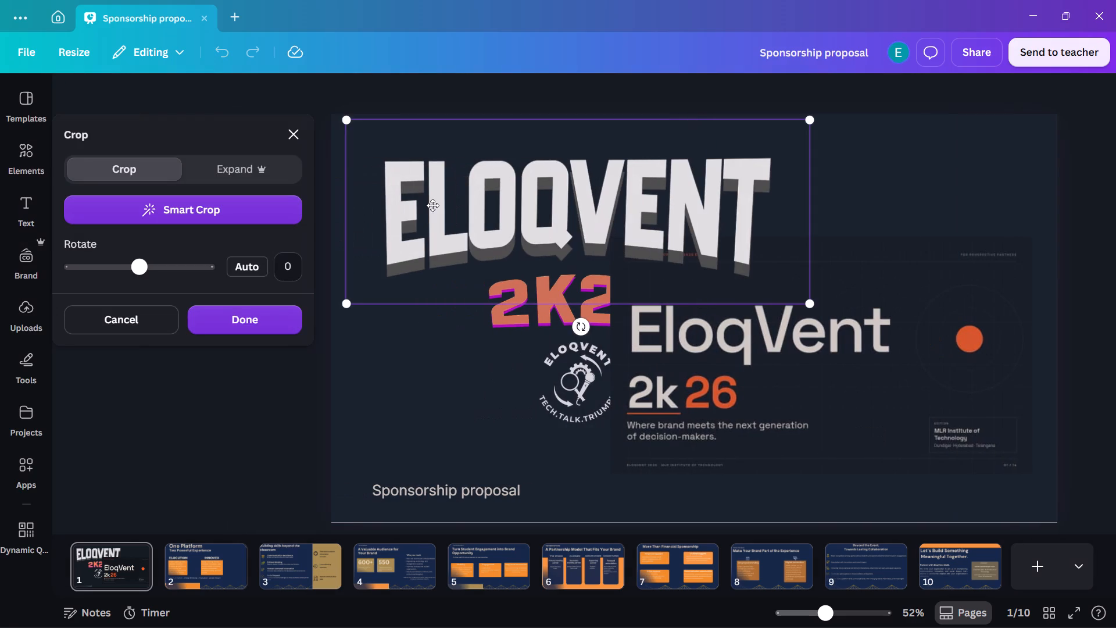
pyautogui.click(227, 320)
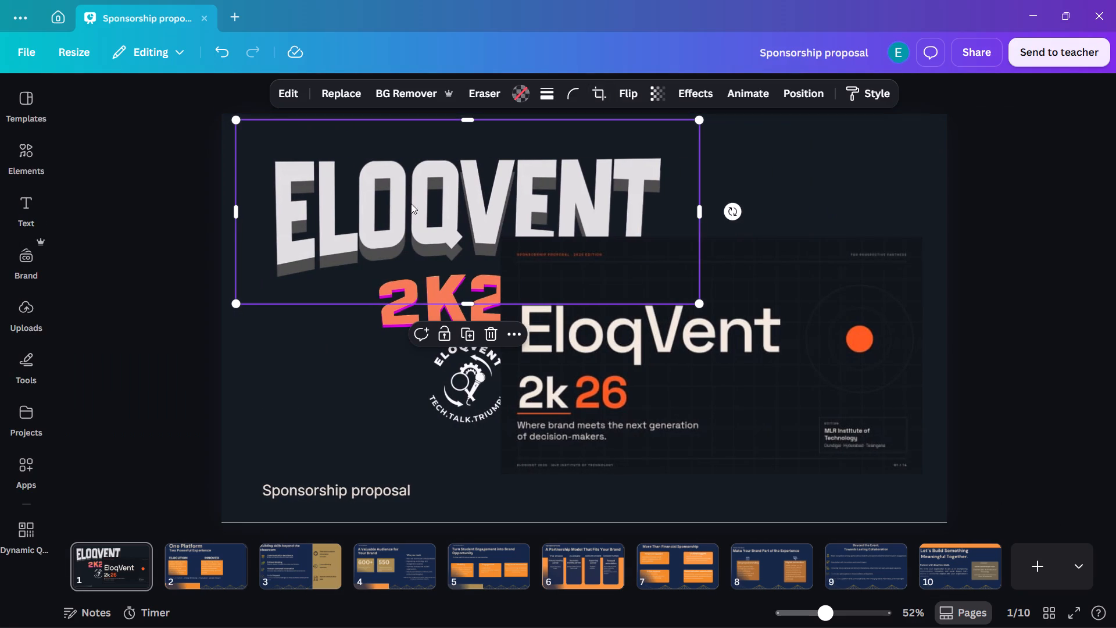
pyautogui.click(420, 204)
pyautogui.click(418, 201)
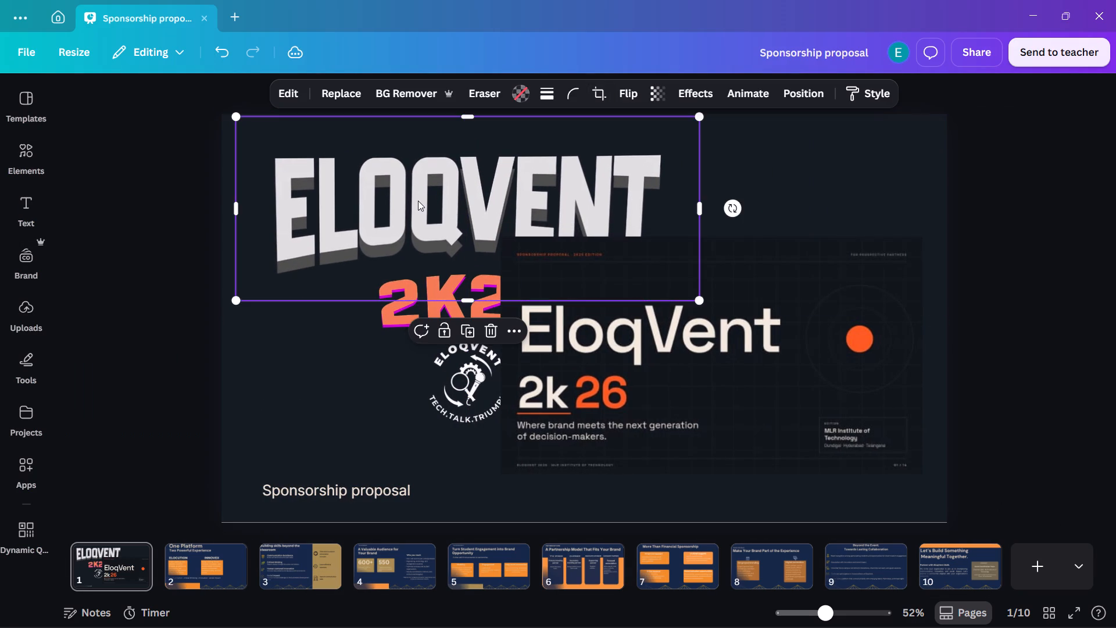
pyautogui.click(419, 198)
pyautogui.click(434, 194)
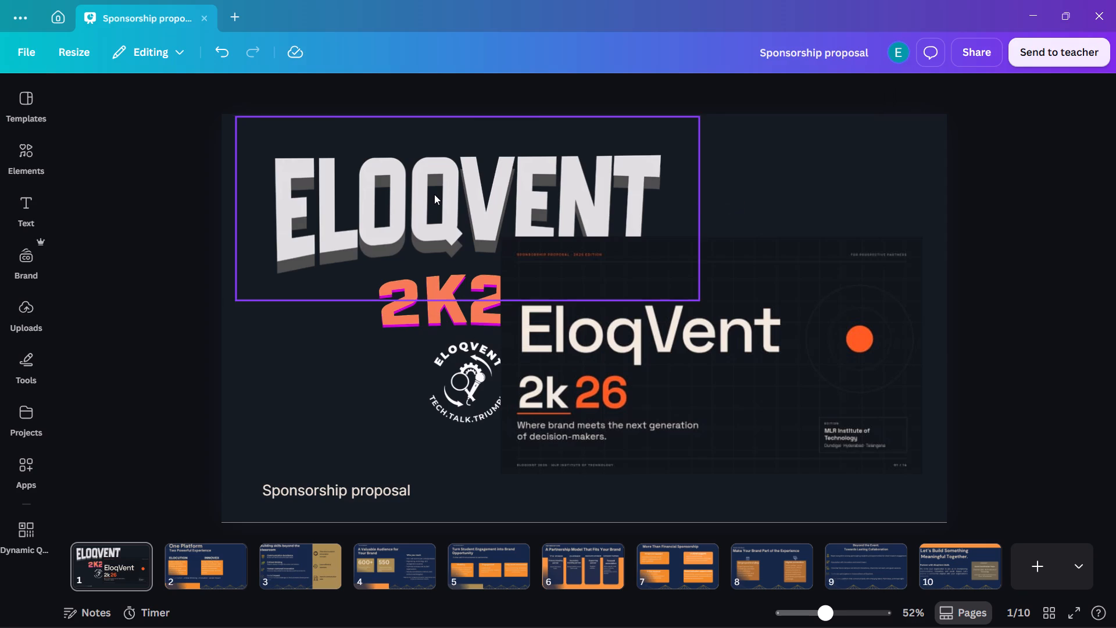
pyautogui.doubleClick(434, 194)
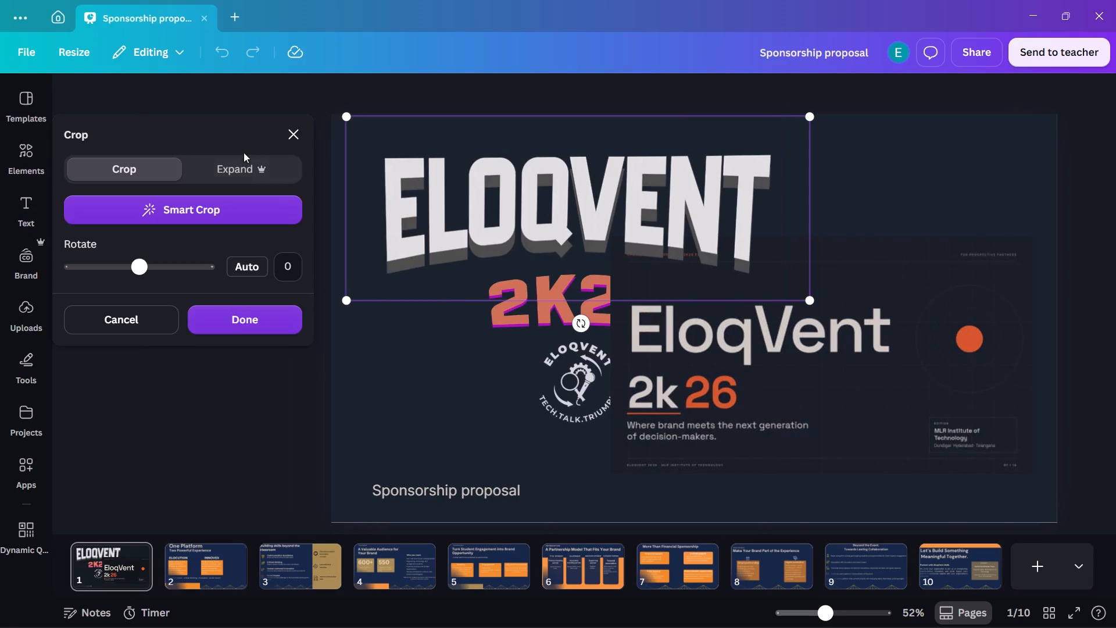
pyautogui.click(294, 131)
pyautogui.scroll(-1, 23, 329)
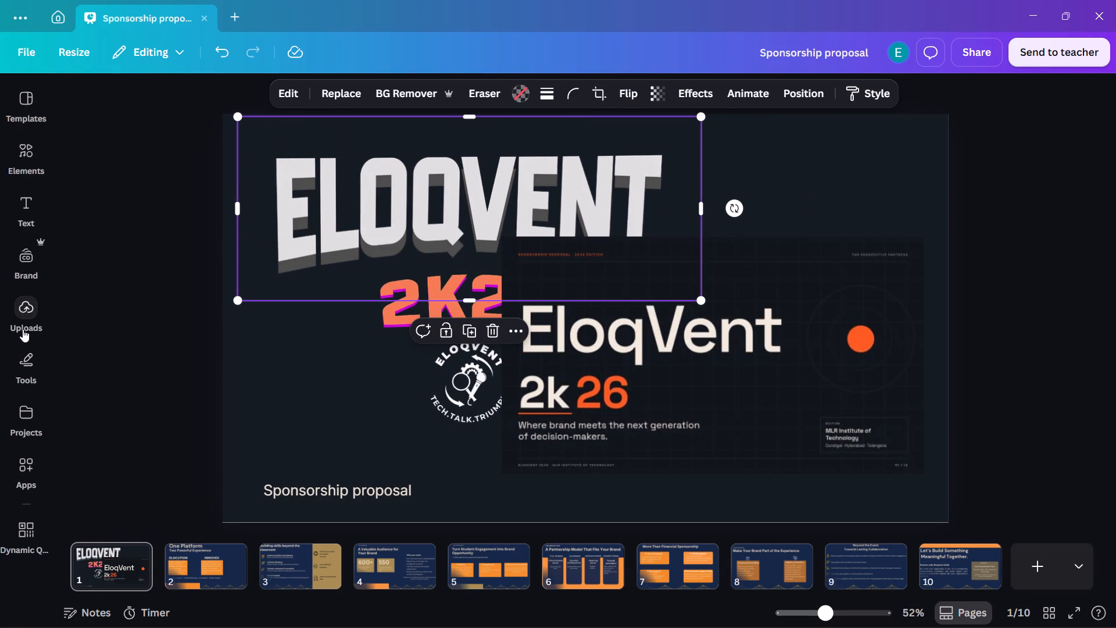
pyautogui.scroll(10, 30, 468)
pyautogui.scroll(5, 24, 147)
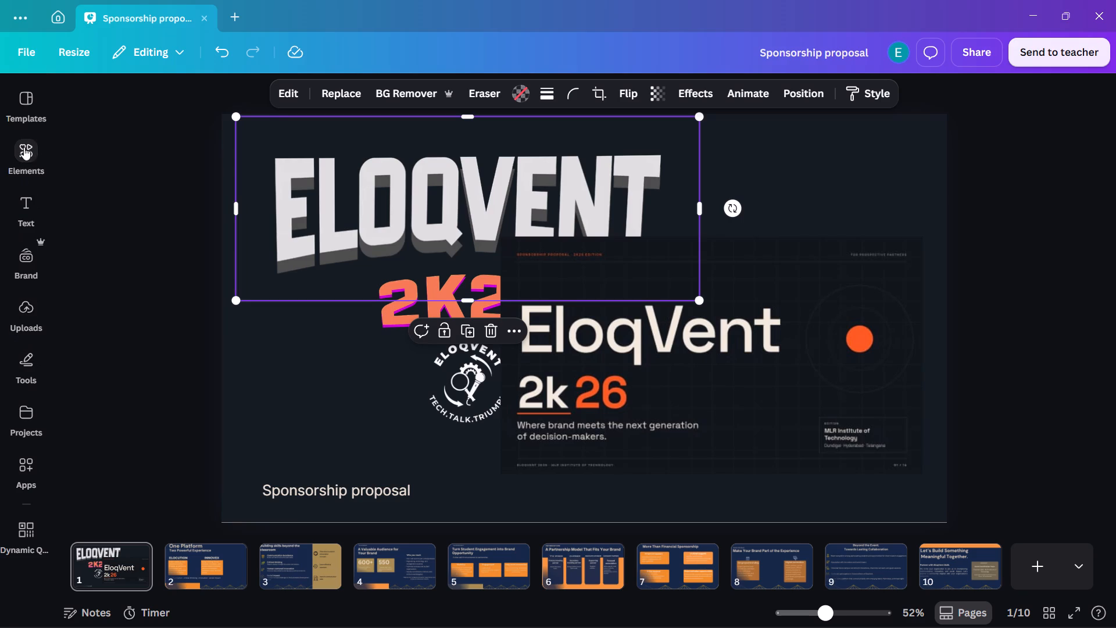
# Search the brand assets for "type craft", and clear the search.
pyautogui.scroll(-4, 24, 156)
pyautogui.click(28, 265)
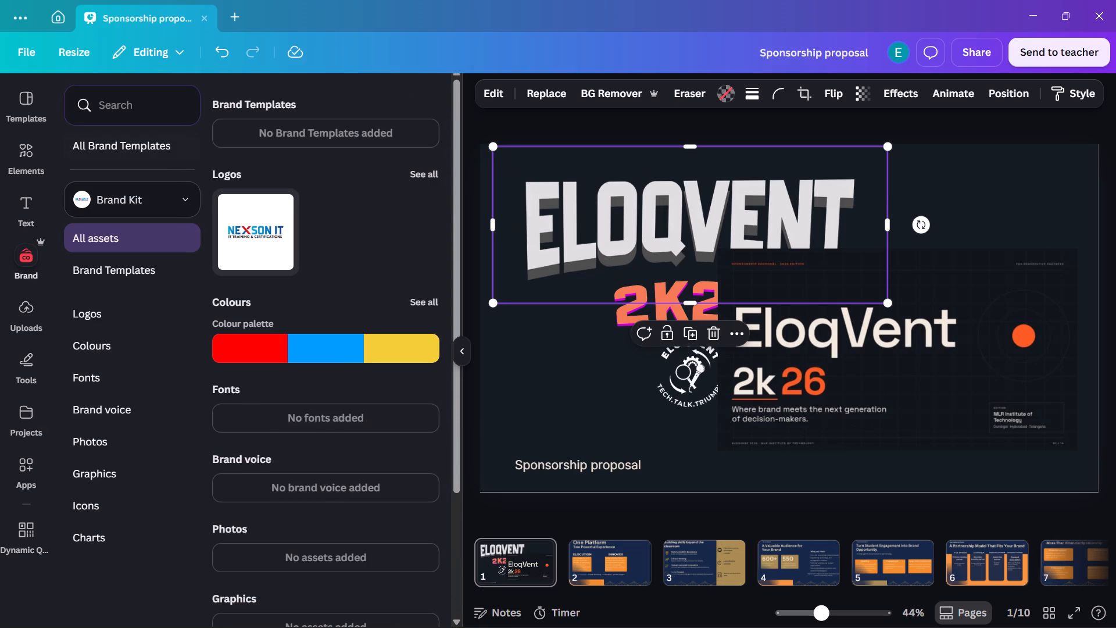
pyautogui.click(133, 105)
pyautogui.write('type')
pyautogui.press('space')
pyautogui.write('craft')
pyautogui.press('Return')
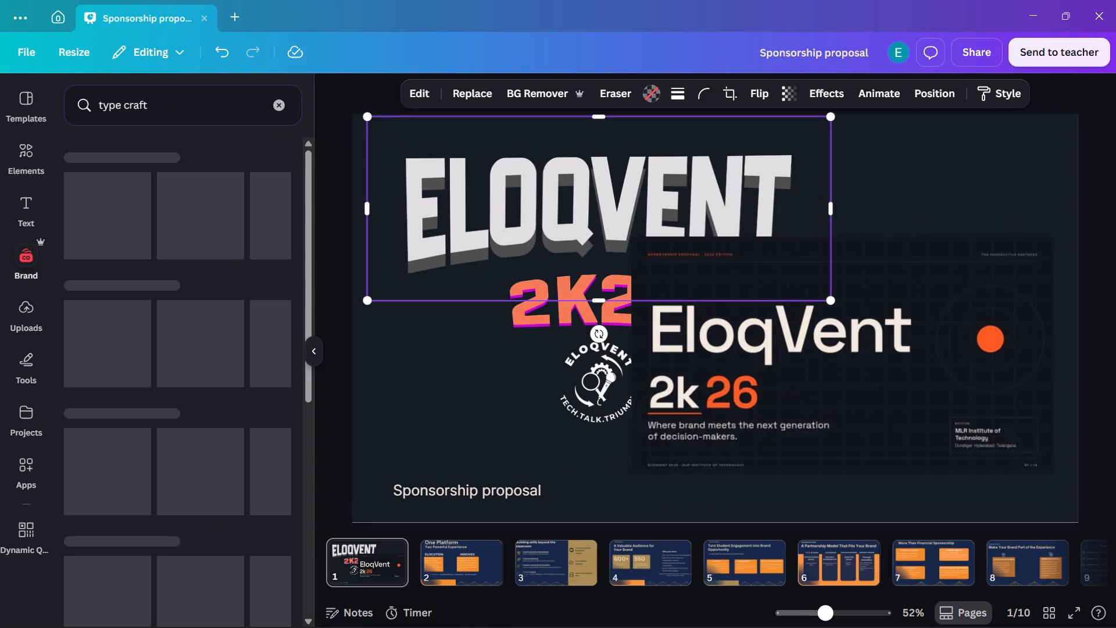
pyautogui.click(284, 105)
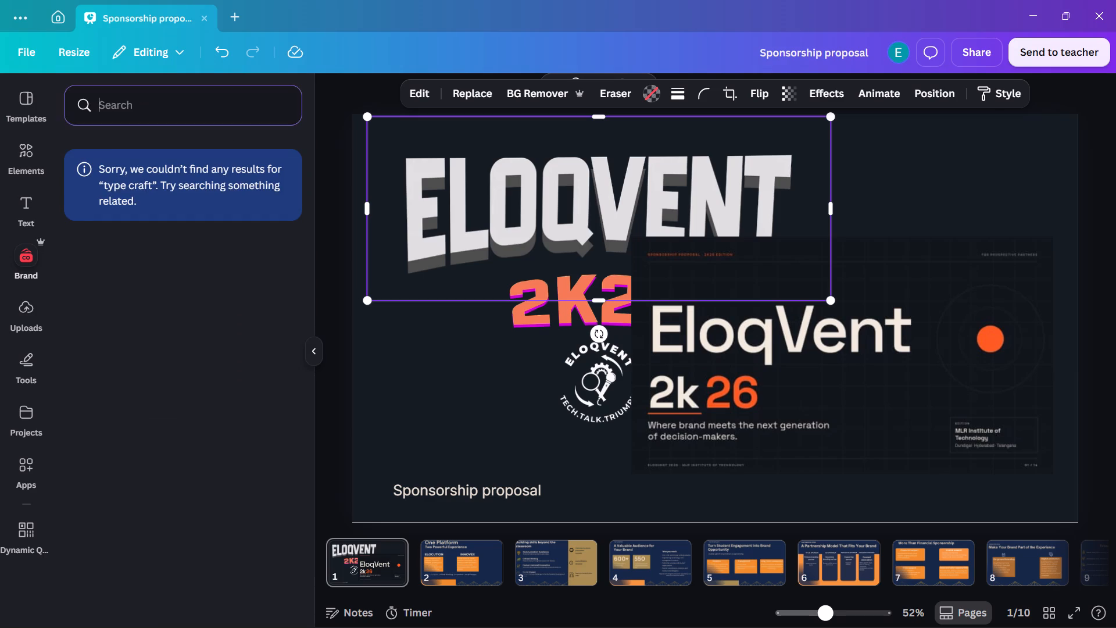
pyautogui.scroll(-4, 23, 366)
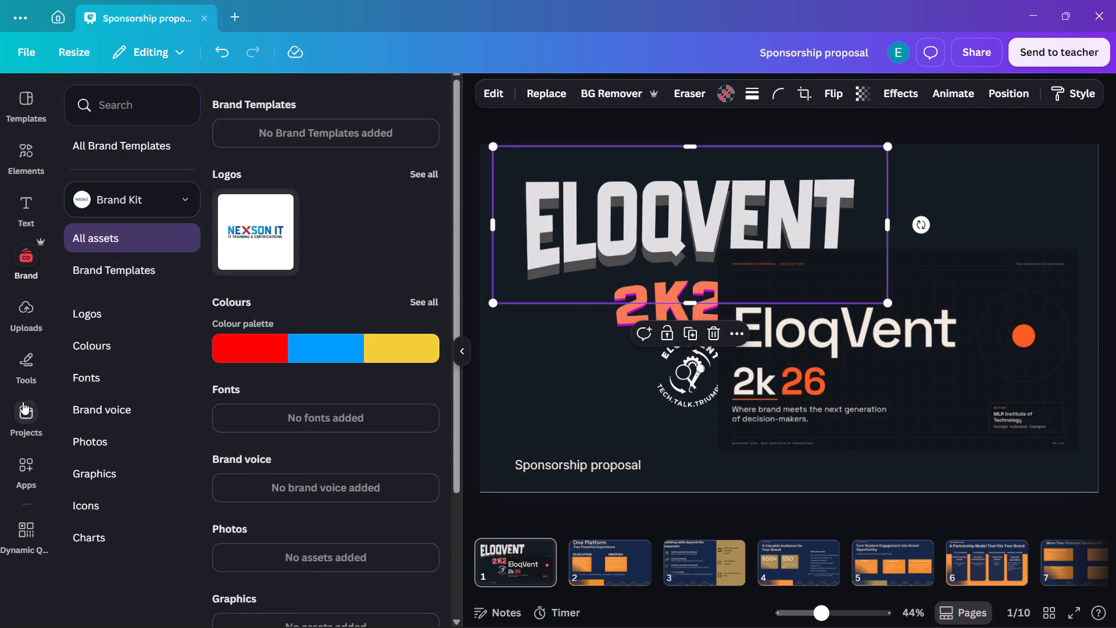
# Search the Canva apps for "typecraft".
pyautogui.click(28, 480)
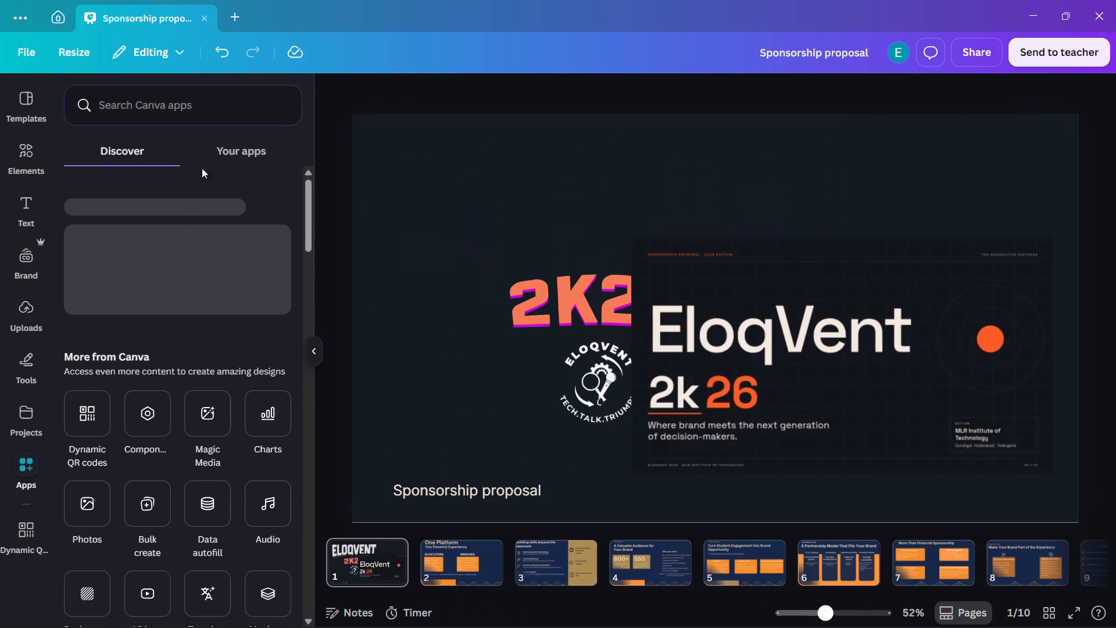
pyautogui.click(192, 104)
pyautogui.write('type')
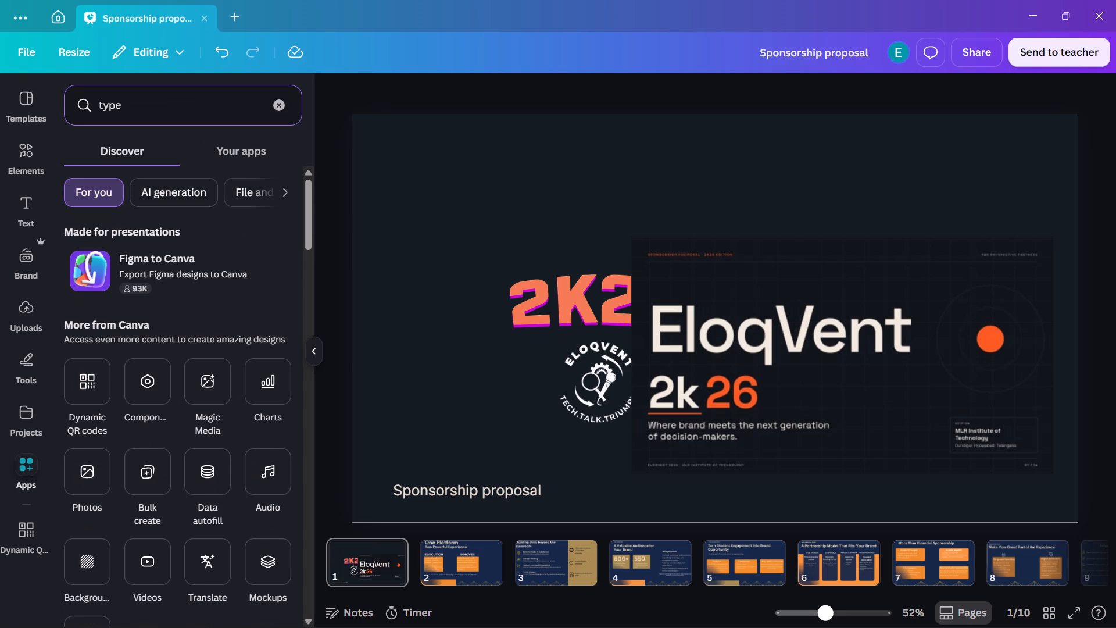
pyautogui.write('craft')
pyautogui.press('Return')
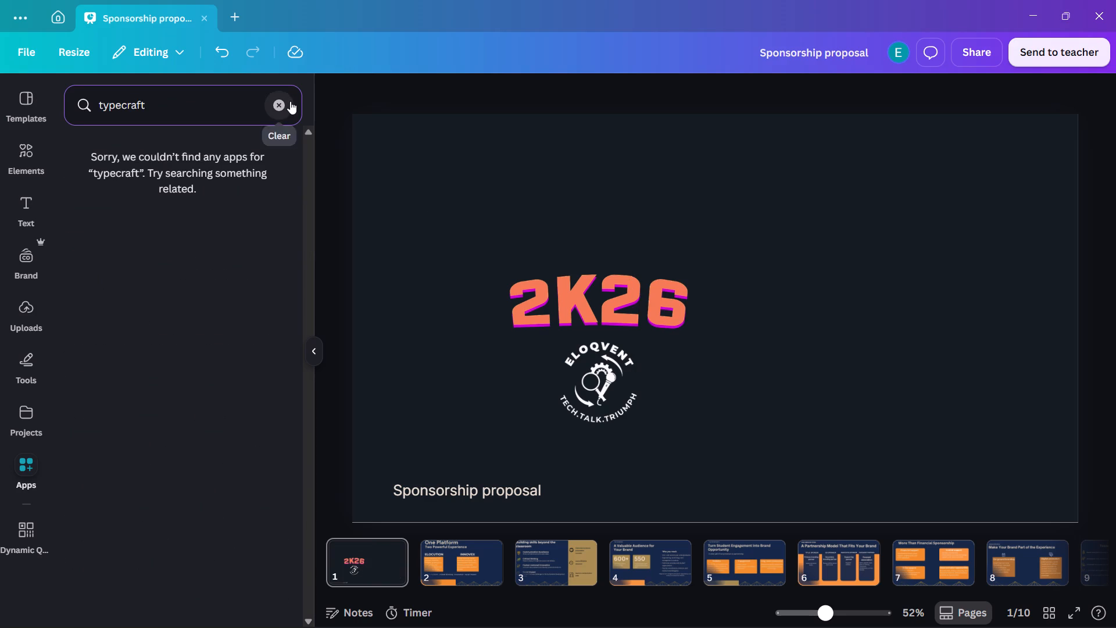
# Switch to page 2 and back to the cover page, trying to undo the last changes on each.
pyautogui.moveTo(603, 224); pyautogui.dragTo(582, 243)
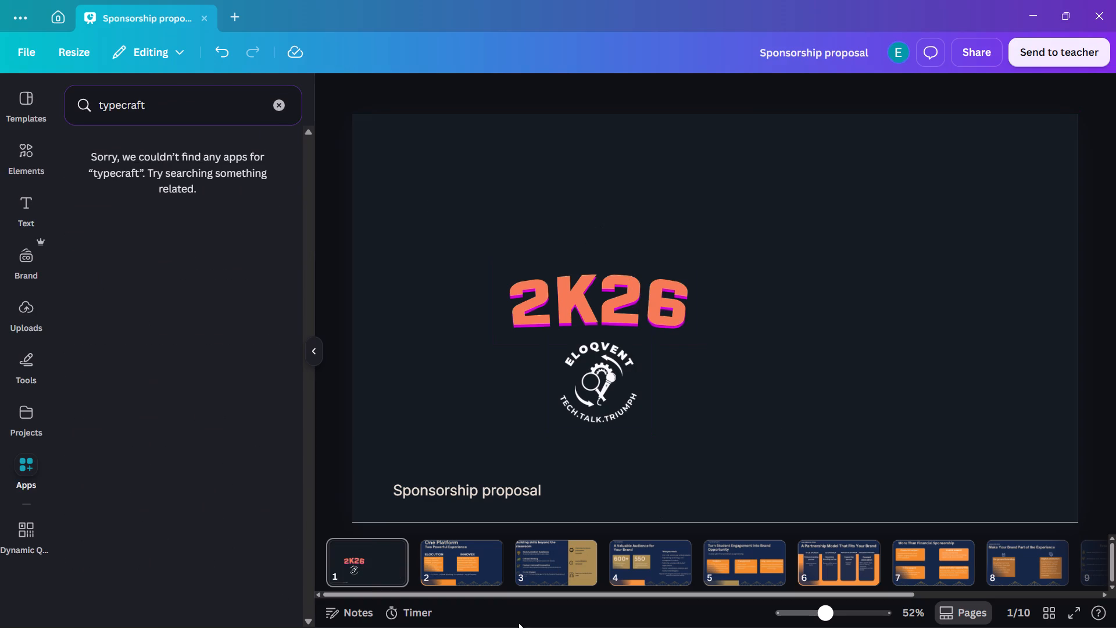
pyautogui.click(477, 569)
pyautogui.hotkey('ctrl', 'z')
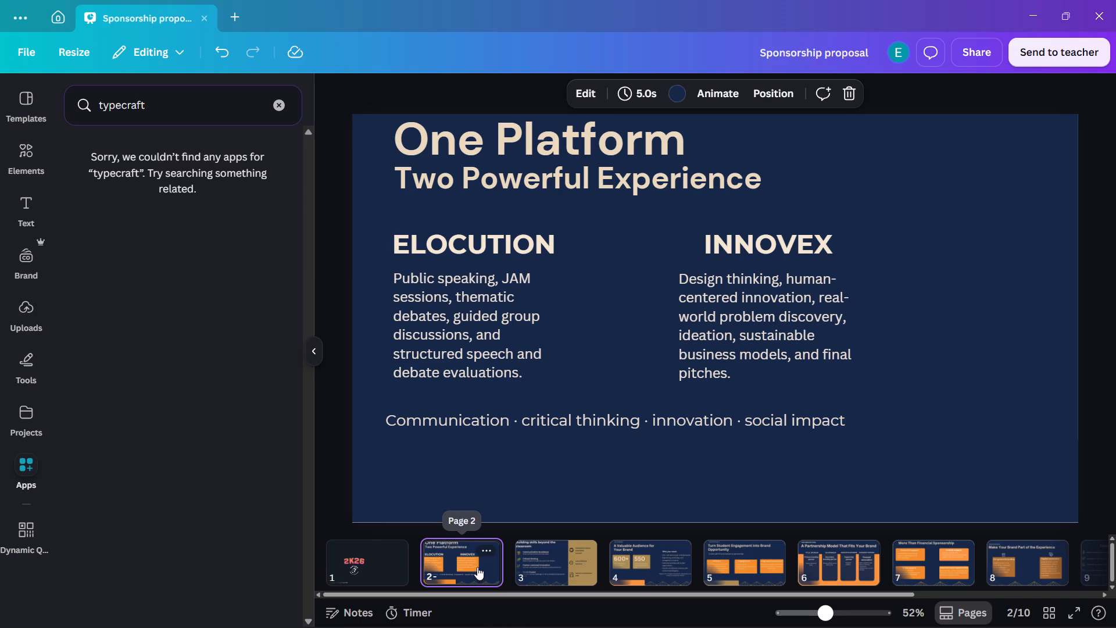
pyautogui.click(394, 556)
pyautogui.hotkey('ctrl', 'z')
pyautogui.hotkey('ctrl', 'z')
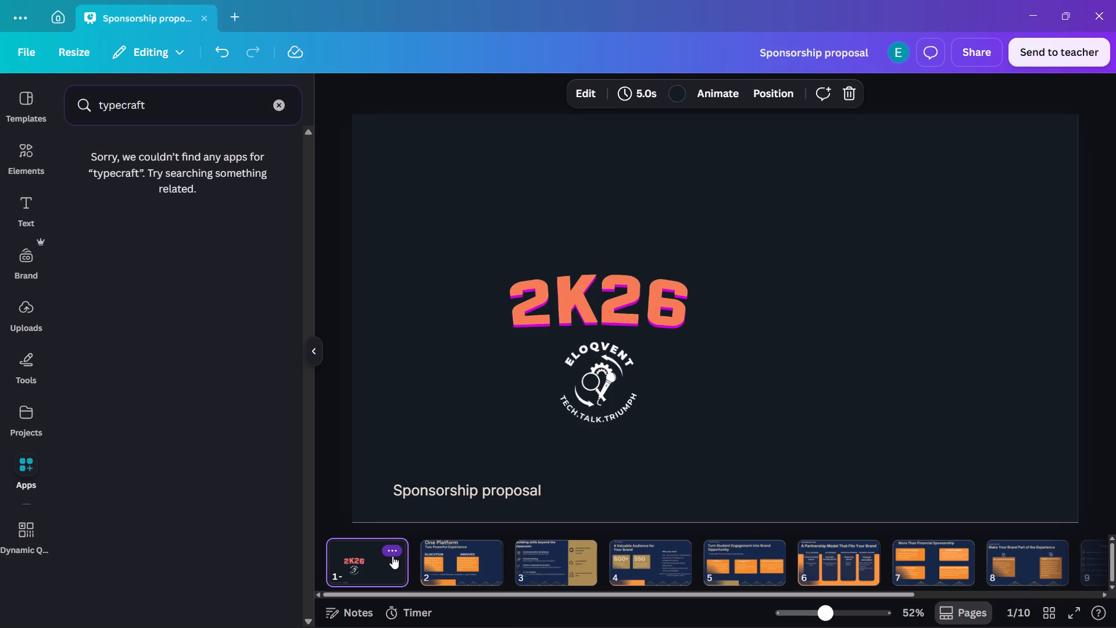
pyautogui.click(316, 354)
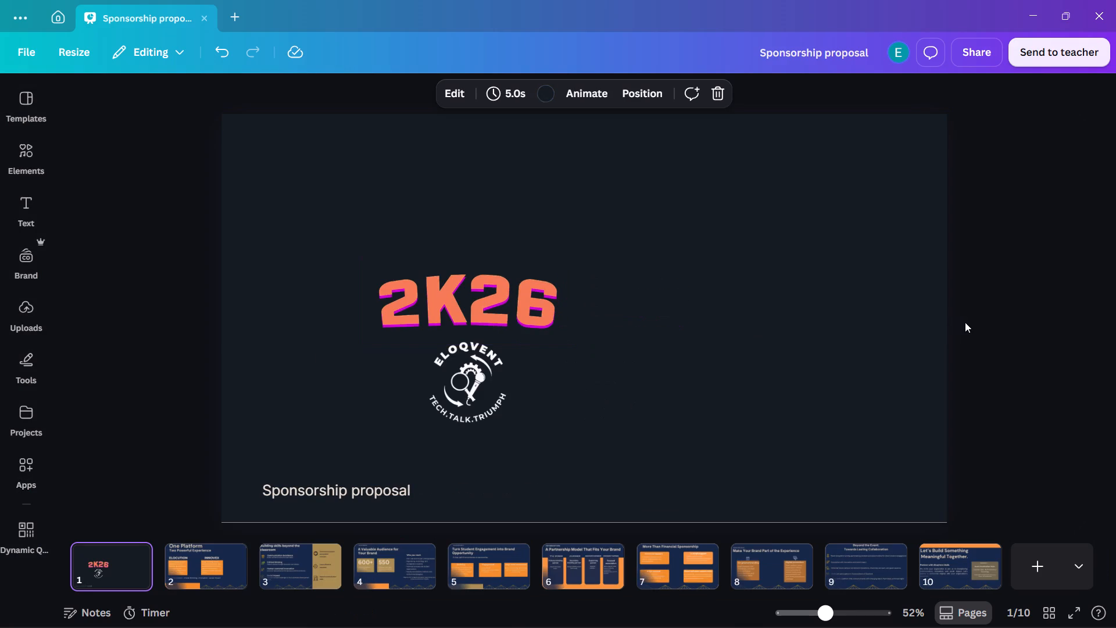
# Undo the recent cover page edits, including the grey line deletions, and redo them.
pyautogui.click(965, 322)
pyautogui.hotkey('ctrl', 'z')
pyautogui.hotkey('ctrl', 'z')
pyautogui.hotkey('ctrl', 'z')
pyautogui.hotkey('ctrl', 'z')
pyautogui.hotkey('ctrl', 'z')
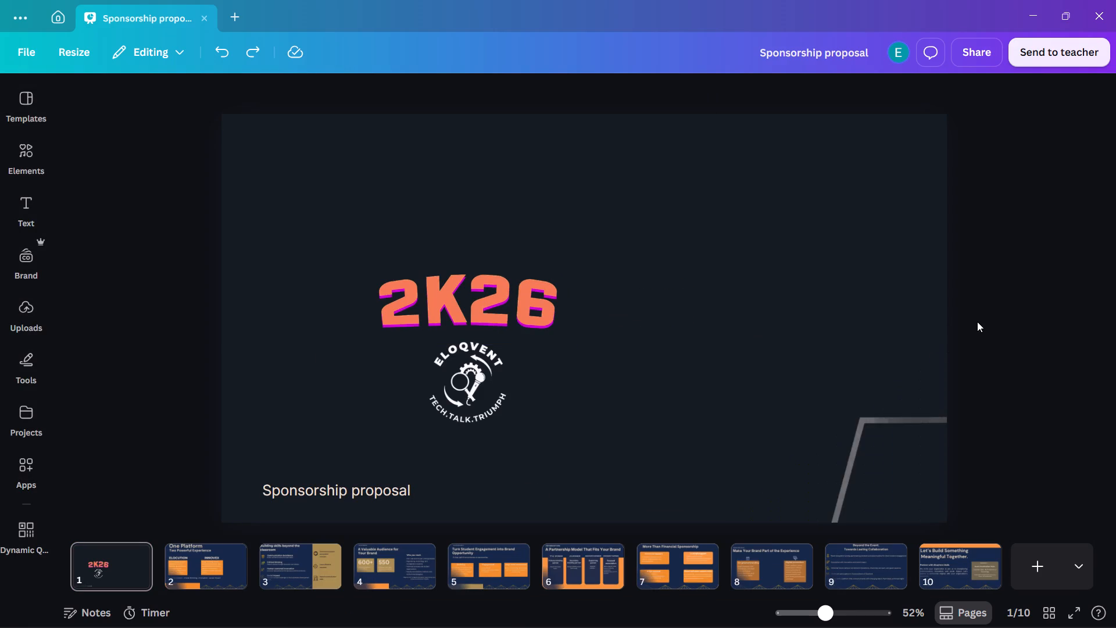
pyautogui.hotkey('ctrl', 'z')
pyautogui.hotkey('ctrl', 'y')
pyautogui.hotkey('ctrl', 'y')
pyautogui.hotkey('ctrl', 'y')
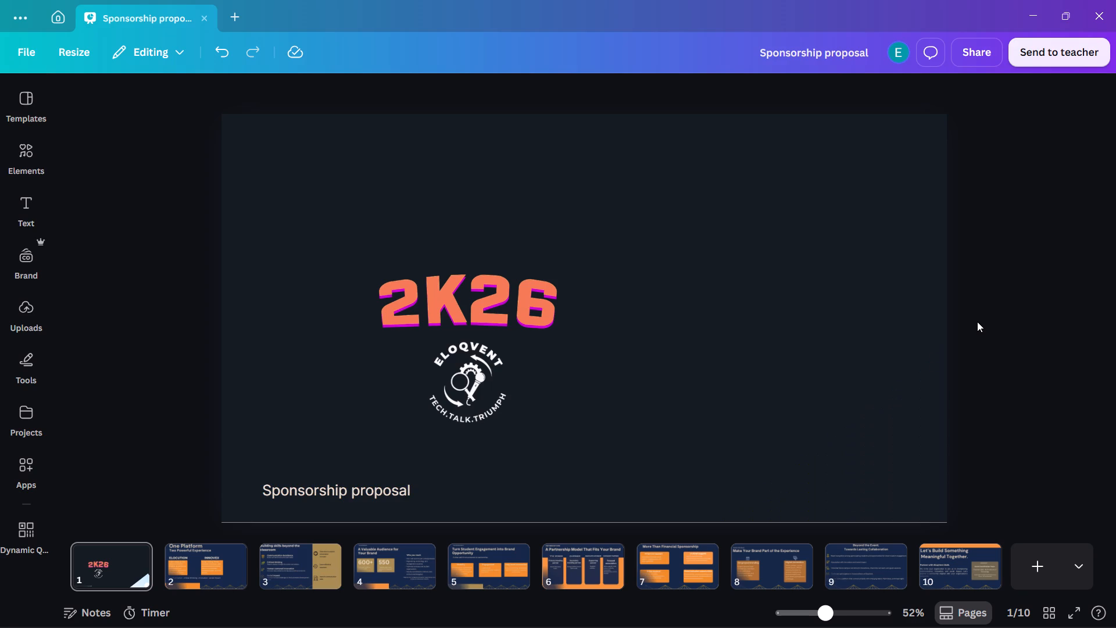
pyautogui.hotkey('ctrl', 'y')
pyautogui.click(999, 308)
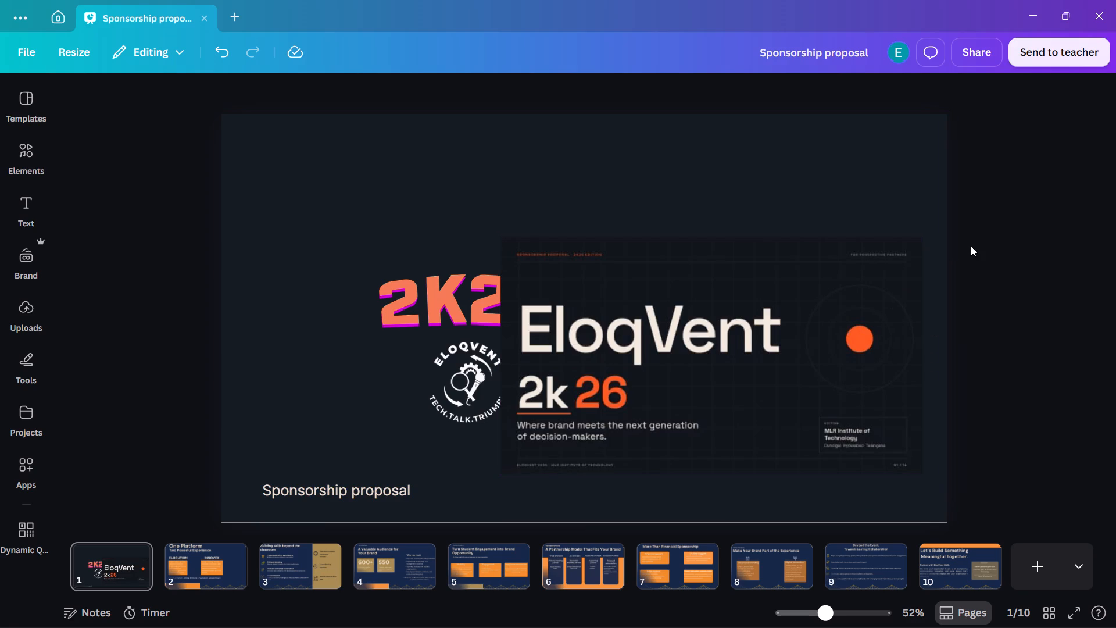
# Reselect the ELOQVENT title graphic, reopen the Canva apps list and clear the typecraft search.
pyautogui.click(388, 160)
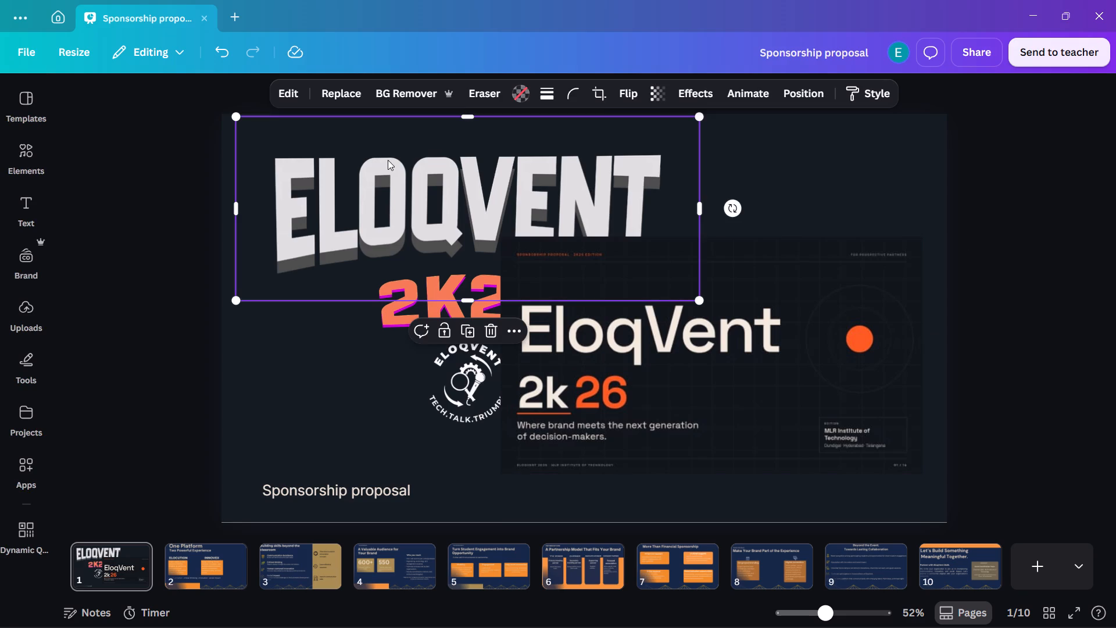
pyautogui.click(373, 186)
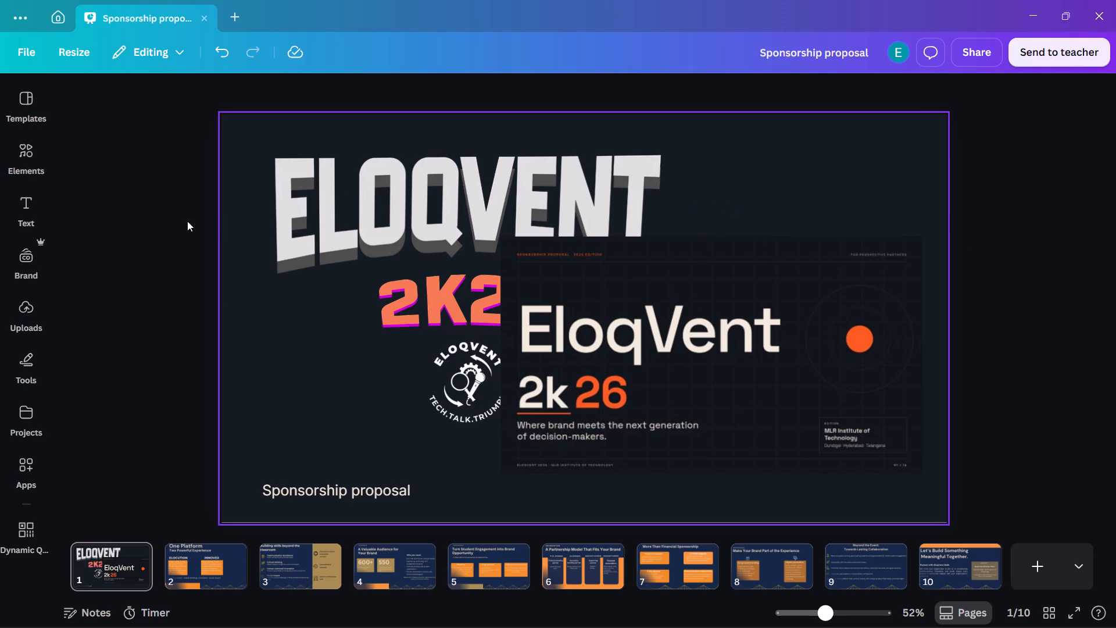
pyautogui.click(34, 465)
pyautogui.click(178, 108)
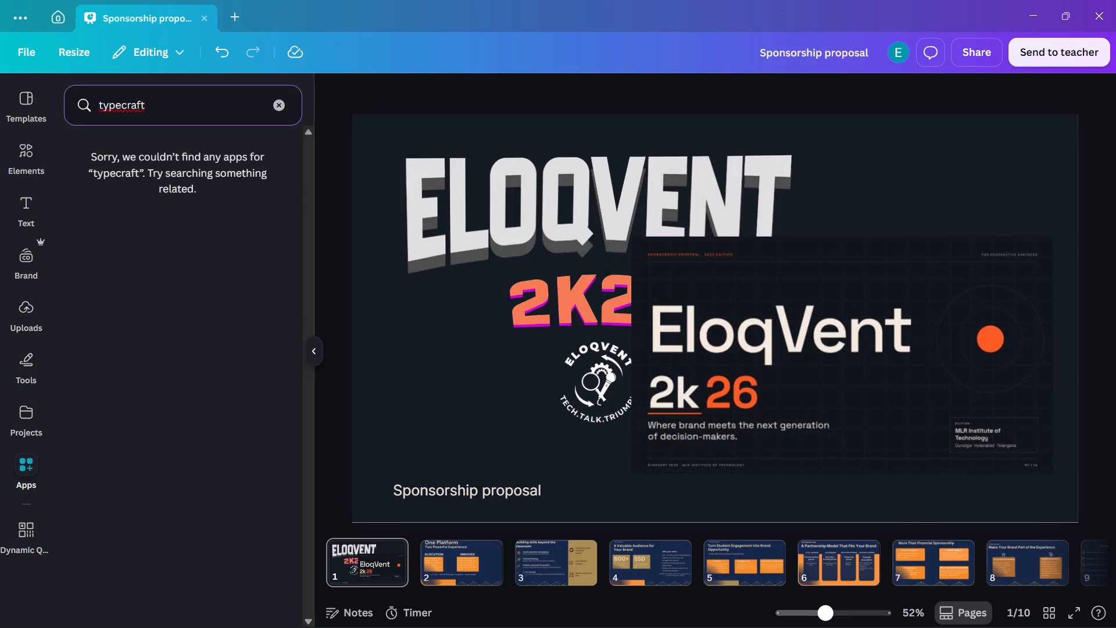
pyautogui.press('BackSpace')
pyautogui.press('BackSpace')
pyautogui.press('BackSpace')
pyautogui.click(284, 109)
pyautogui.click(327, 108)
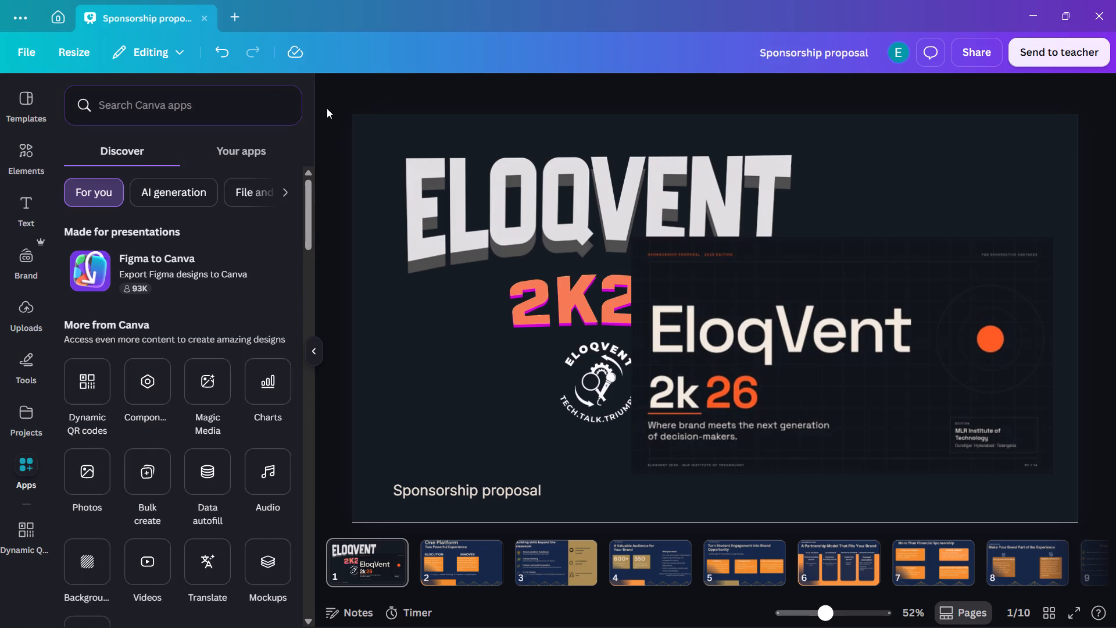
pyautogui.click(318, 350)
# Check the editing options for the reference image, the ELOQVENT title and the 2K26 graphic.
pyautogui.click(718, 316)
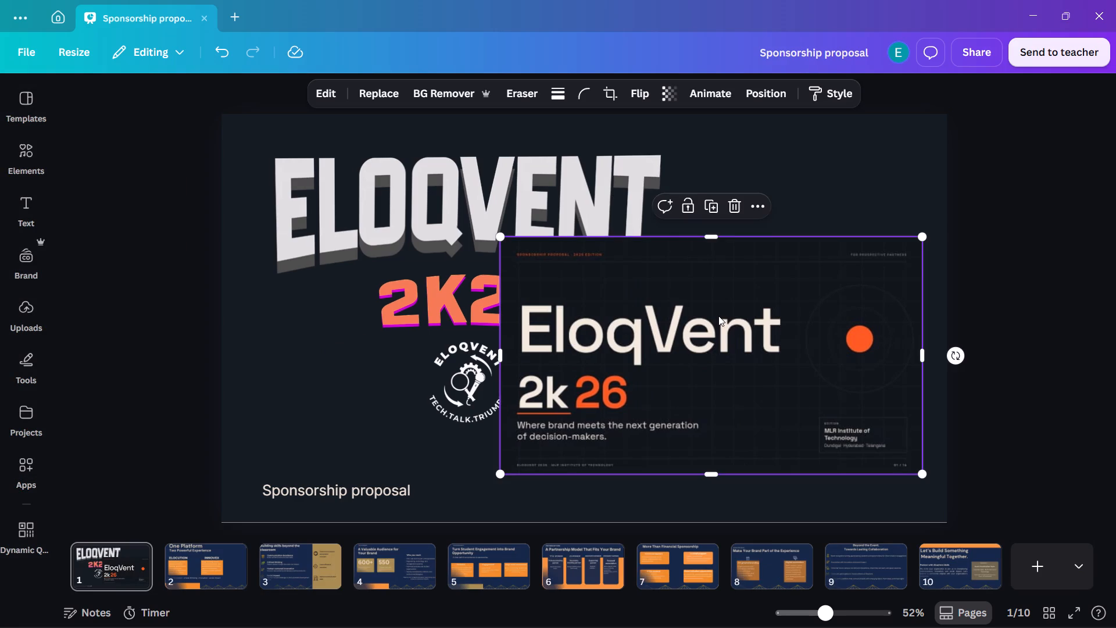
pyautogui.click(480, 205)
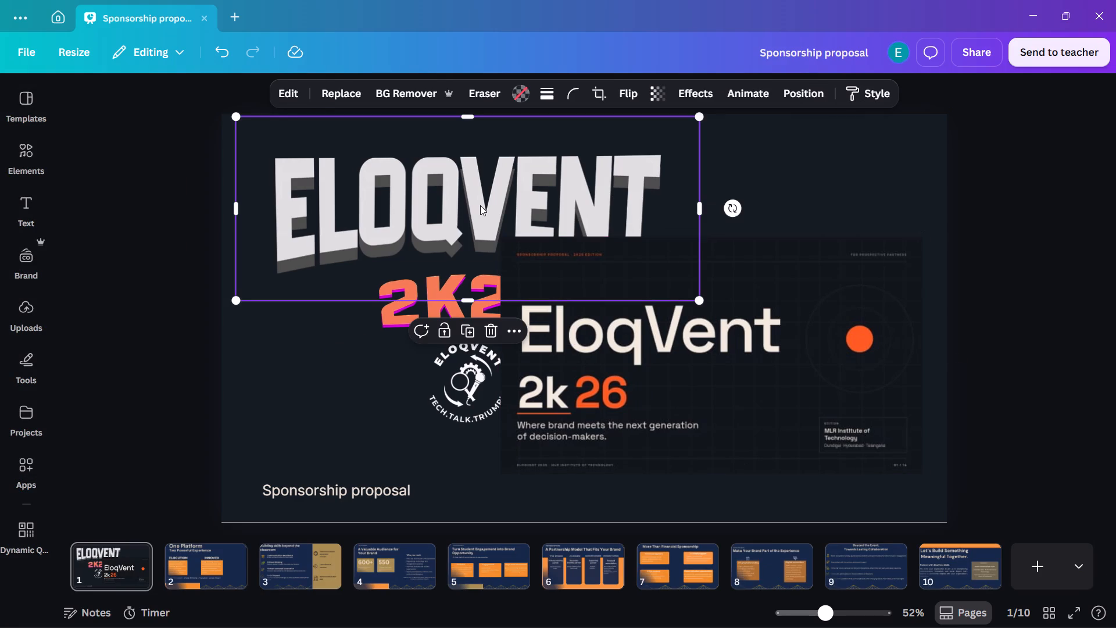
pyautogui.click(835, 132)
pyautogui.click(1043, 154)
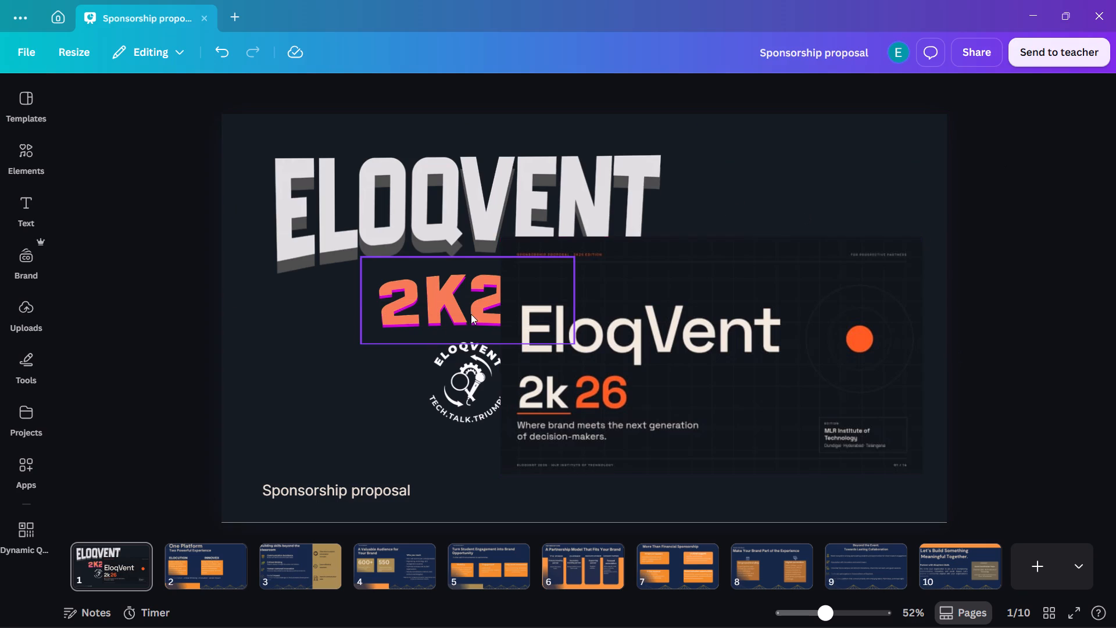
pyautogui.click(470, 314)
pyautogui.click(280, 94)
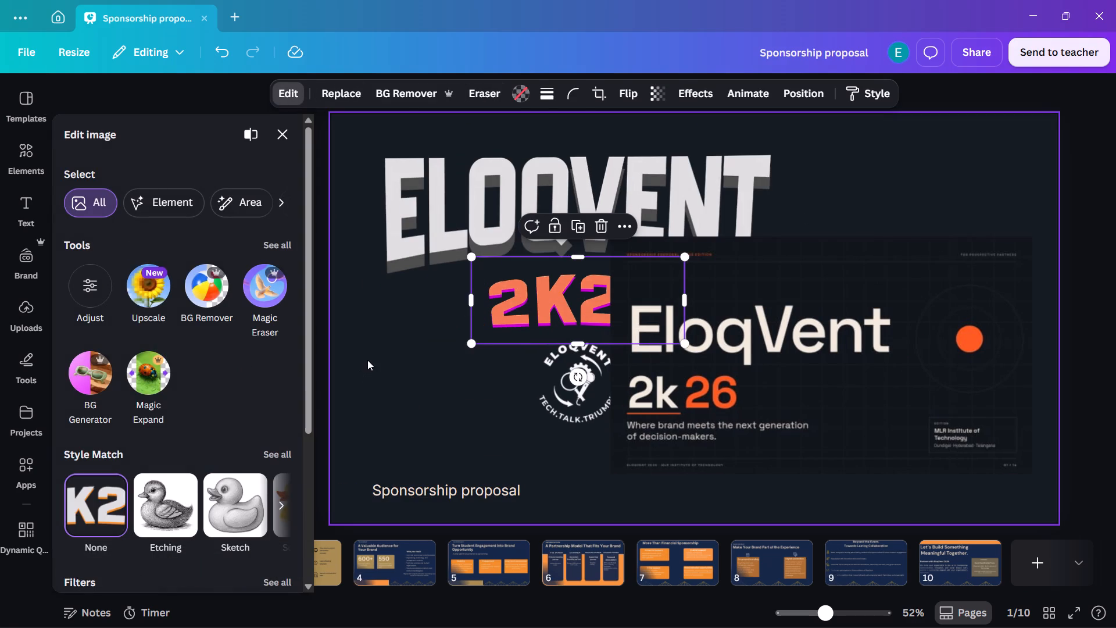
pyautogui.click(367, 360)
pyautogui.click(409, 281)
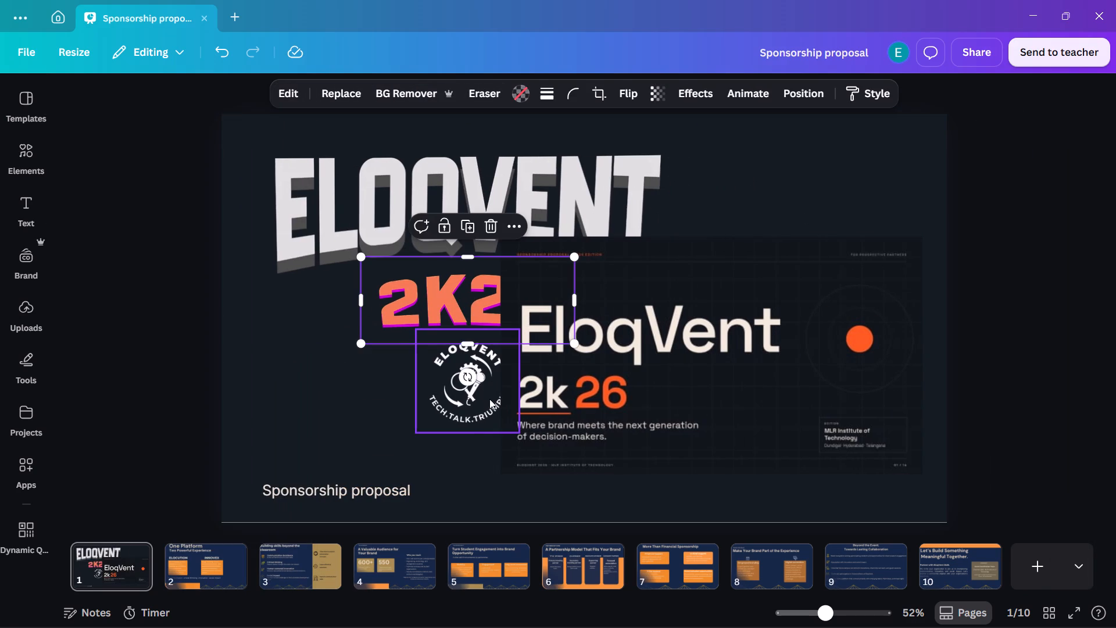
# Move the round ELOQVENT logo to the cover's left side, just above the Sponsorship proposal text.
pyautogui.moveTo(486, 397); pyautogui.dragTo(430, 405)
pyautogui.moveTo(429, 404); pyautogui.dragTo(349, 395)
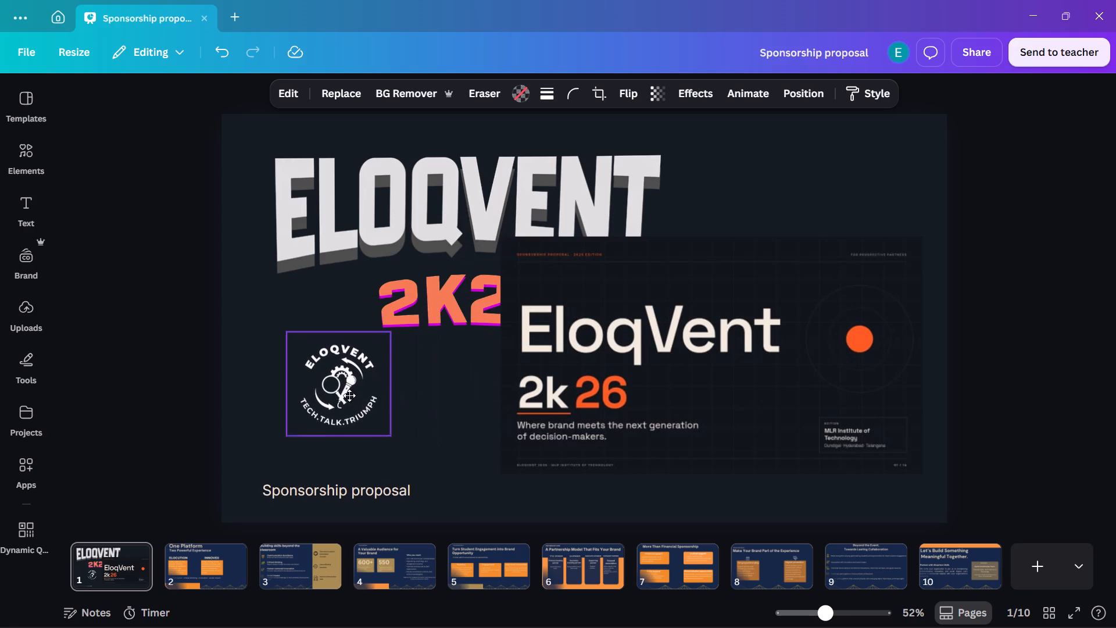
pyautogui.moveTo(349, 395); pyautogui.dragTo(316, 401)
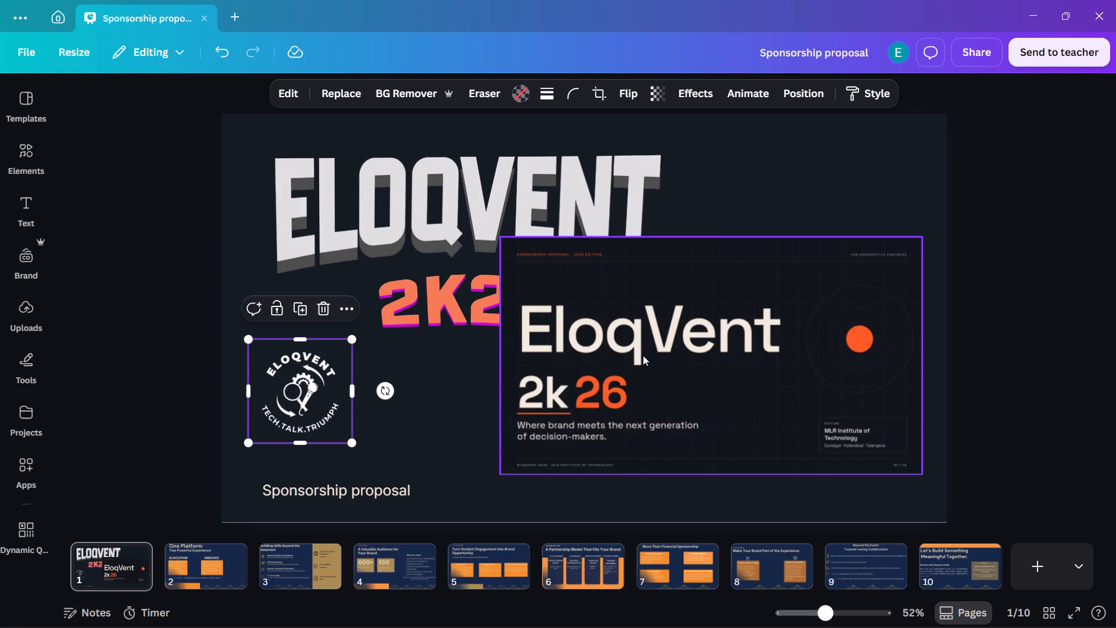
# Move the EloqVent 2k 26 reference image onto the ELOQVENT title graphic so it fills the title's frame.
pyautogui.moveTo(643, 355); pyautogui.dragTo(516, 414)
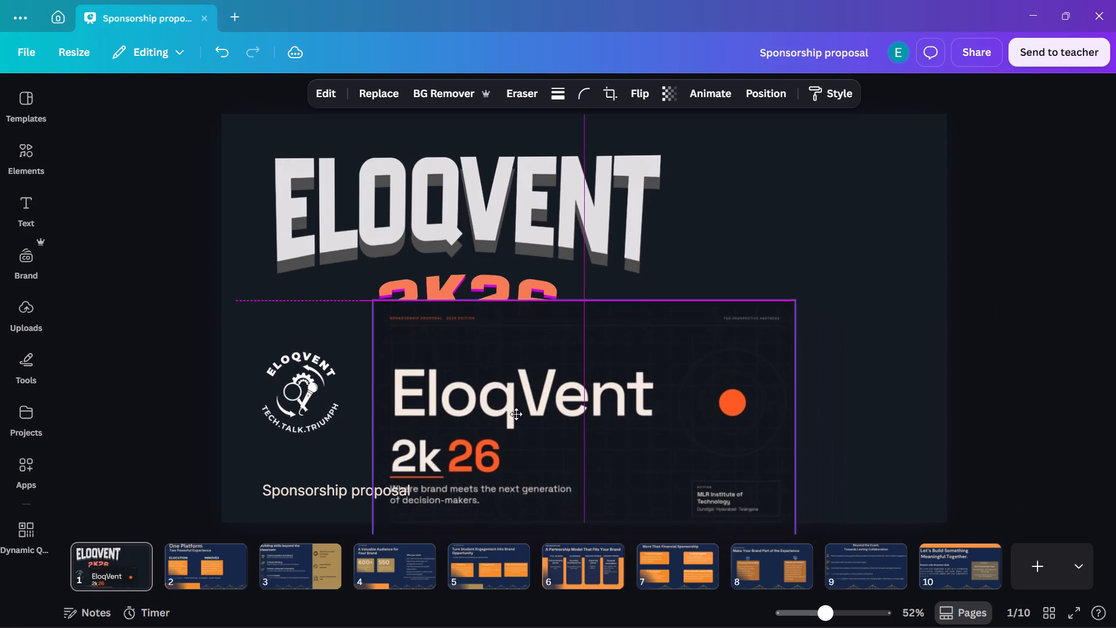
pyautogui.moveTo(516, 414); pyautogui.dragTo(516, 407)
pyautogui.moveTo(570, 398); pyautogui.dragTo(570, 398)
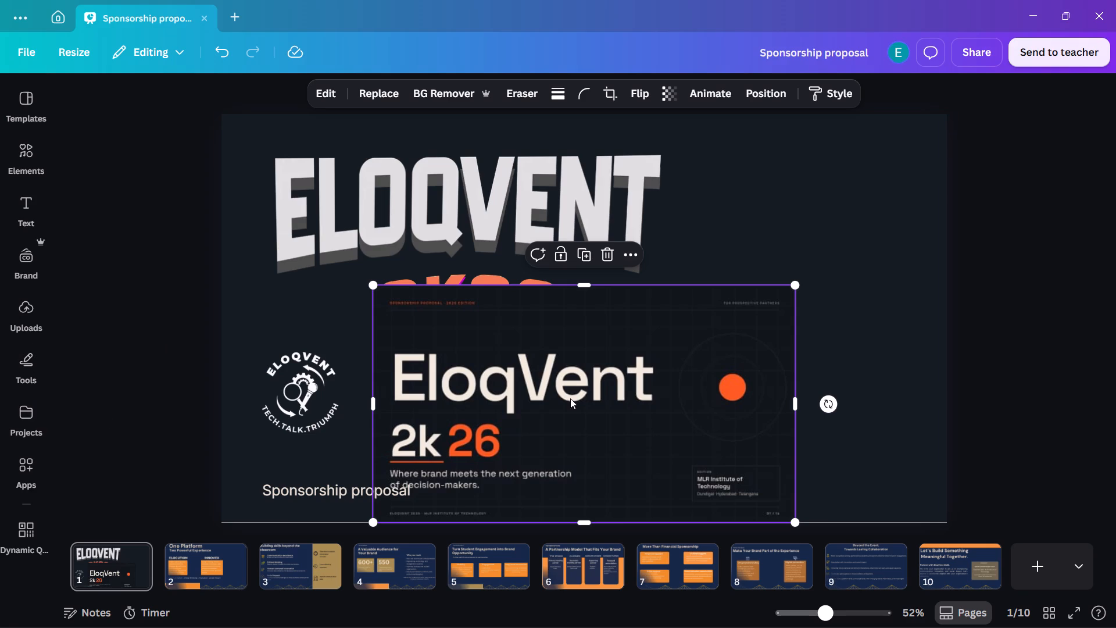
pyautogui.moveTo(570, 398); pyautogui.dragTo(582, 272)
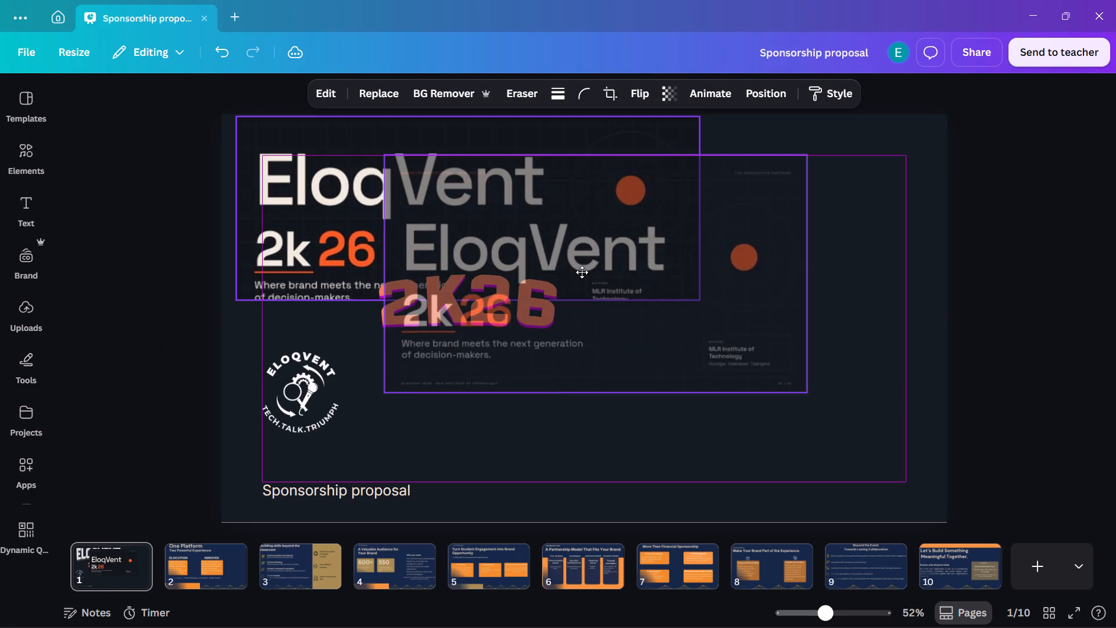
pyautogui.moveTo(582, 272); pyautogui.dragTo(550, 243)
# Detach the reference image from the title frame and move it to the lower right of the cover page.
pyautogui.moveTo(538, 242); pyautogui.dragTo(670, 369)
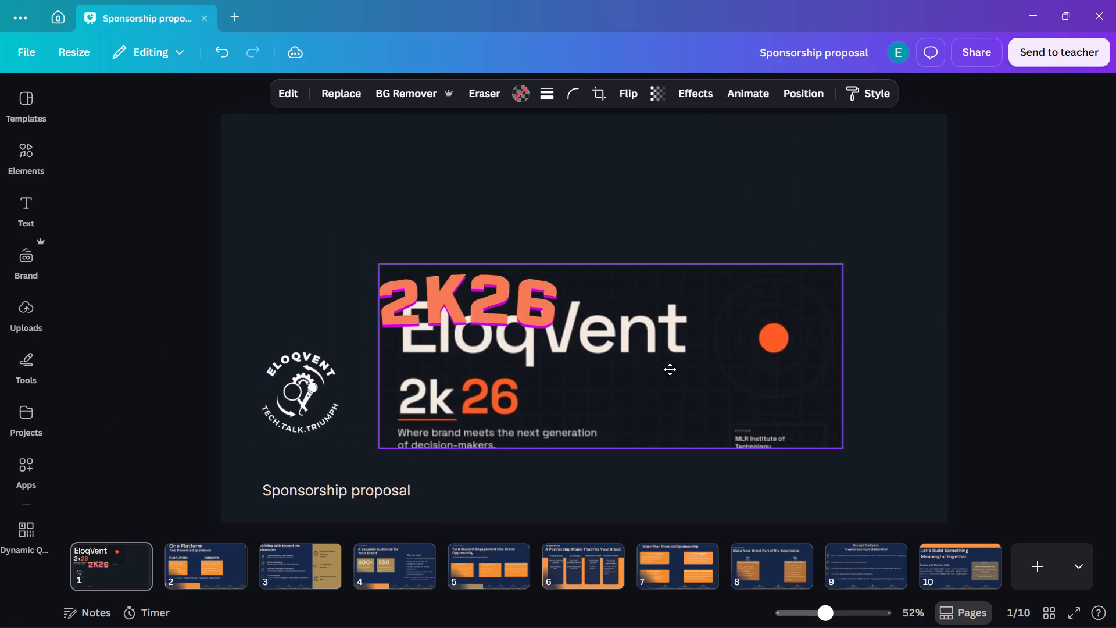
pyautogui.moveTo(670, 369); pyautogui.dragTo(560, 252)
pyautogui.rightClick(560, 247)
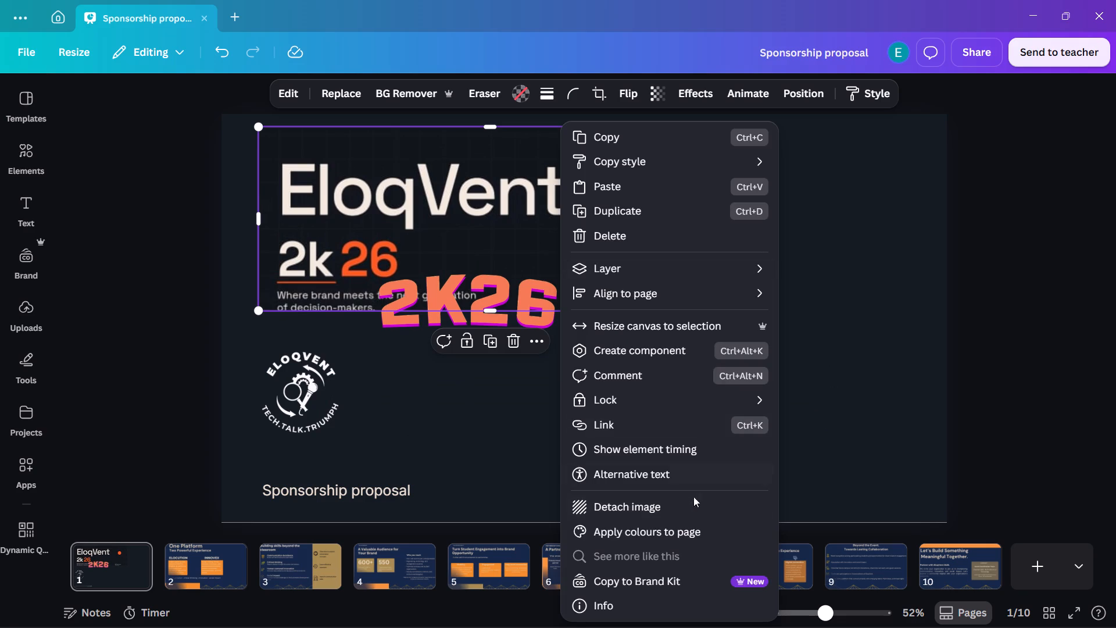
pyautogui.click(696, 512)
pyautogui.moveTo(652, 343); pyautogui.dragTo(809, 420)
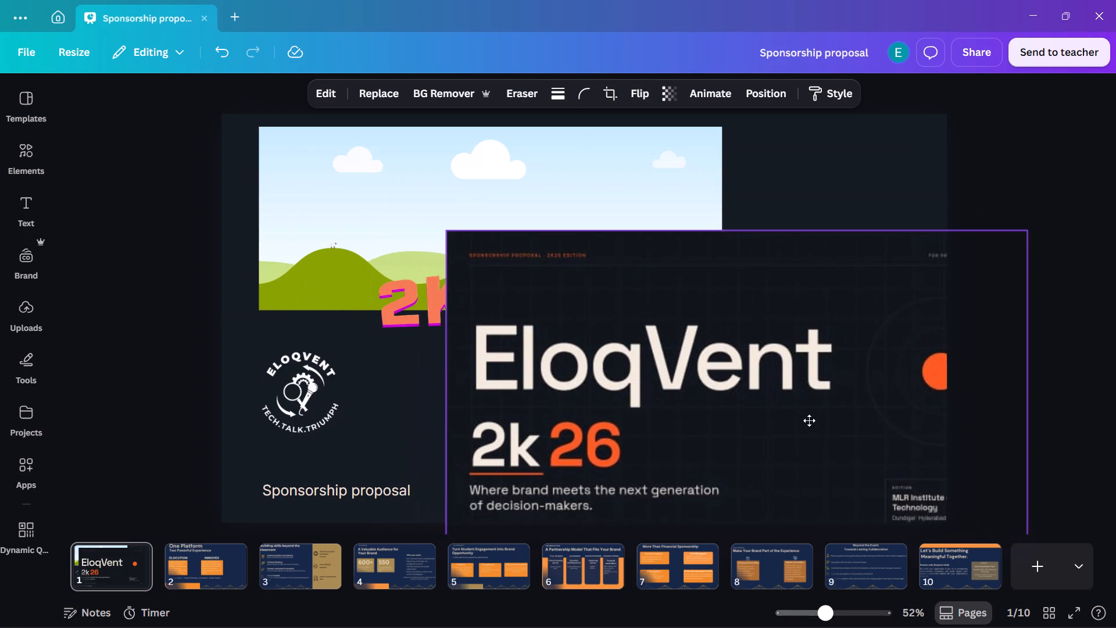
pyautogui.moveTo(809, 420); pyautogui.dragTo(810, 420)
# Delete the empty landscape placeholder frame from the top of the cover page.
pyautogui.rightClick(484, 175)
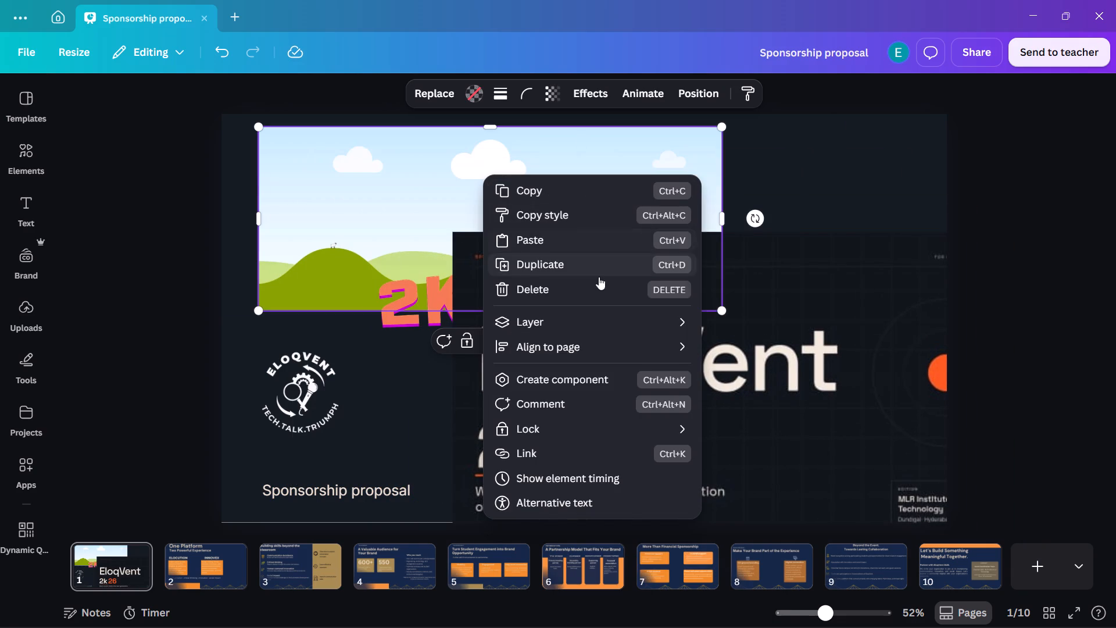
pyautogui.click(569, 286)
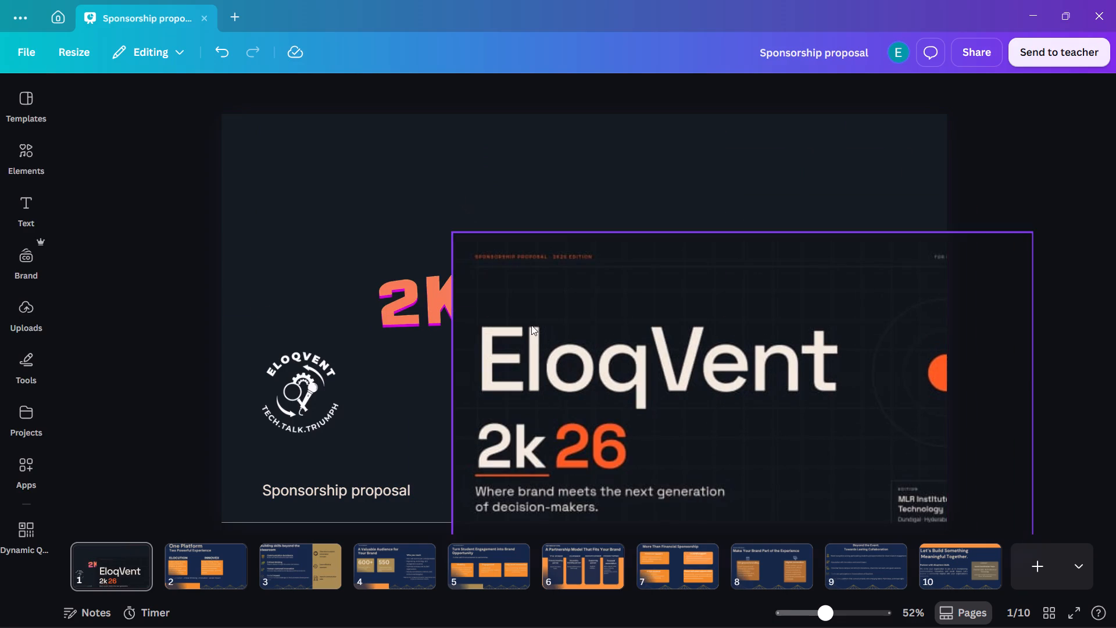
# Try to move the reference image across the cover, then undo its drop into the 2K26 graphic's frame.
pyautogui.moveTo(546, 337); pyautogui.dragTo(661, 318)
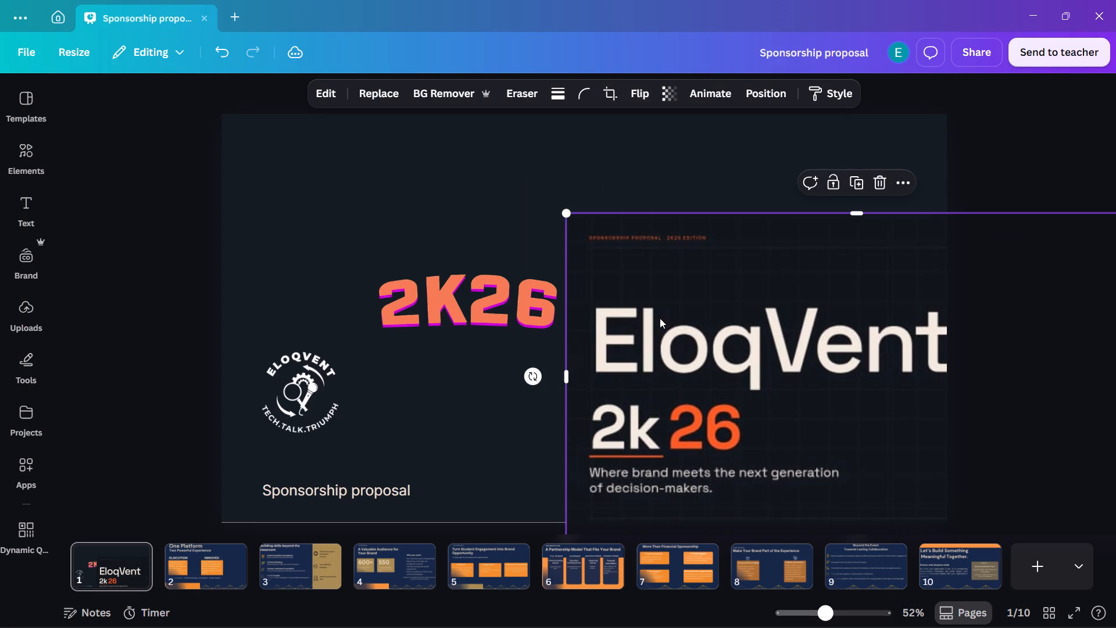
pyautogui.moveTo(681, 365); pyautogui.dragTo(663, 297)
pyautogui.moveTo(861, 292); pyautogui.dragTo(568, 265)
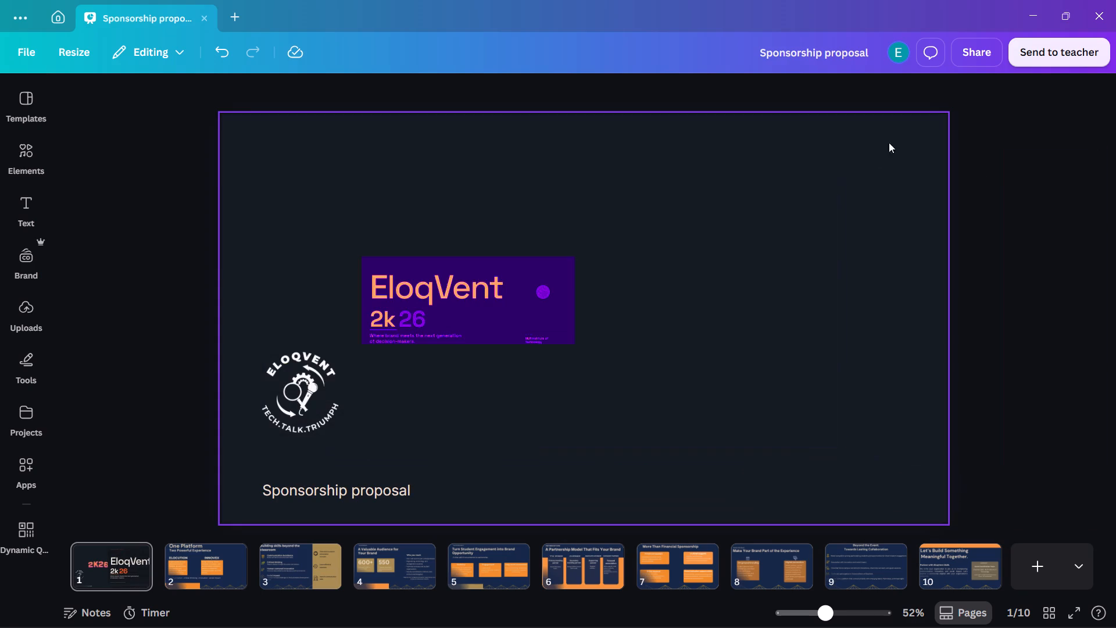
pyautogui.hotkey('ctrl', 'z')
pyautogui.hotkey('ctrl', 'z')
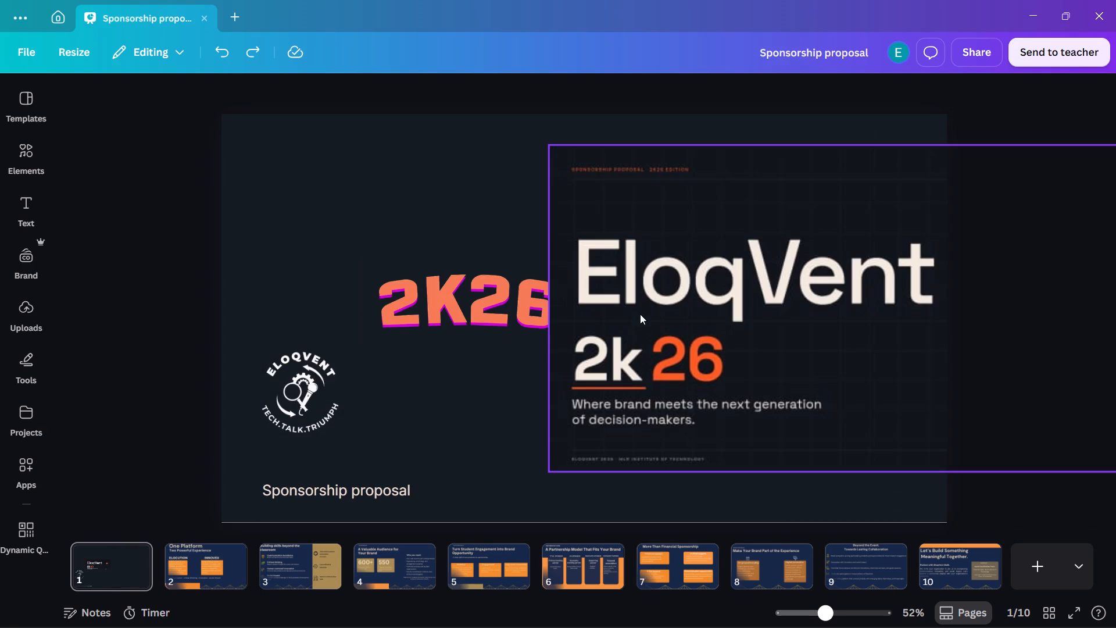
# Shrink the EloqVent 2k 26 reference image to a small thumbnail and place it in the cover's upper right corner.
pyautogui.moveTo(896, 214); pyautogui.dragTo(834, 217)
pyautogui.moveTo(938, 190); pyautogui.dragTo(756, 183)
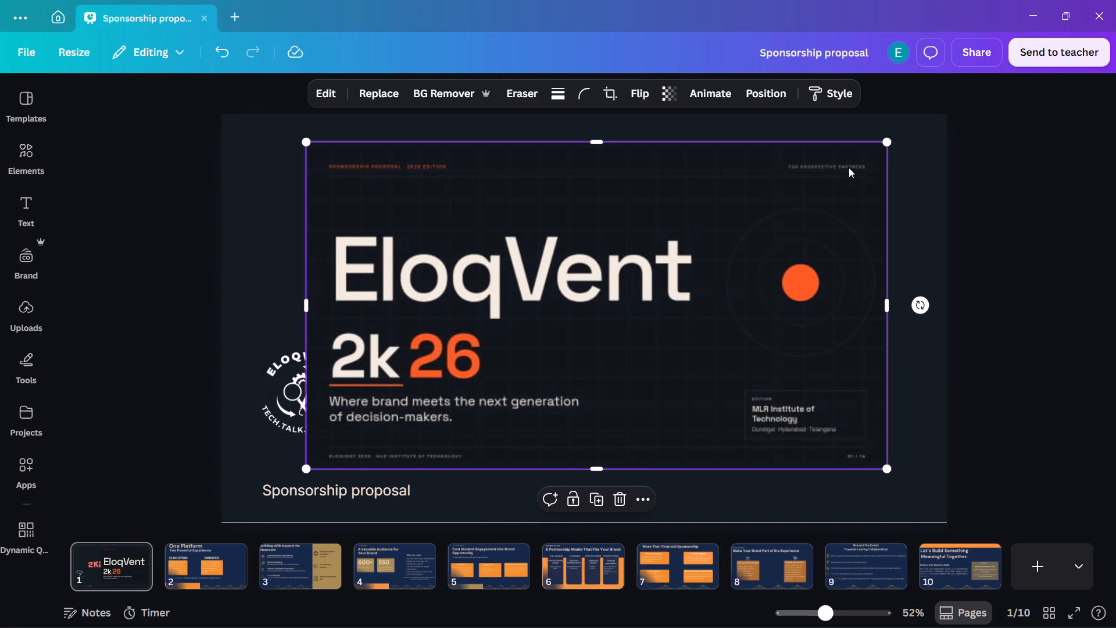
pyautogui.moveTo(887, 142); pyautogui.dragTo(627, 331)
pyautogui.moveTo(516, 369); pyautogui.dragTo(771, 304)
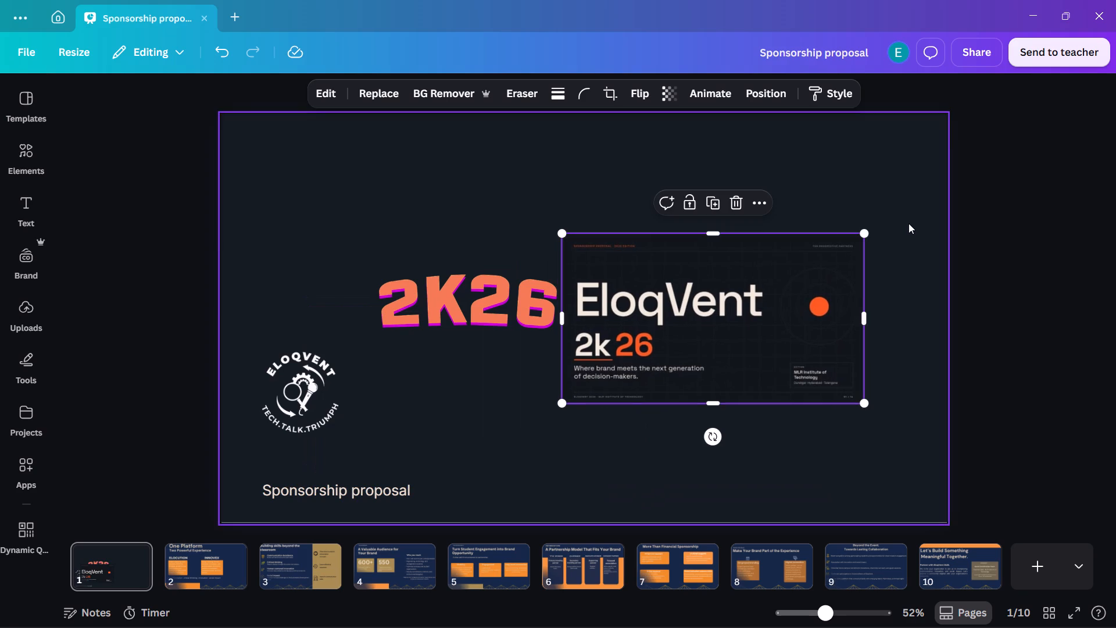
pyautogui.moveTo(865, 235); pyautogui.dragTo(785, 374)
pyautogui.moveTo(685, 365); pyautogui.dragTo(864, 204)
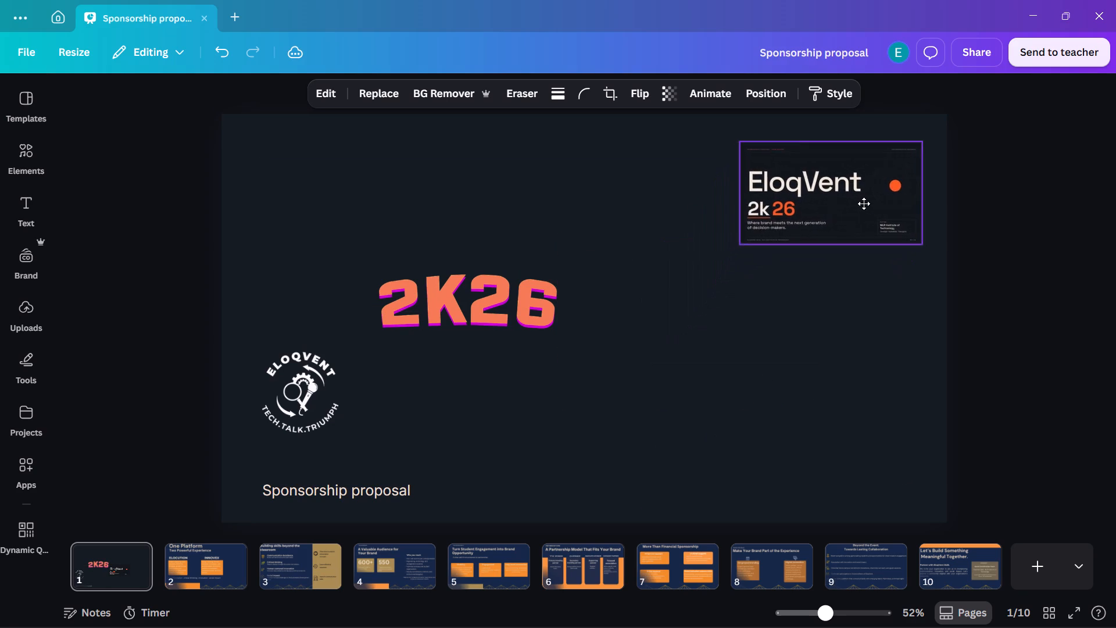
pyautogui.moveTo(864, 204); pyautogui.dragTo(867, 198)
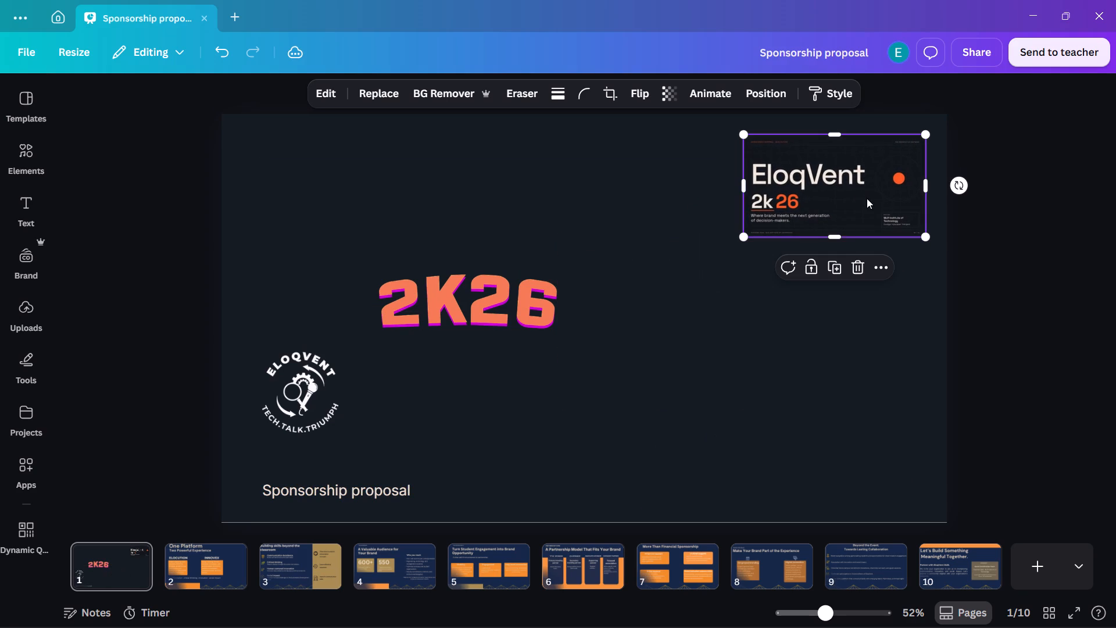
pyautogui.click(906, 330)
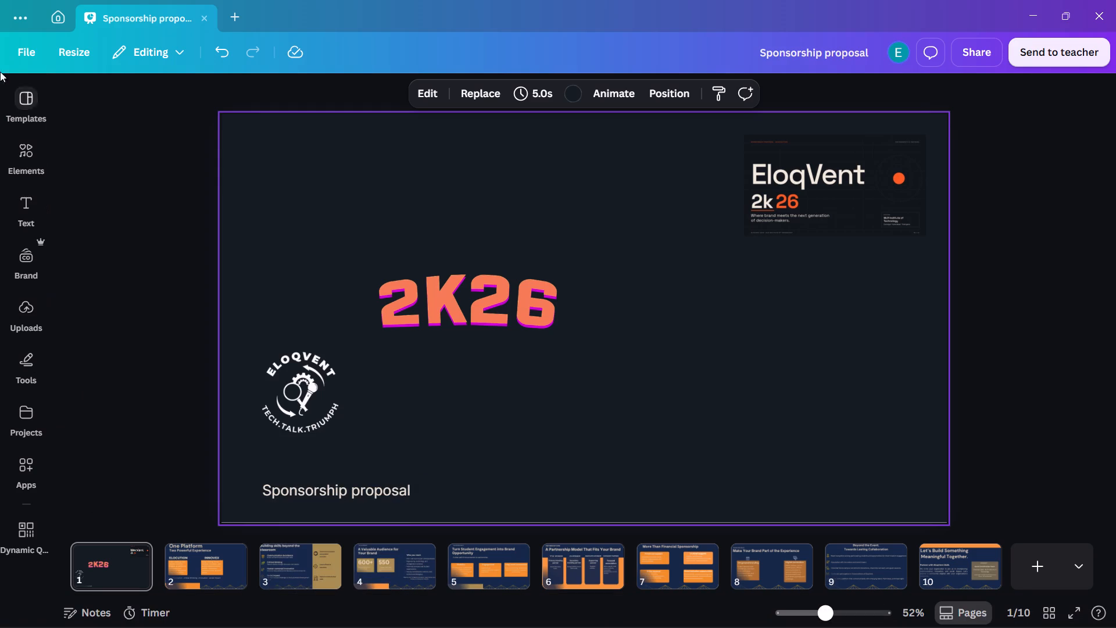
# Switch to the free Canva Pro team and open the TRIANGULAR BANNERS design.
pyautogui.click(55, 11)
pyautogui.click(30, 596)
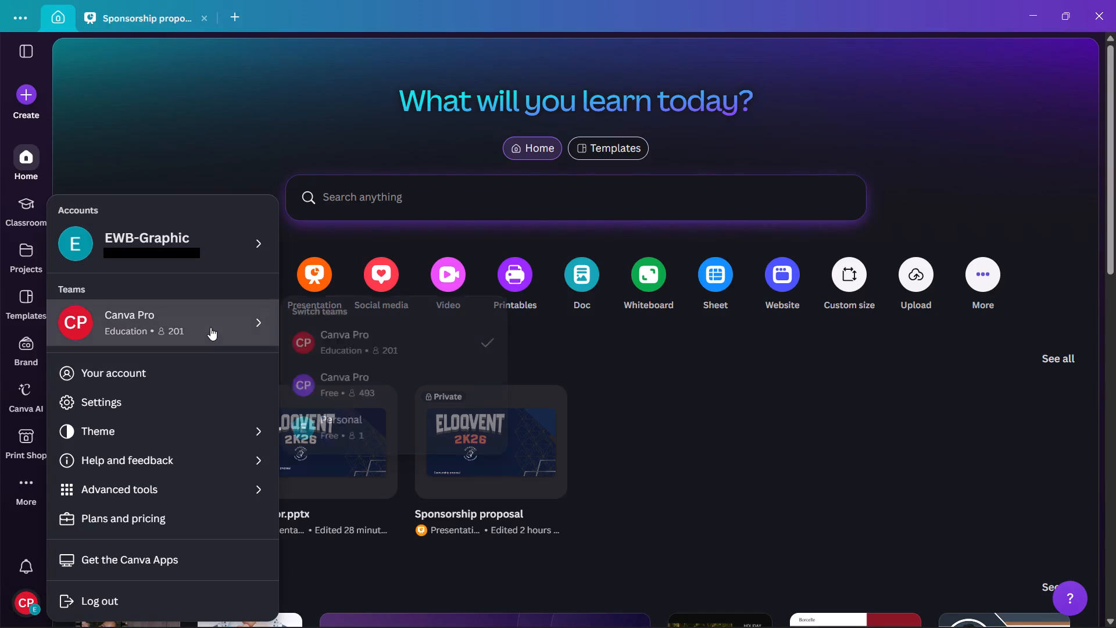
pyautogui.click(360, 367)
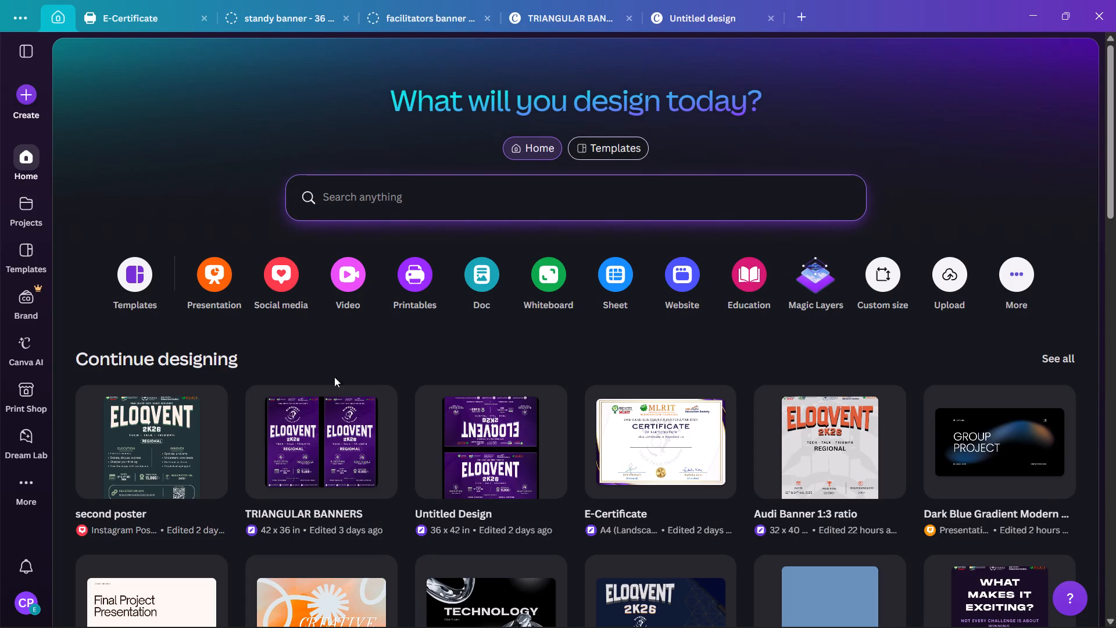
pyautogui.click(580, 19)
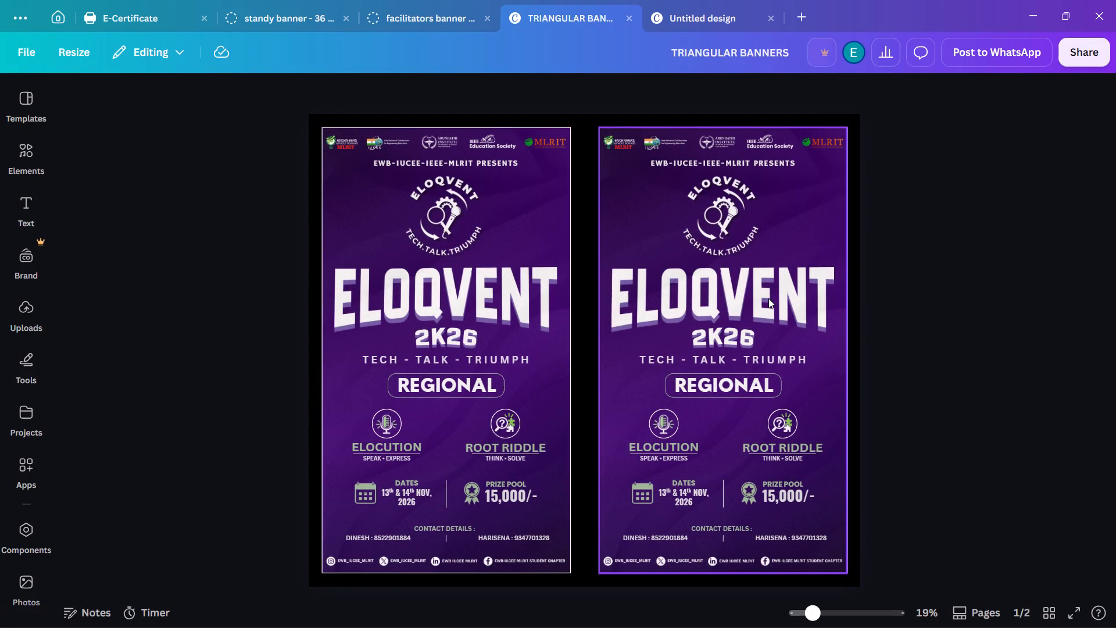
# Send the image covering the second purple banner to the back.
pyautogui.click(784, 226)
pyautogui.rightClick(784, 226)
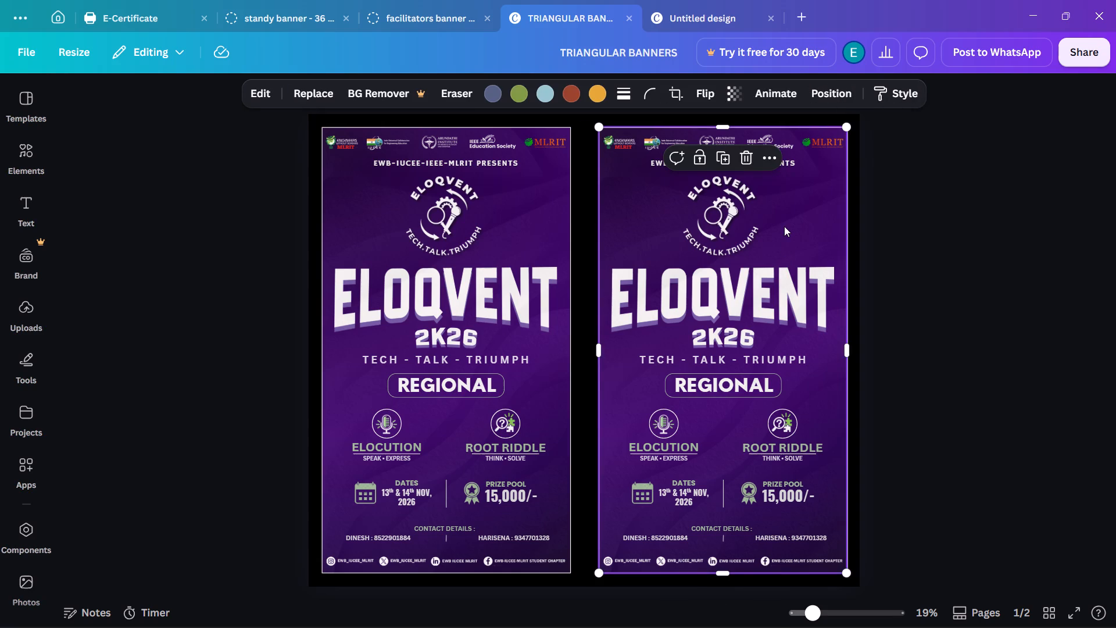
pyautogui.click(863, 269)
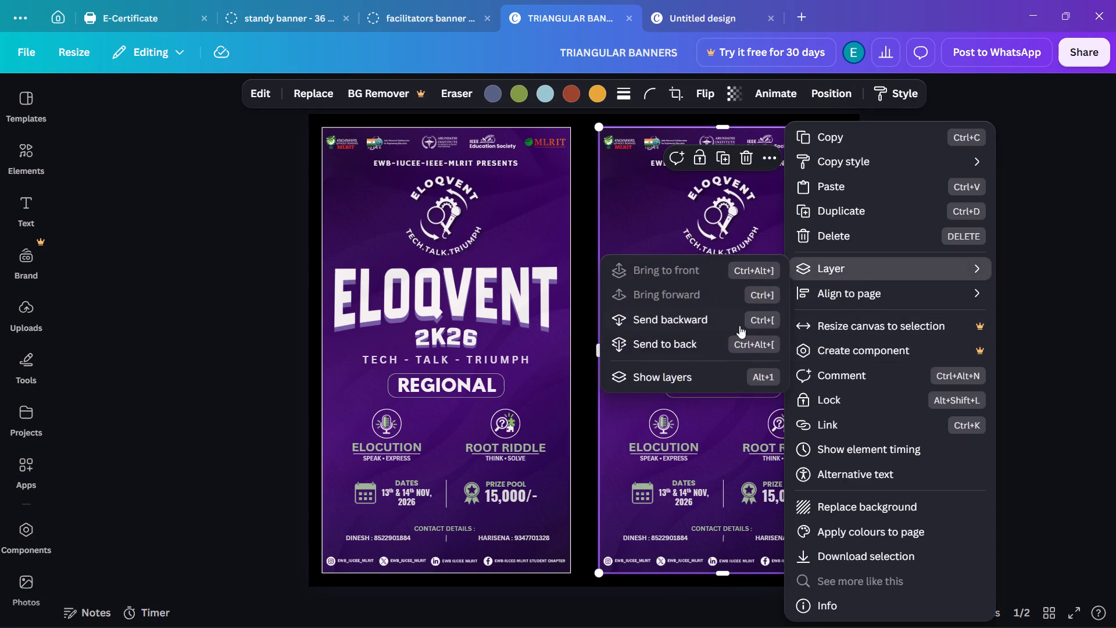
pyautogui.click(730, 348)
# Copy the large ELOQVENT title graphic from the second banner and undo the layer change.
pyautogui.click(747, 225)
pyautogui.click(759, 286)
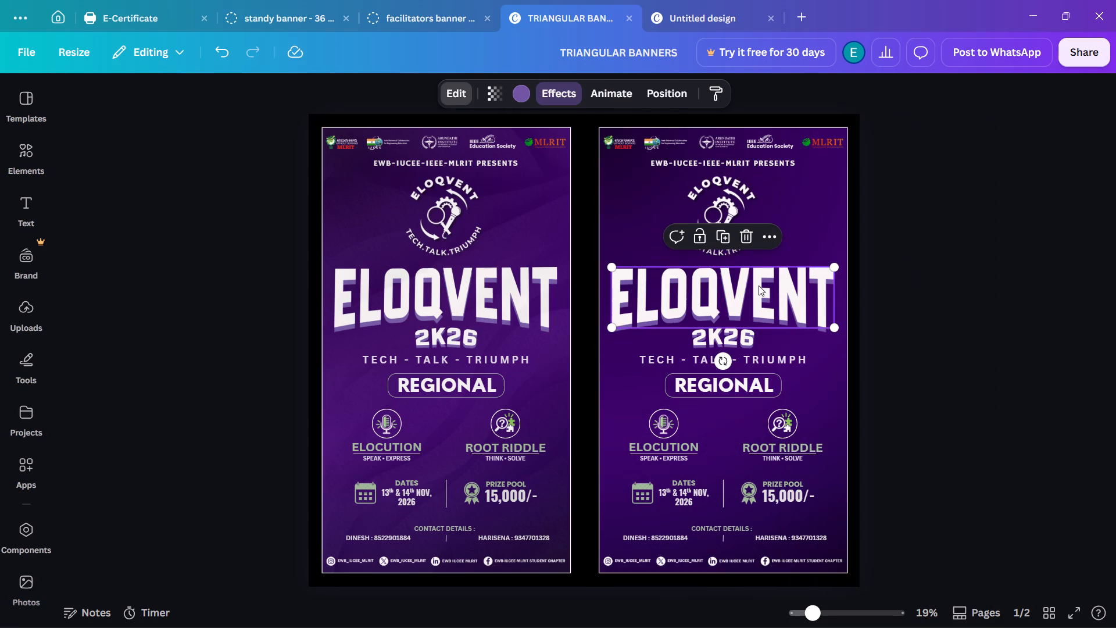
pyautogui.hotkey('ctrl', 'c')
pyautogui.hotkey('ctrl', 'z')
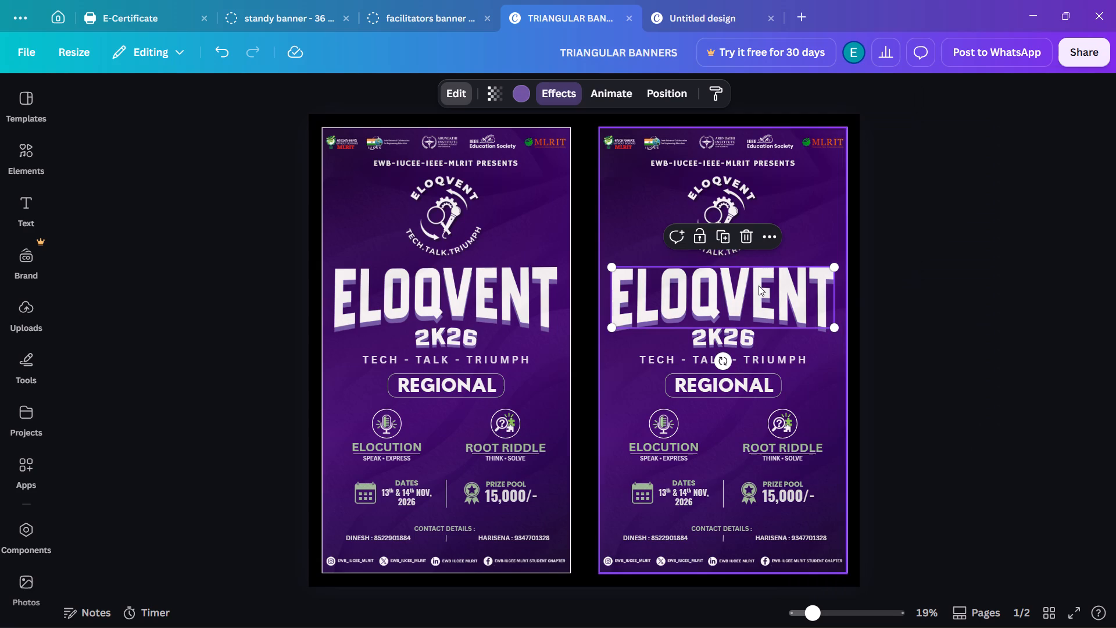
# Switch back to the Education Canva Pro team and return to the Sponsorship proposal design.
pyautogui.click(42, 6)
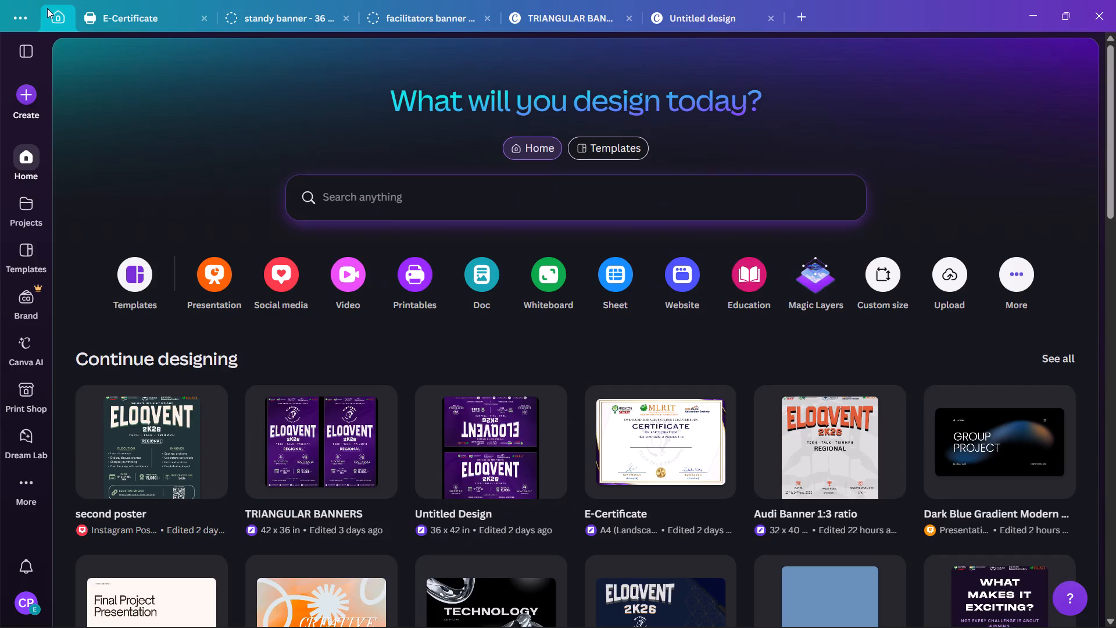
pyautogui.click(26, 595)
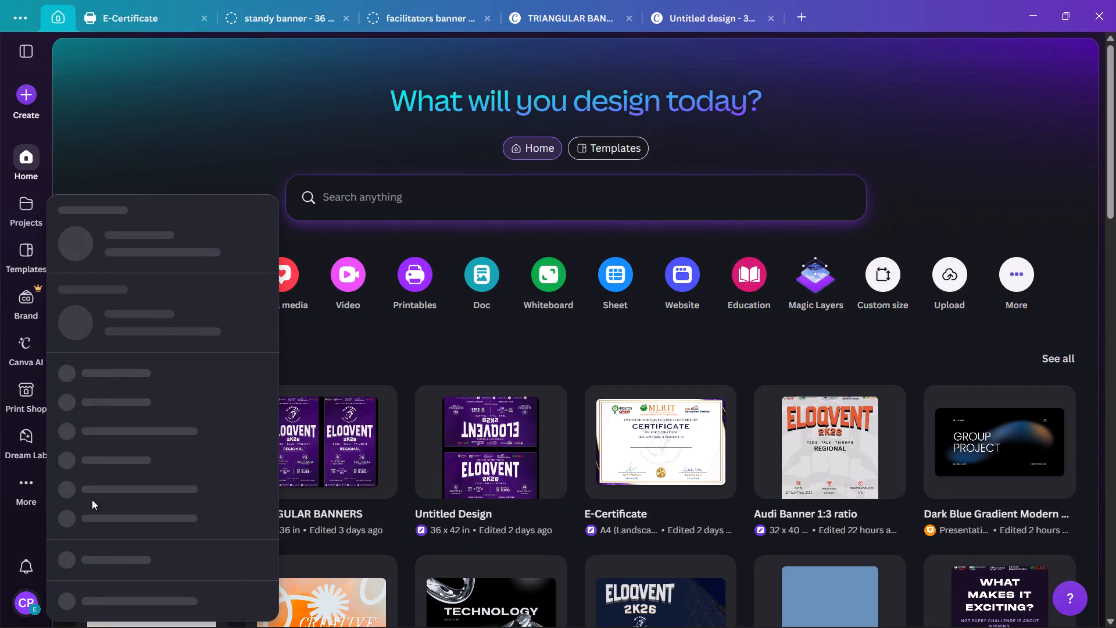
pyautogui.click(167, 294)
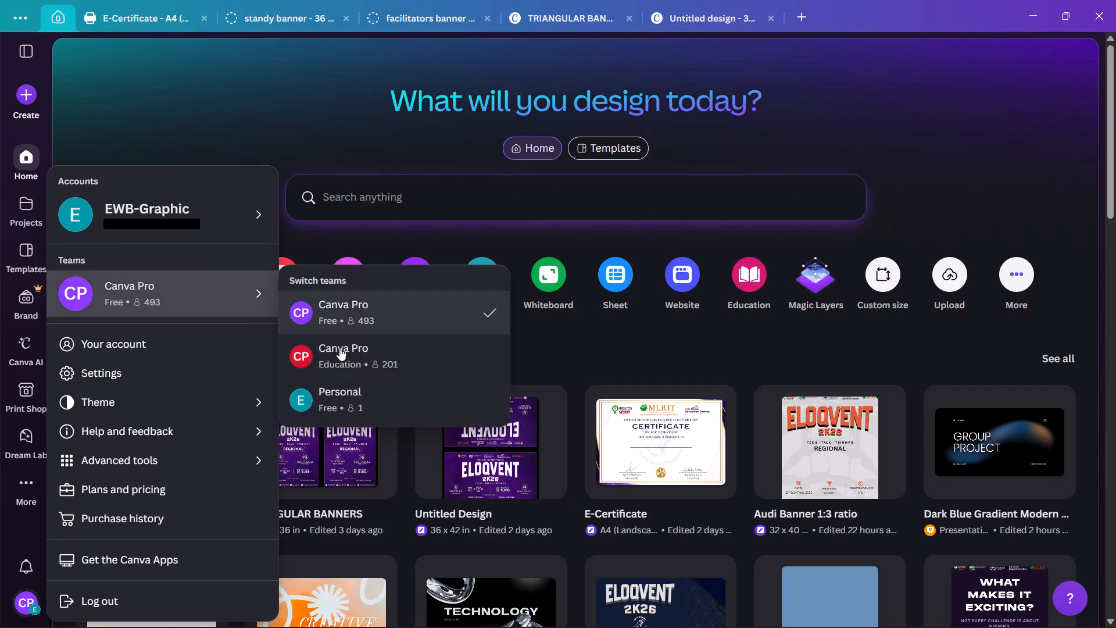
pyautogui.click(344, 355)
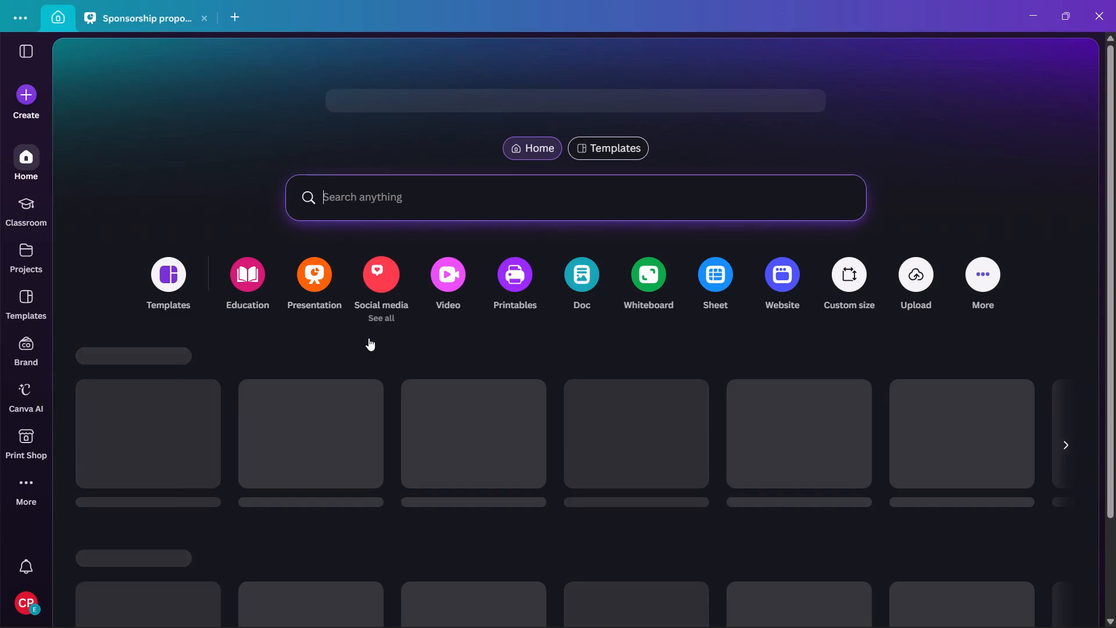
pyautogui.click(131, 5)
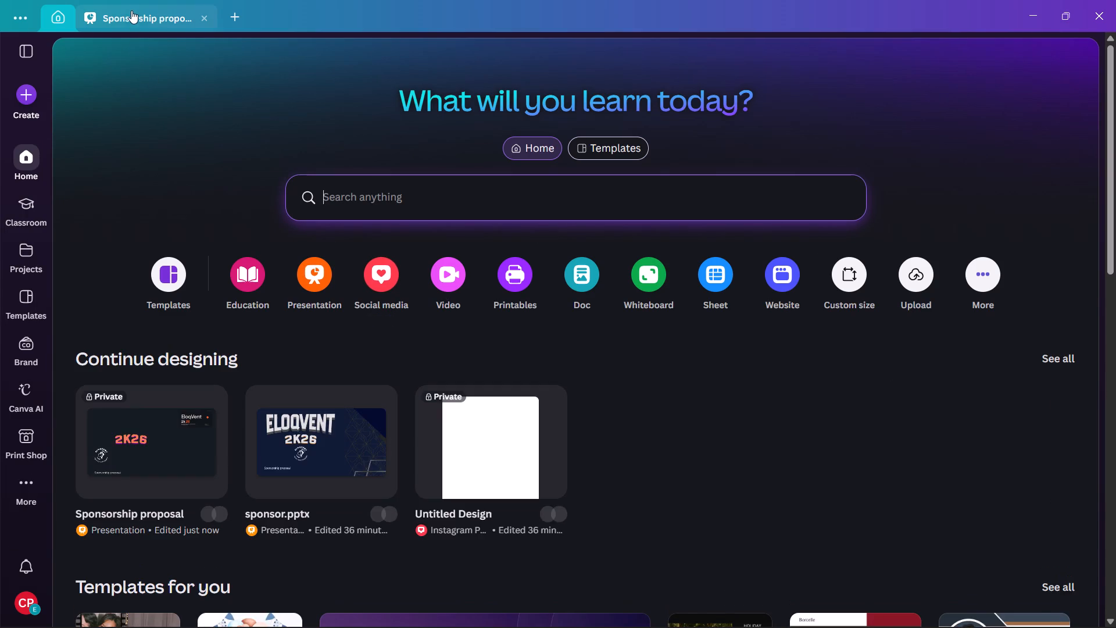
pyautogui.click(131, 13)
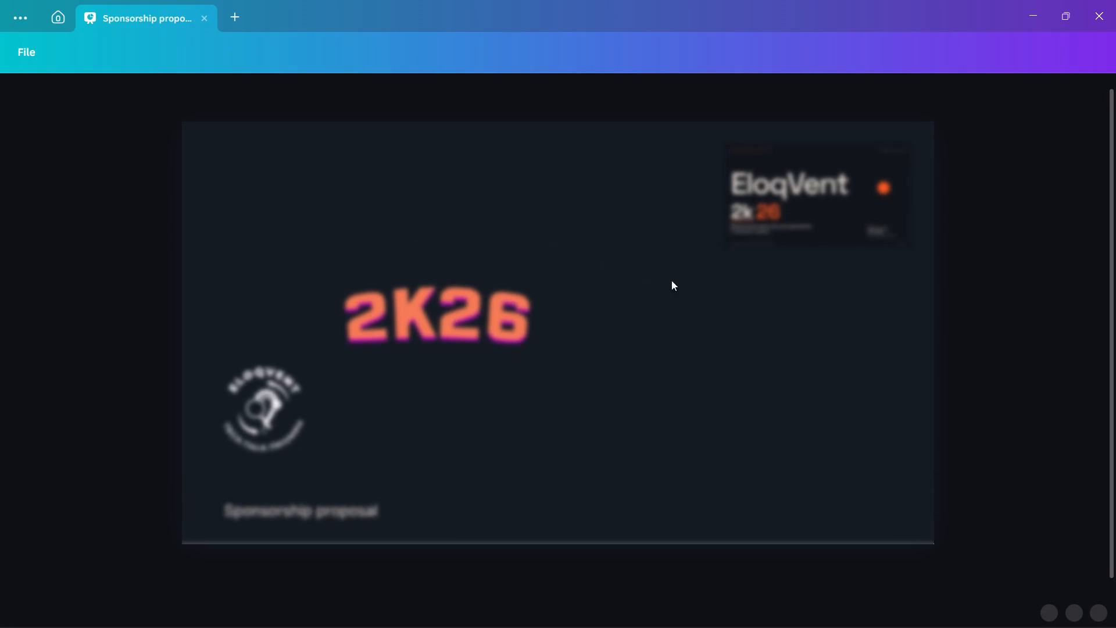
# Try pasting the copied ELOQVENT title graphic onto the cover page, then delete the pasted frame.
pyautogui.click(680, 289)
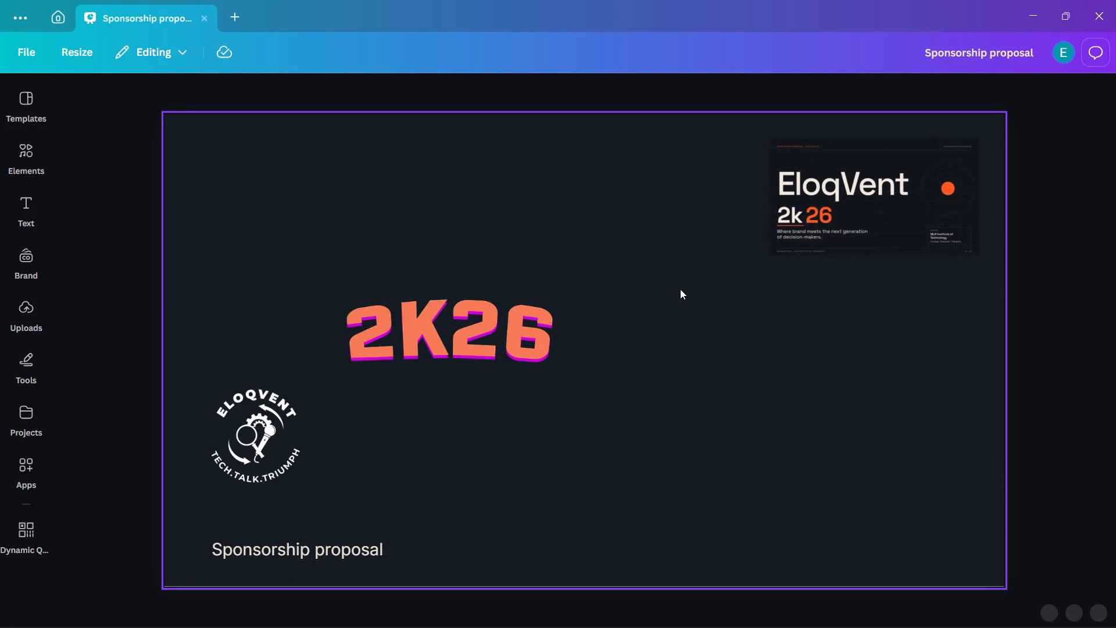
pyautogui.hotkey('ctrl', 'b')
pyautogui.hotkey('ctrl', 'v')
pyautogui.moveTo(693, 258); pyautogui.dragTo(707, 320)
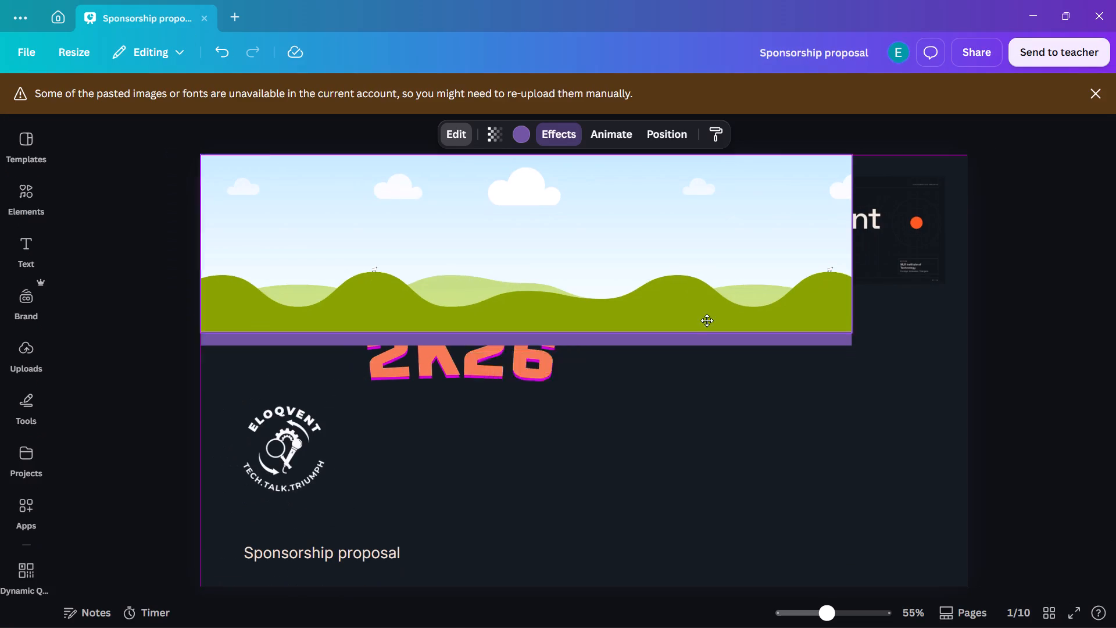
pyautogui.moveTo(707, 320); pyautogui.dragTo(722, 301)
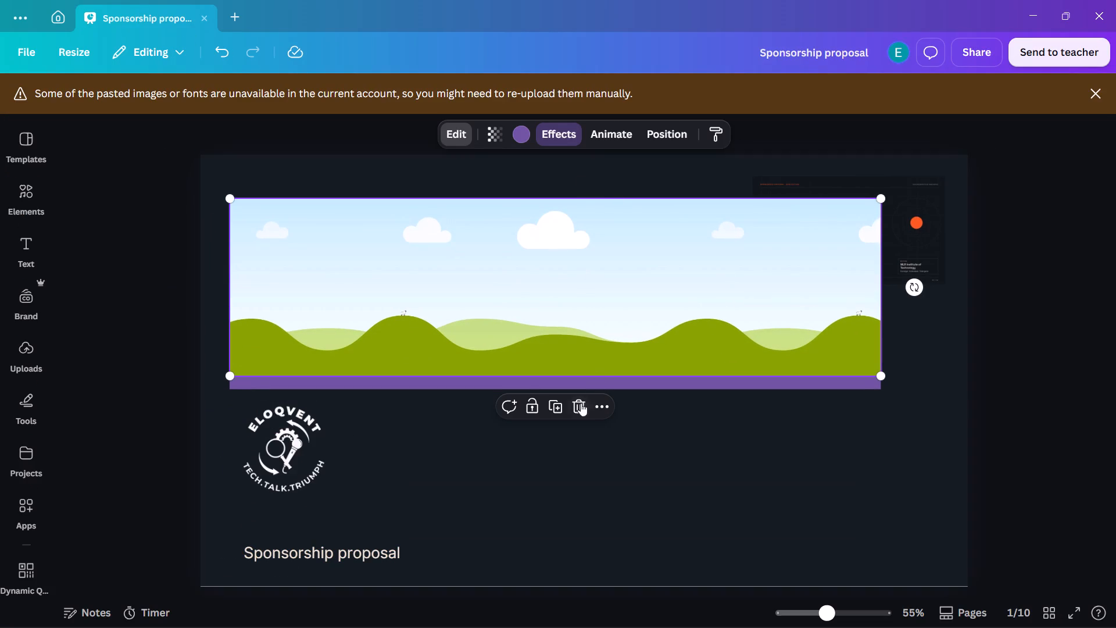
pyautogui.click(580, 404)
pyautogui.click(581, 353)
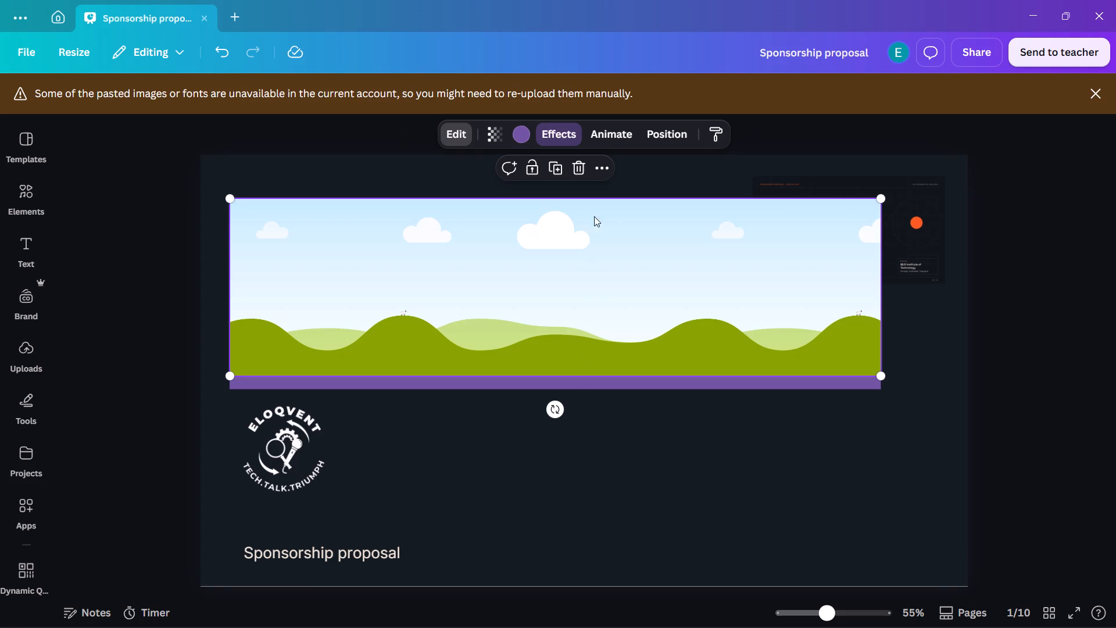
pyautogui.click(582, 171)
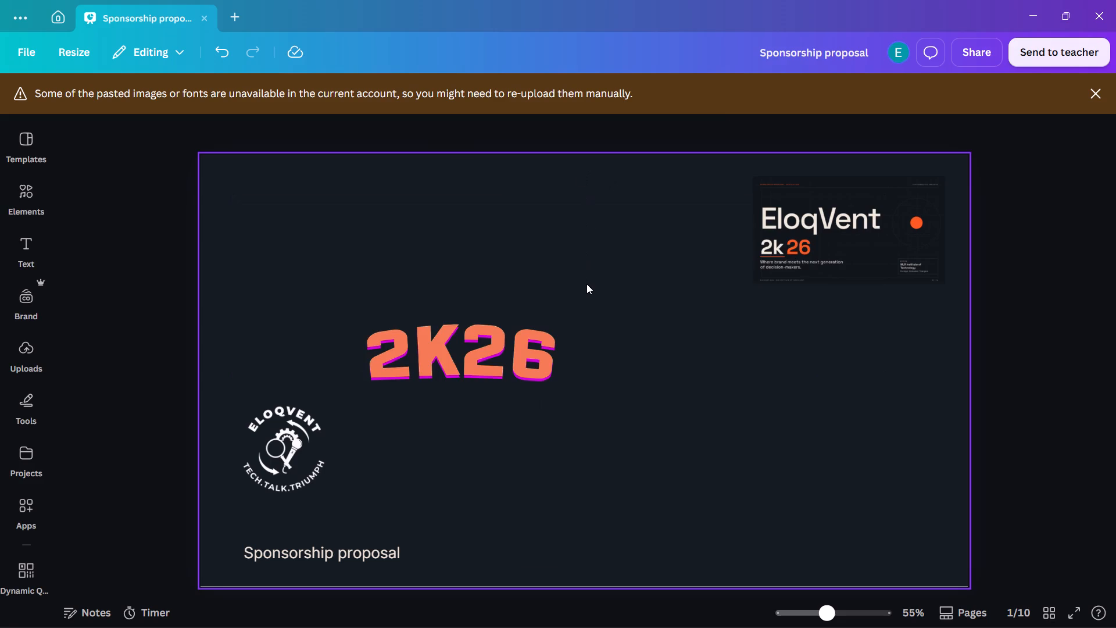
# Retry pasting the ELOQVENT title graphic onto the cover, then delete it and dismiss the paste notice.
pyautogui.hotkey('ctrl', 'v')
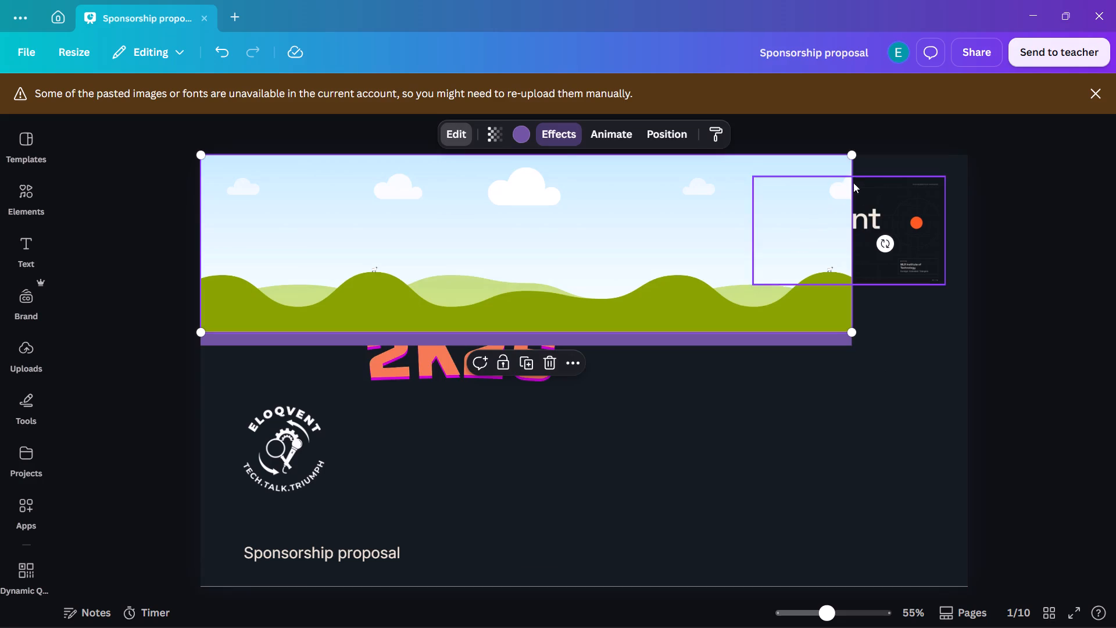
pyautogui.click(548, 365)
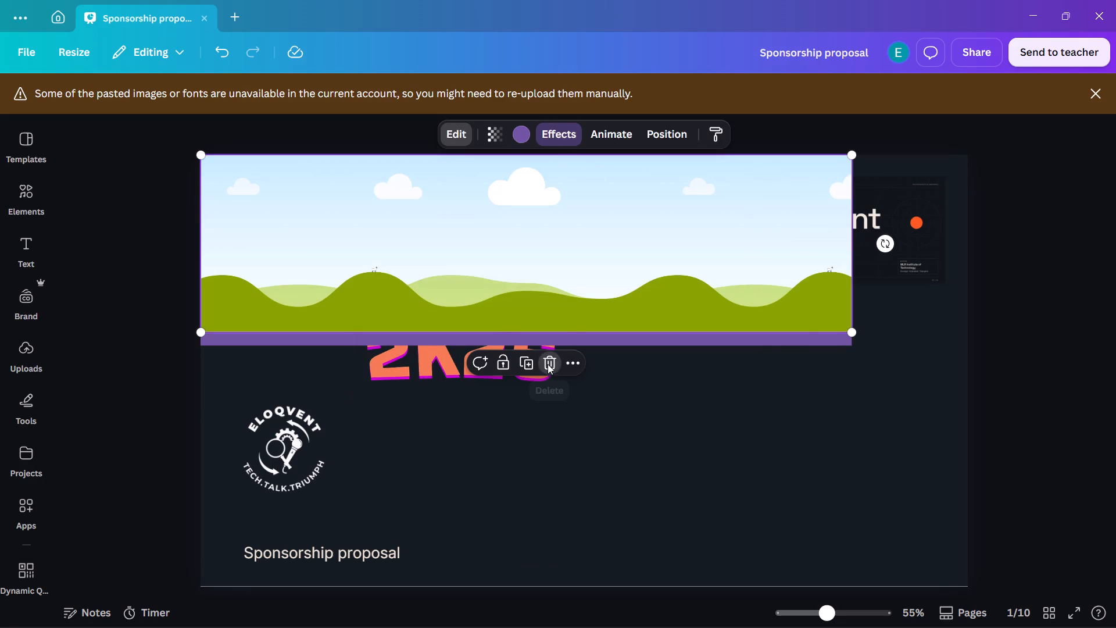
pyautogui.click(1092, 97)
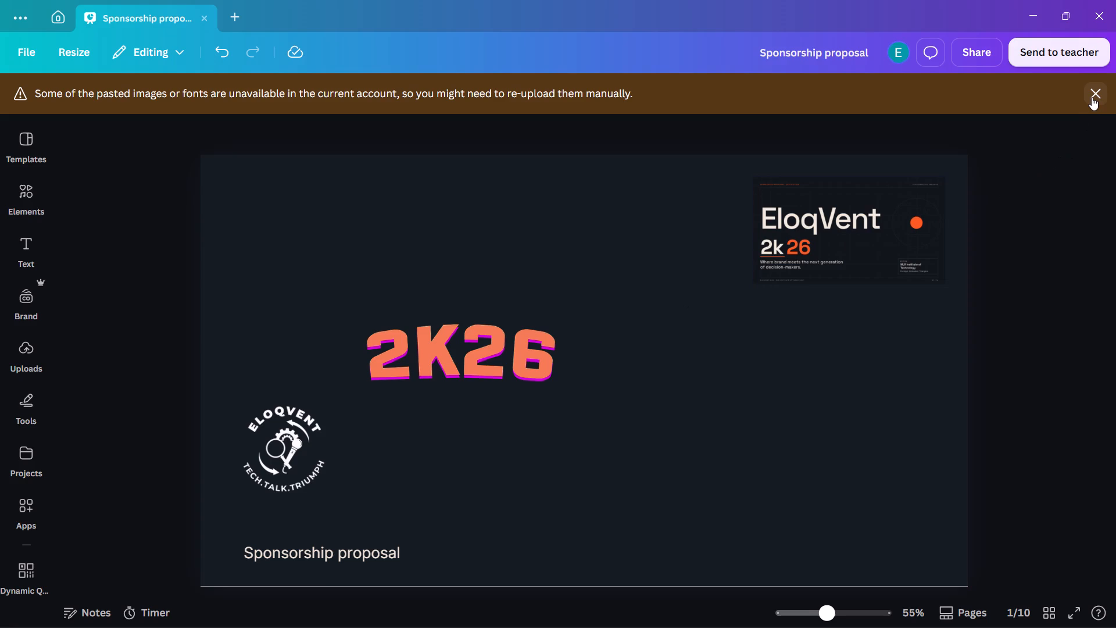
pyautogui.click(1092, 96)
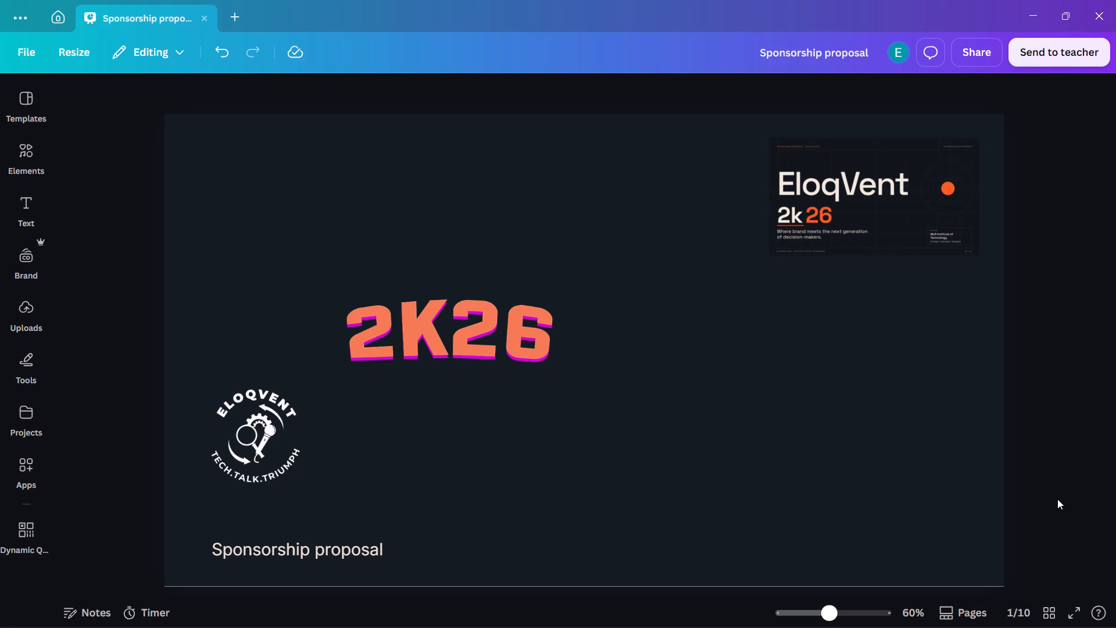
# Delete the orange 2K26 graphic from the cover together with its frame.
pyautogui.click(814, 190)
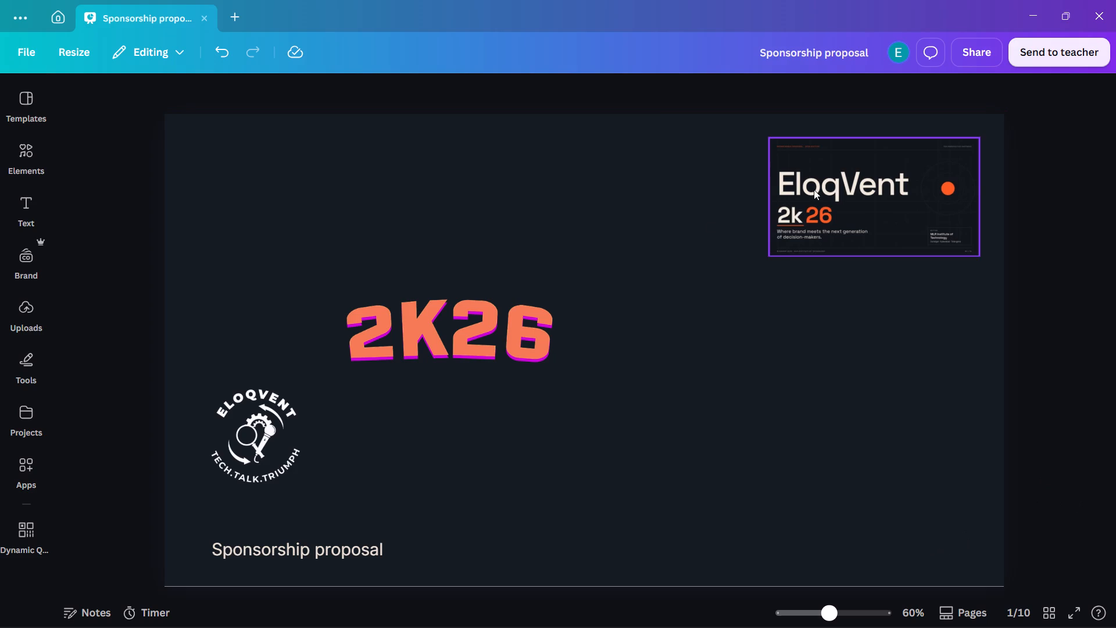
pyautogui.click(828, 370)
pyautogui.click(524, 340)
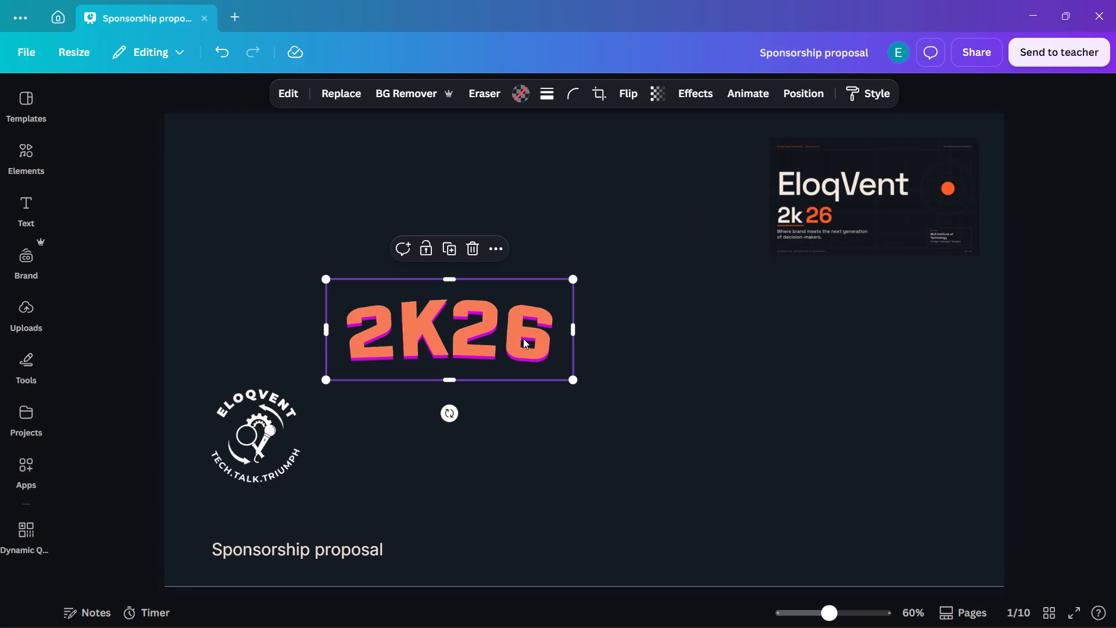
pyautogui.click(468, 241)
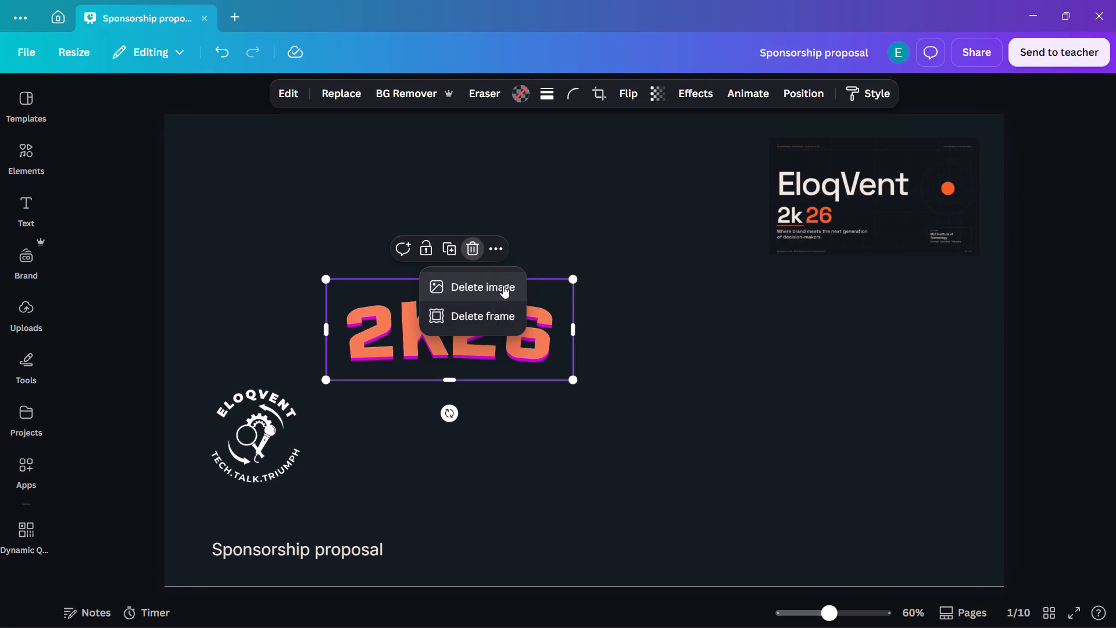
pyautogui.click(496, 314)
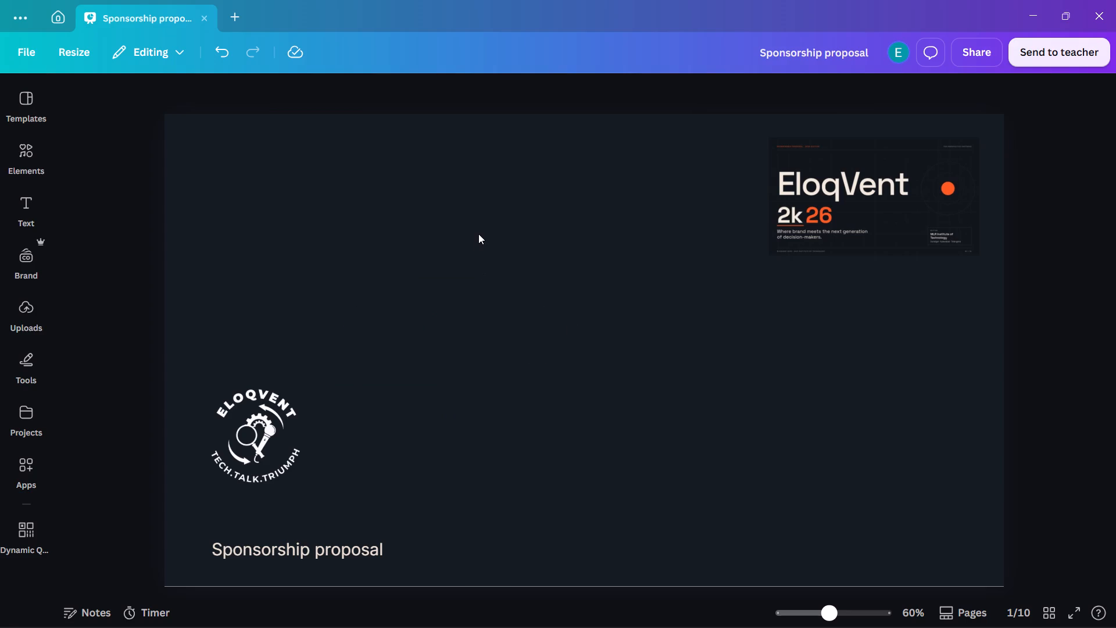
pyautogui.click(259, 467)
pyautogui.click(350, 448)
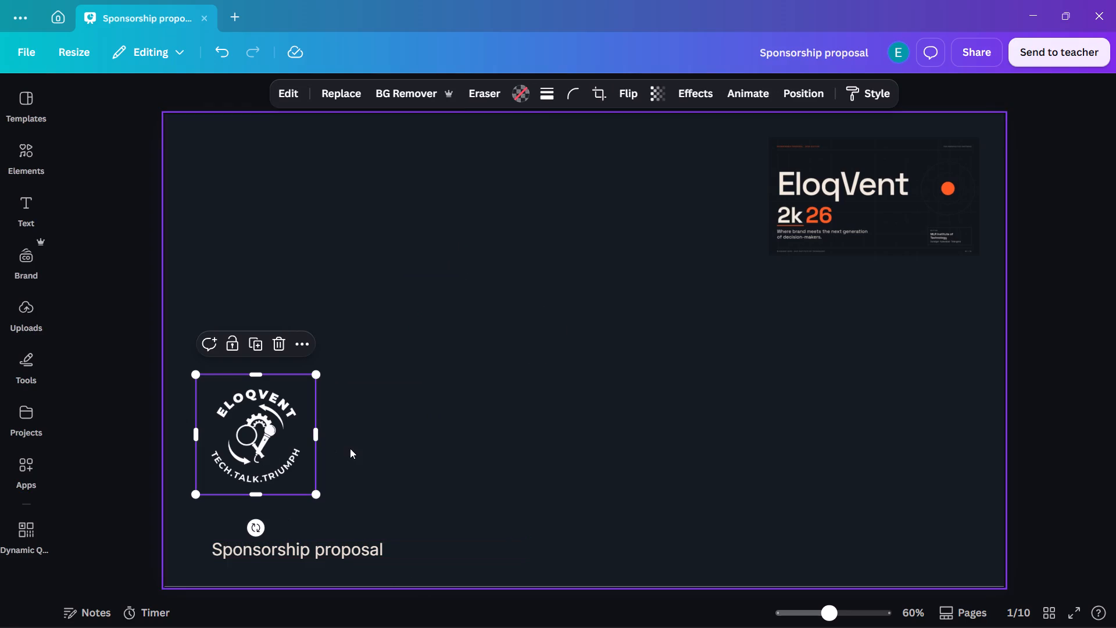
# Narrow the Sponsorship proposal text box on the cover to a width of about 460, keeping its text on one line.
pyautogui.click(344, 542)
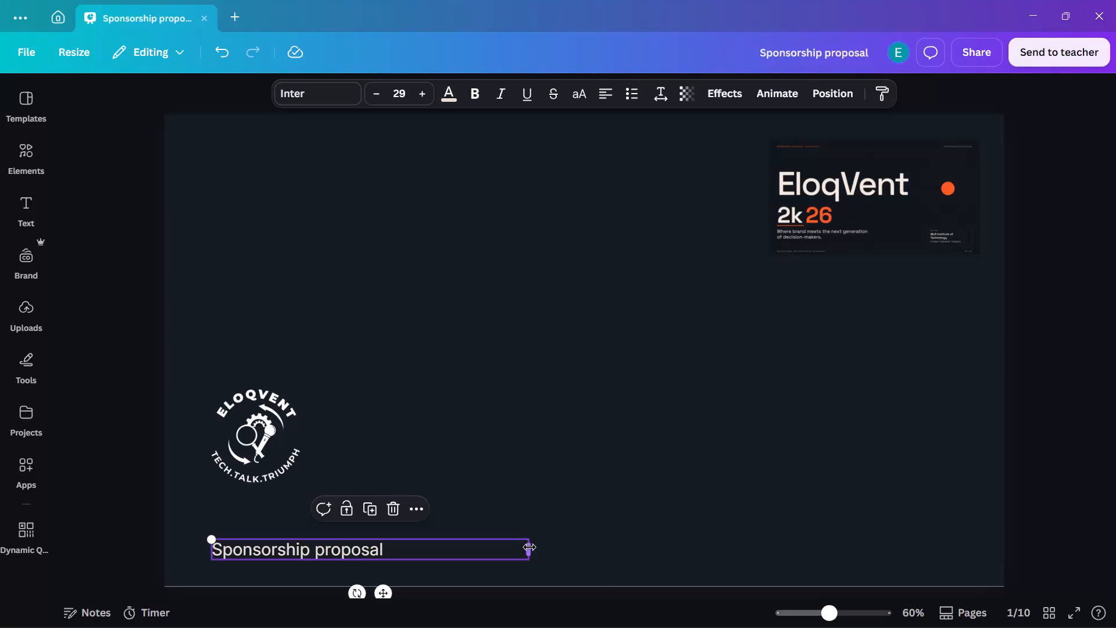
pyautogui.moveTo(530, 547); pyautogui.dragTo(389, 544)
pyautogui.click(498, 516)
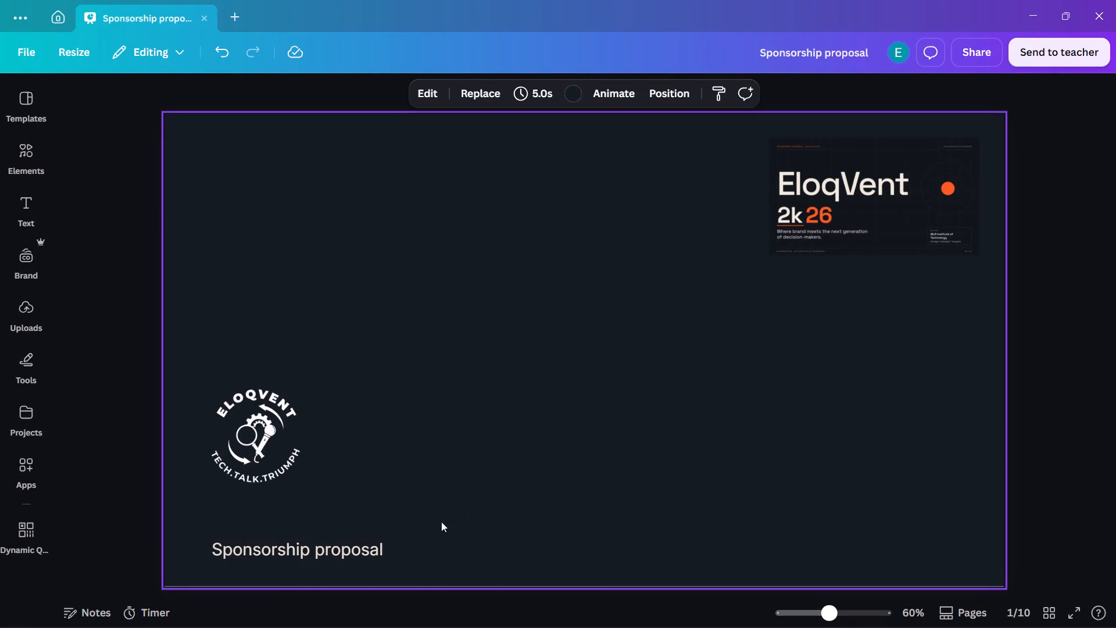
pyautogui.click(339, 551)
pyautogui.moveTo(388, 548); pyautogui.dragTo(414, 548)
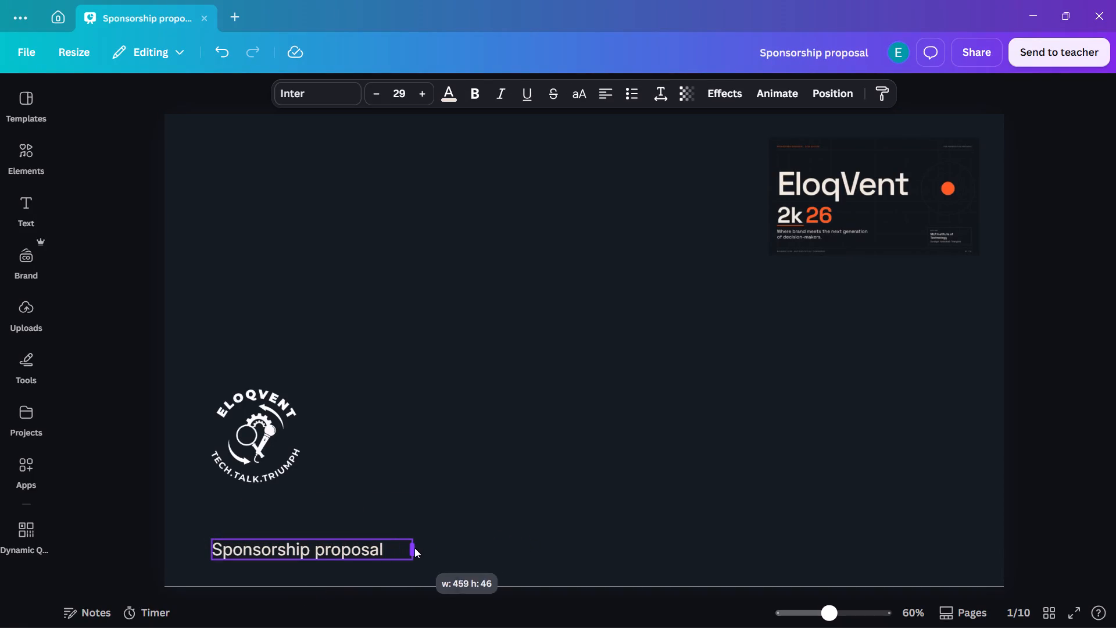
pyautogui.moveTo(414, 548); pyautogui.dragTo(417, 548)
pyautogui.click(377, 465)
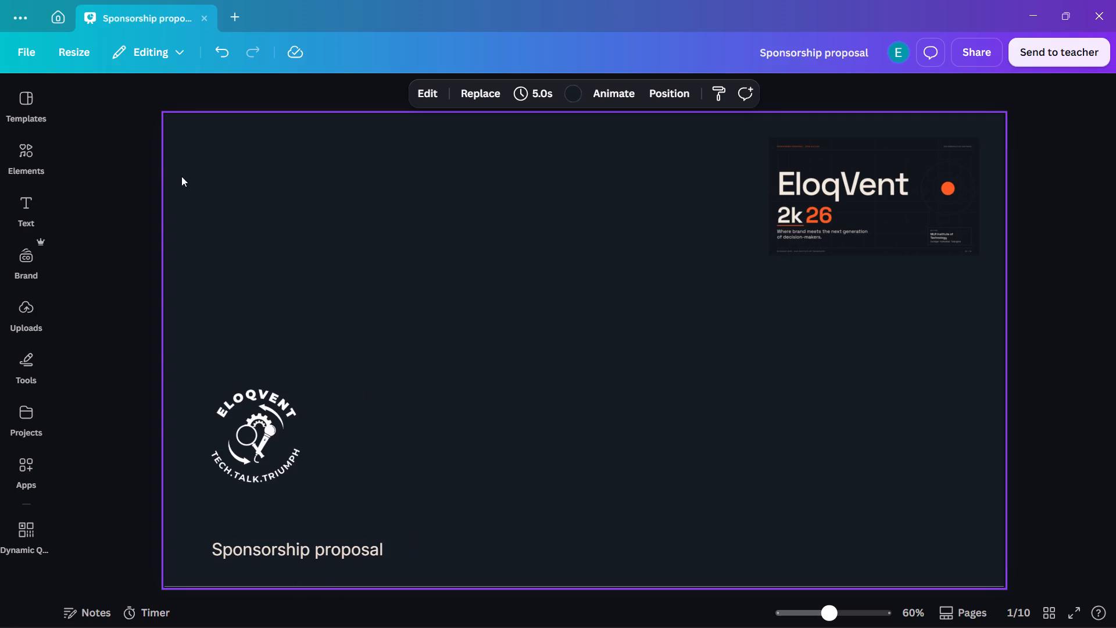
# Switch to the free Canva Pro team with 493 members and open the TRIANGULAR BANNERS design.
pyautogui.click(56, 10)
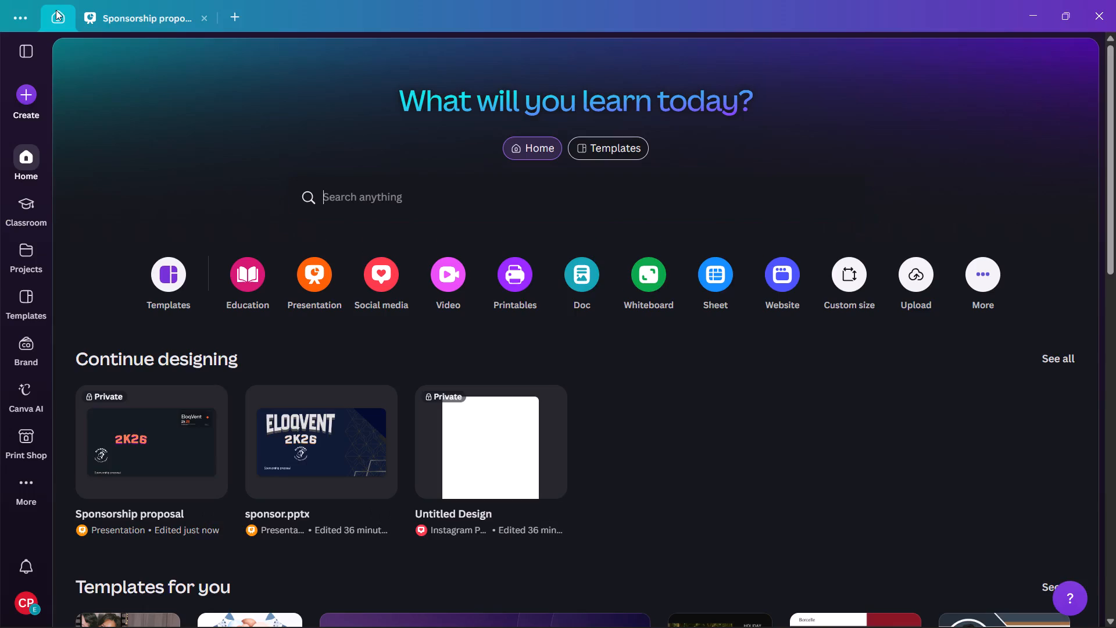
pyautogui.click(25, 608)
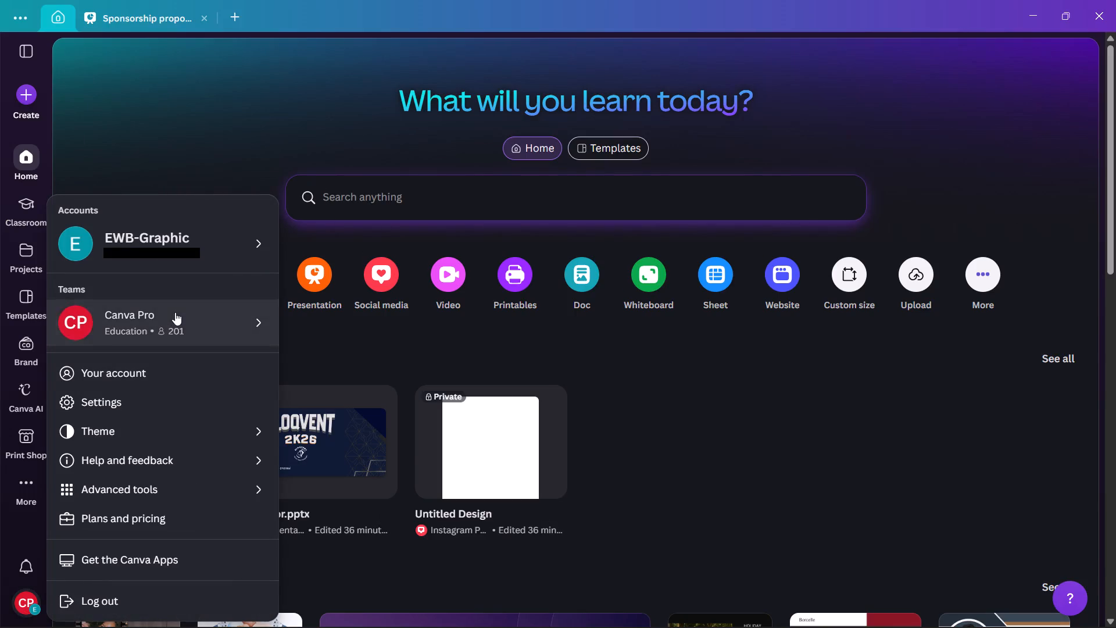
pyautogui.click(175, 312)
pyautogui.click(356, 380)
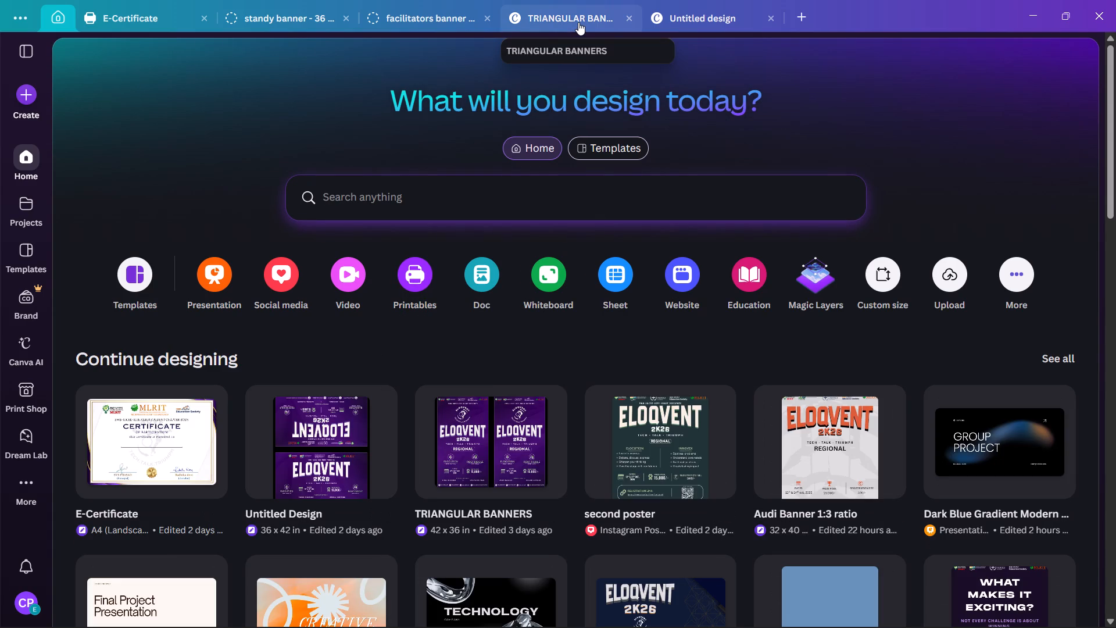
pyautogui.click(578, 22)
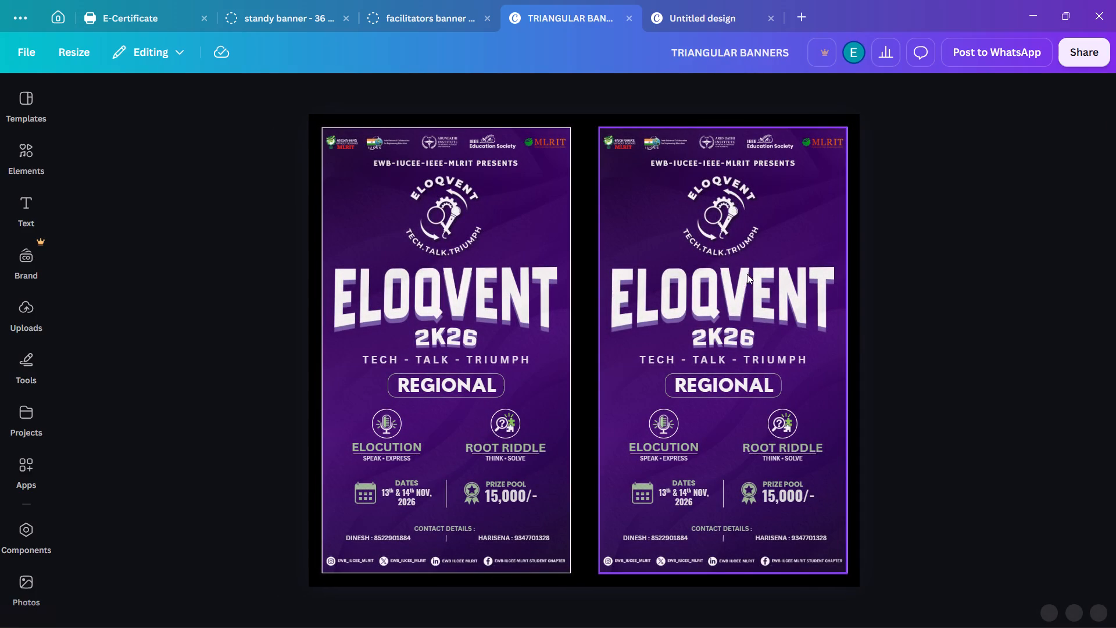
# Move the two faint full-banner overlay layers from the top of the layer stack down towards the background, making the ELOQVENT title selectable.
pyautogui.hotkey('alt', '1')
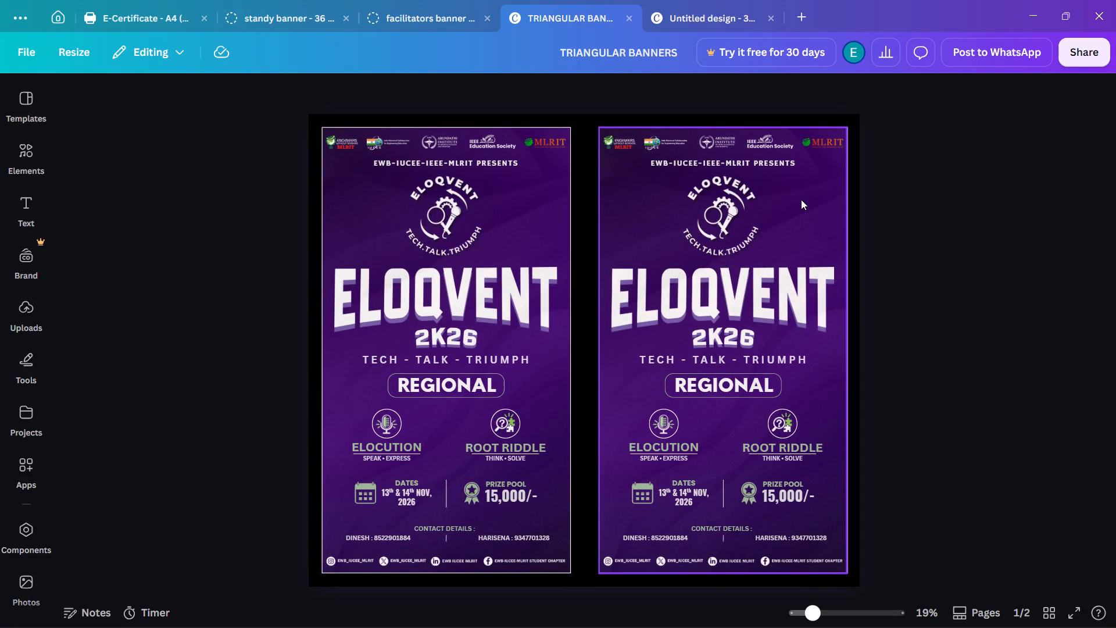
pyautogui.click(189, 222)
pyautogui.moveTo(192, 223); pyautogui.dragTo(194, 234)
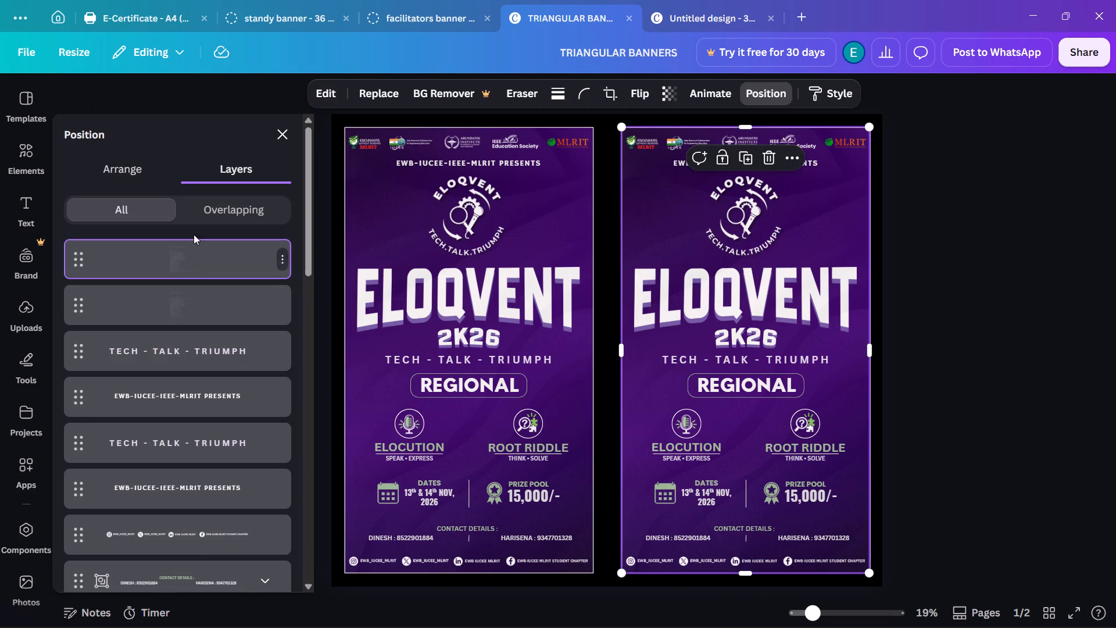
pyautogui.moveTo(194, 234); pyautogui.dragTo(182, 513)
pyautogui.moveTo(191, 257); pyautogui.dragTo(191, 542)
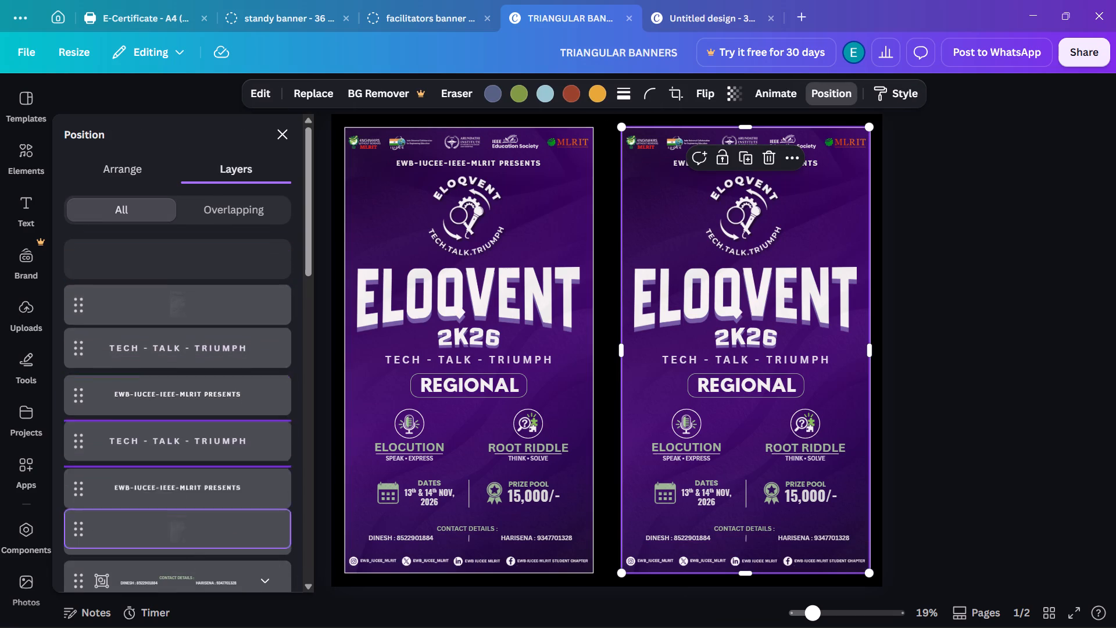
pyautogui.moveTo(191, 542); pyautogui.dragTo(194, 350)
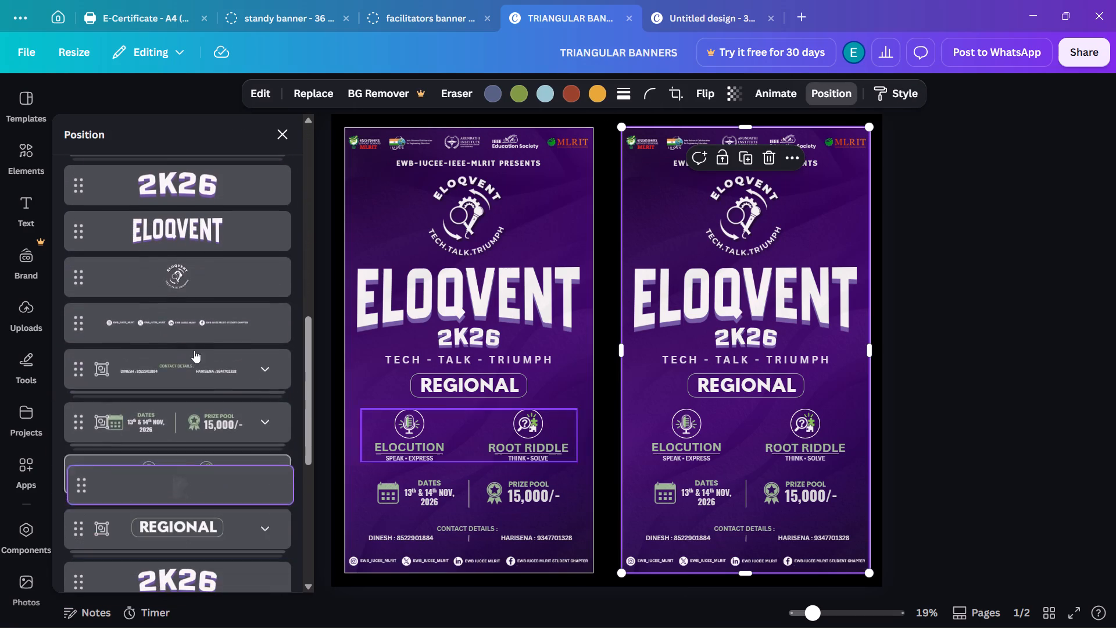
pyautogui.moveTo(194, 350); pyautogui.dragTo(186, 506)
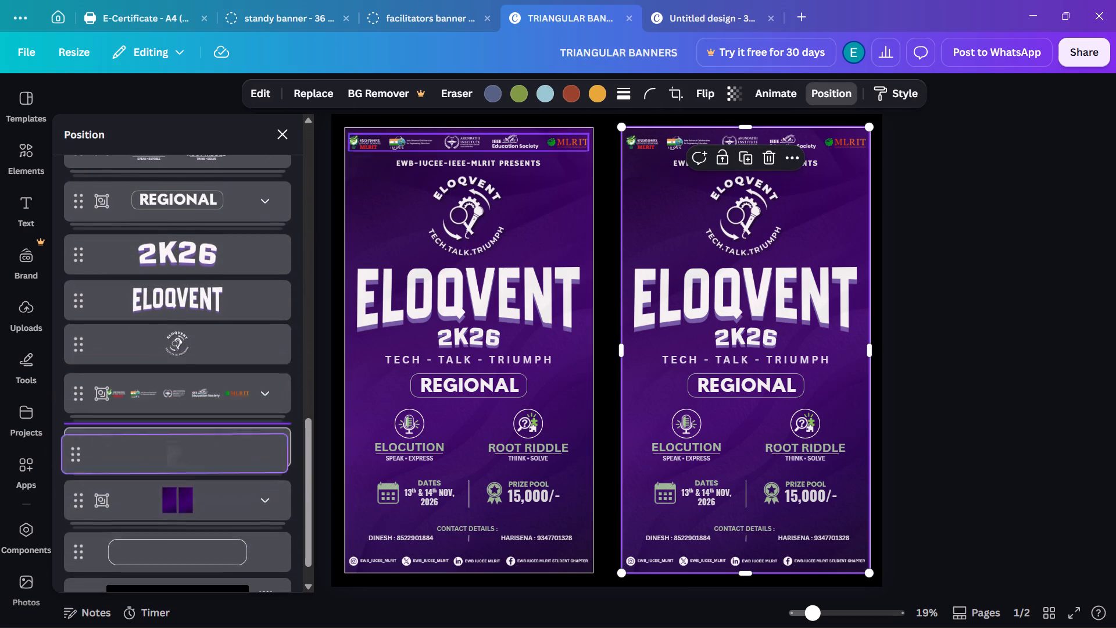
pyautogui.moveTo(186, 506); pyautogui.dragTo(188, 471)
pyautogui.scroll(10, 188, 423)
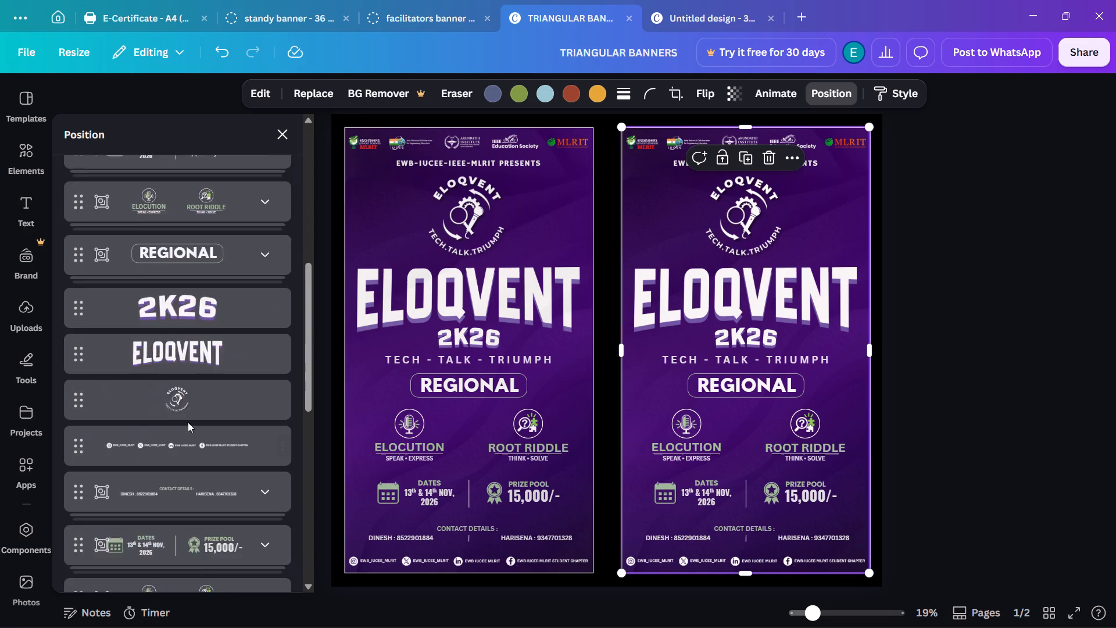
pyautogui.scroll(9, 188, 422)
pyautogui.moveTo(177, 261); pyautogui.dragTo(181, 568)
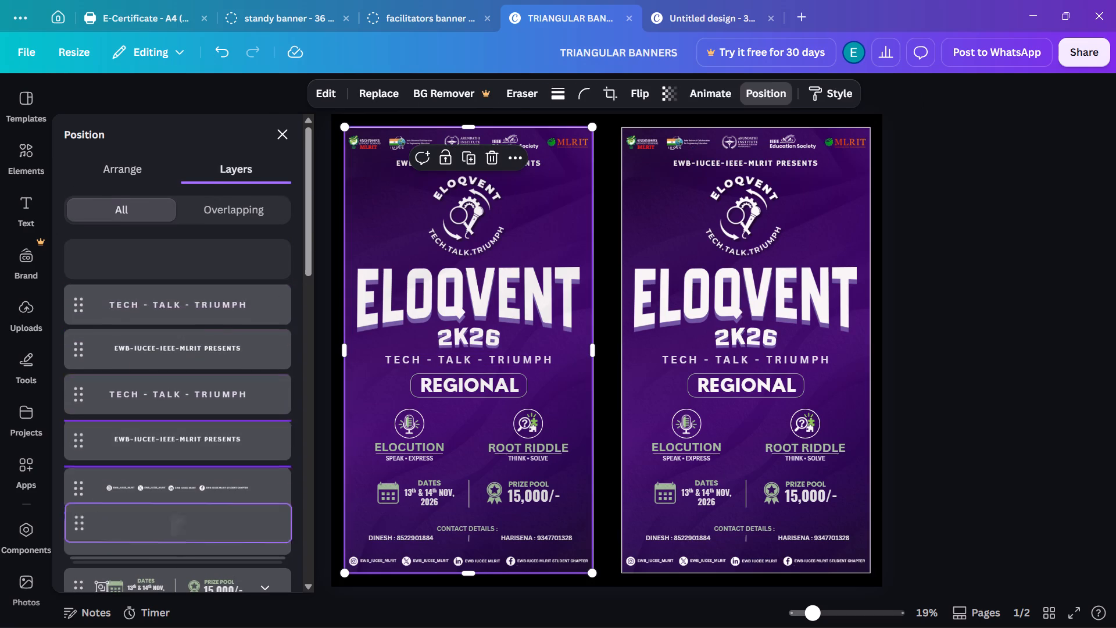
pyautogui.moveTo(181, 568); pyautogui.dragTo(175, 429)
pyautogui.scroll(20, 179, 337)
pyautogui.scroll(4, 179, 337)
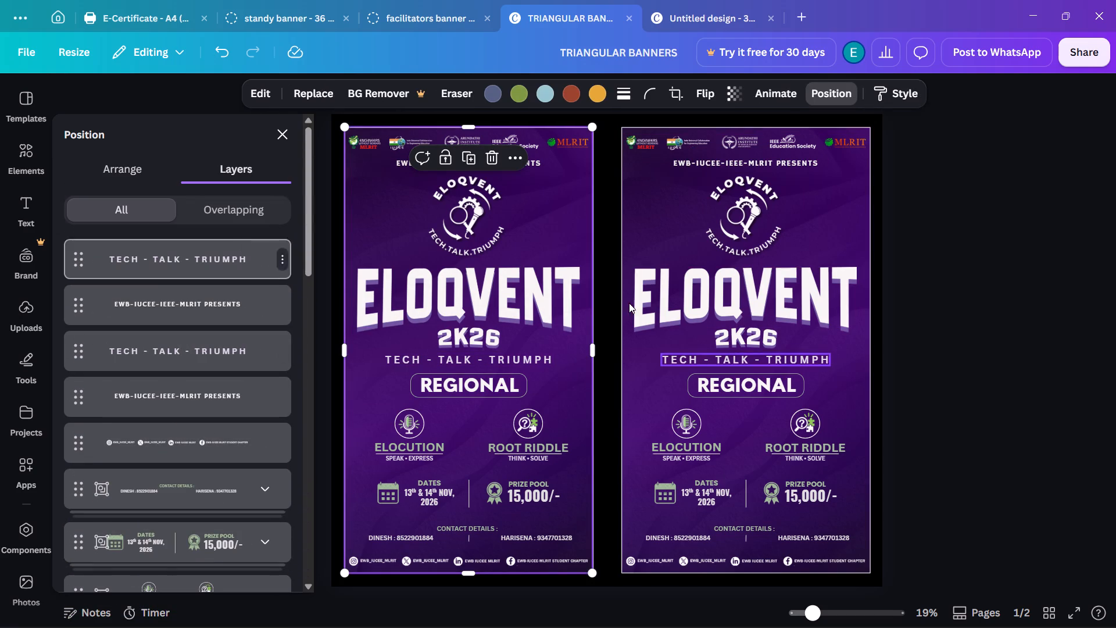
pyautogui.click(777, 277)
pyautogui.click(954, 165)
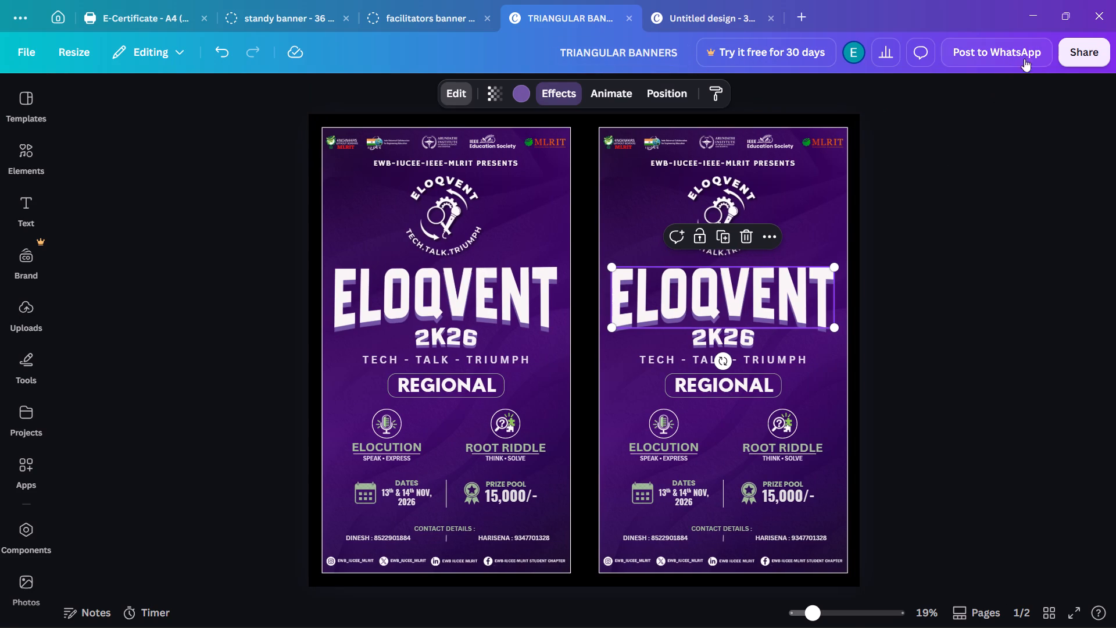
# Share TRIANGULAR BANNERS with anyone with the link as Can edit, copy its link, and decline the app rating request.
pyautogui.click(1068, 53)
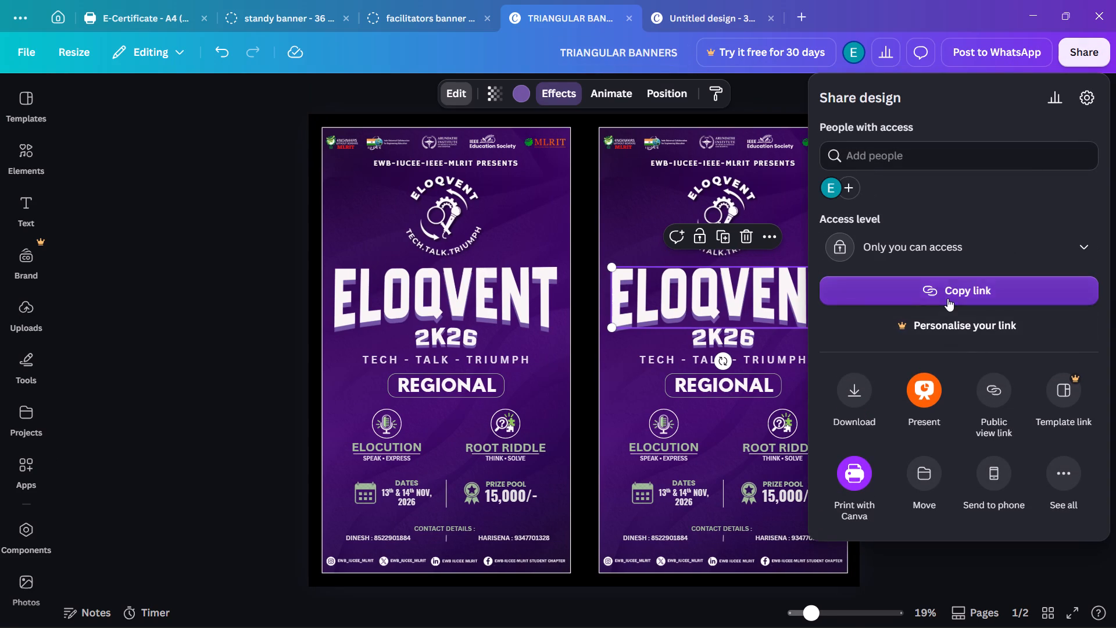
pyautogui.click(1078, 243)
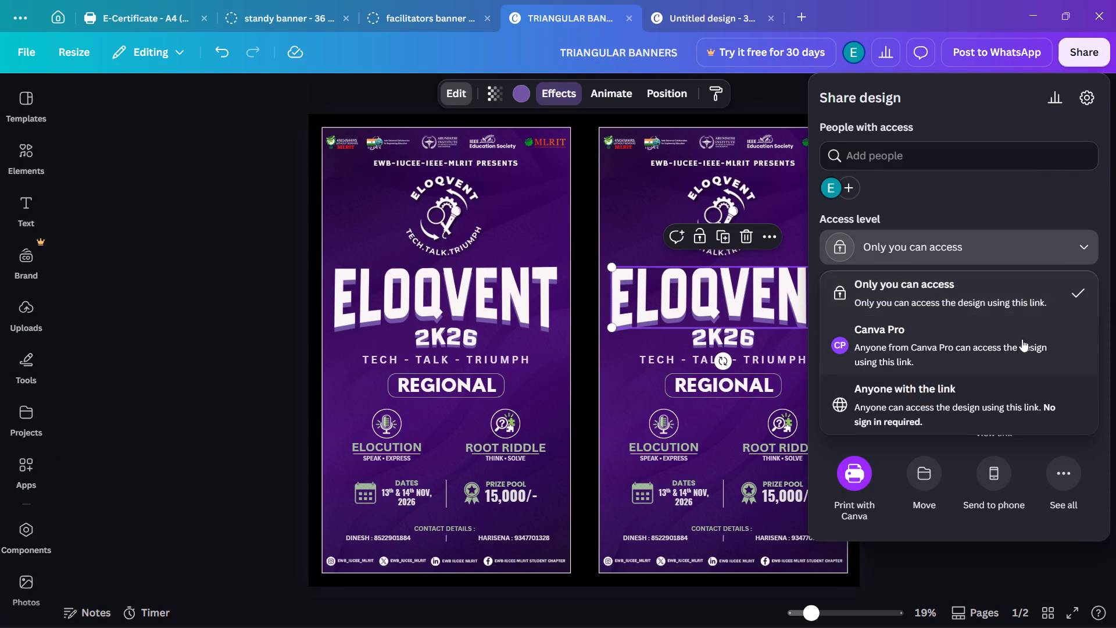
pyautogui.click(1022, 382)
pyautogui.click(1080, 245)
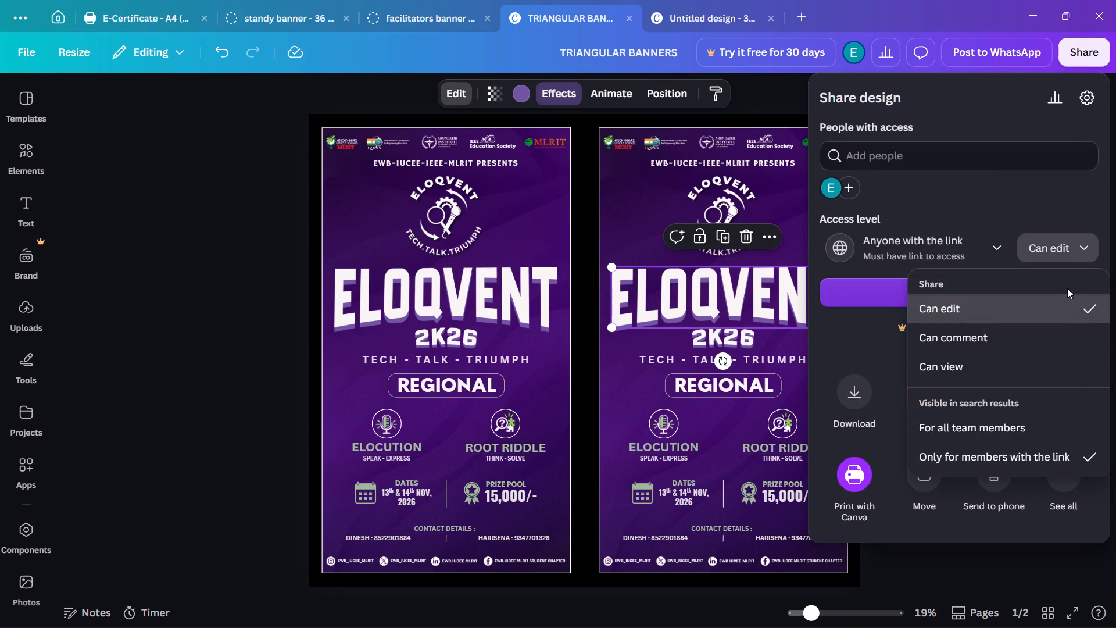
pyautogui.click(1035, 297)
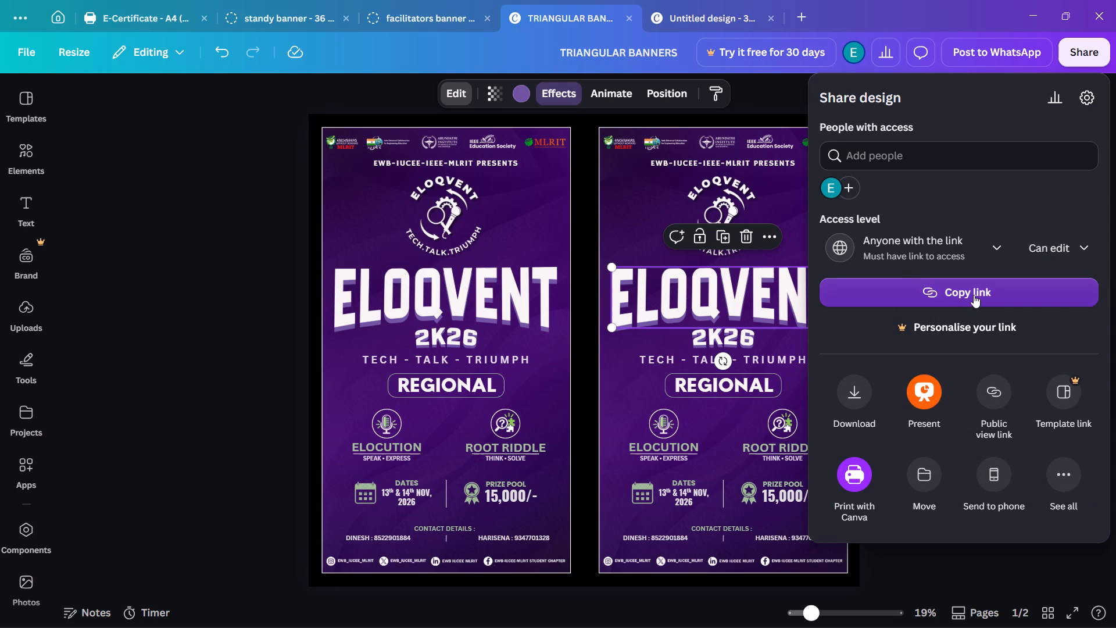
pyautogui.click(974, 295)
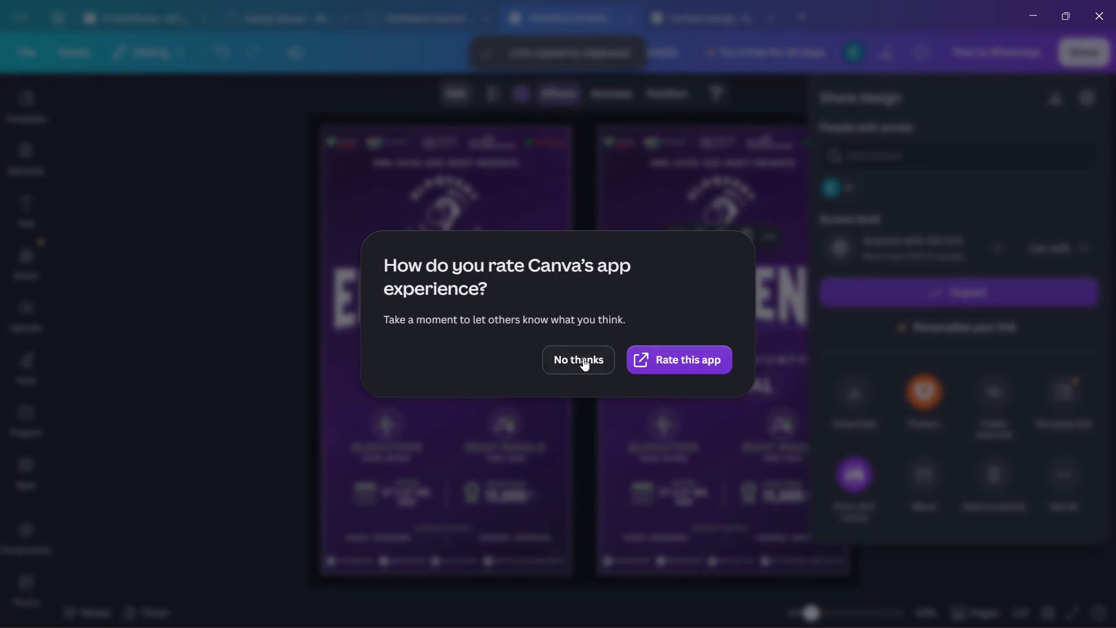
pyautogui.click(583, 358)
# Switch back to the Education Canva Pro team and return to the Sponsorship proposal design.
pyautogui.click(63, 23)
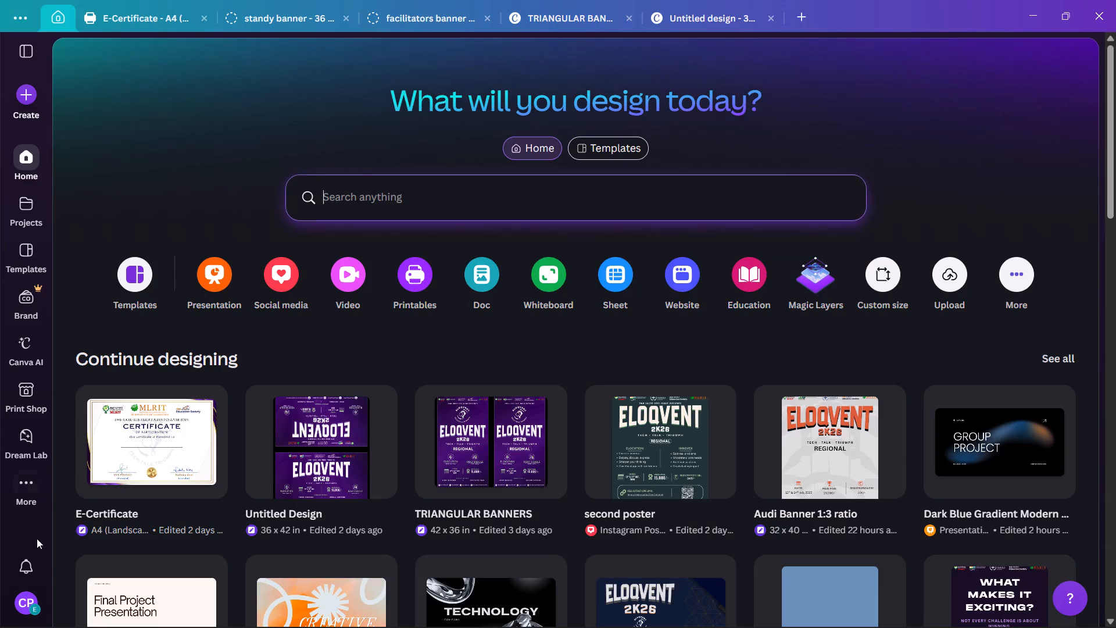
pyautogui.click(24, 602)
pyautogui.click(196, 308)
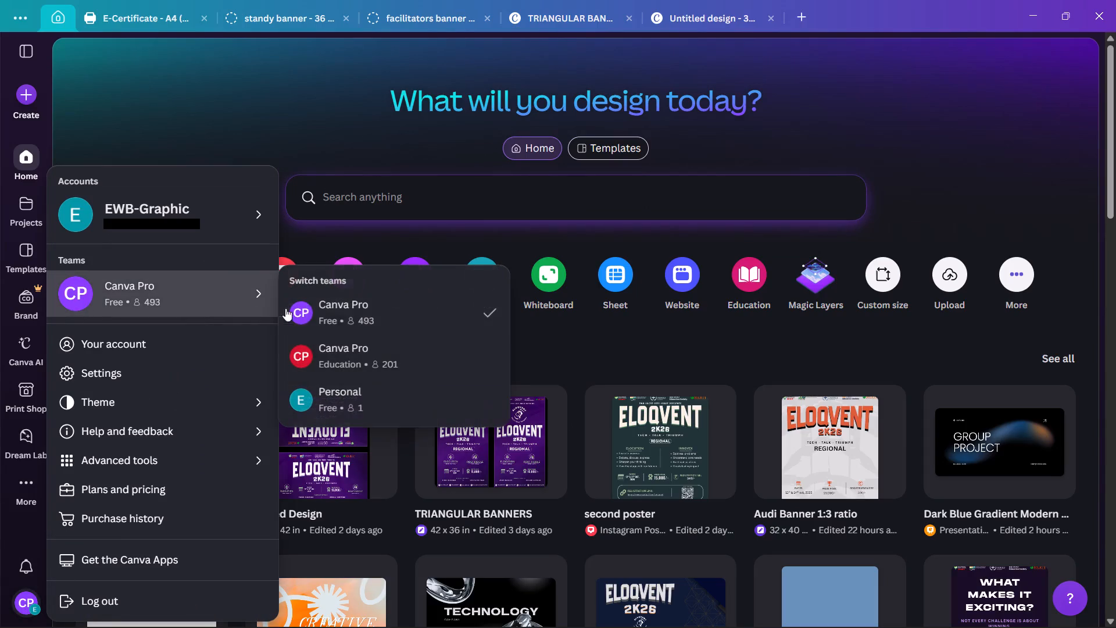
pyautogui.click(384, 351)
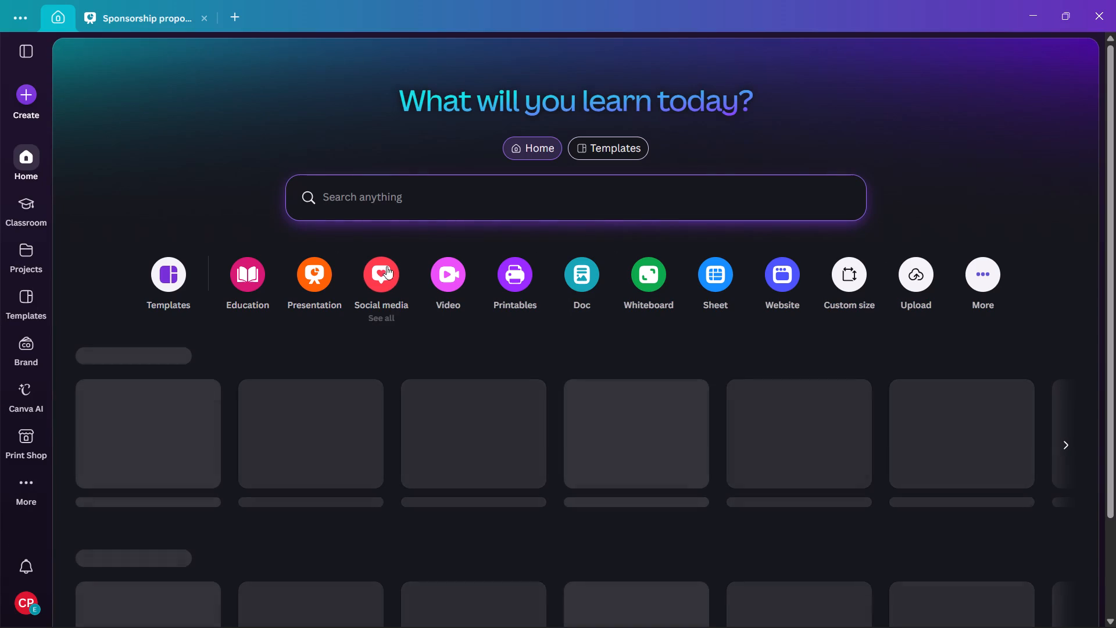
pyautogui.click(153, 14)
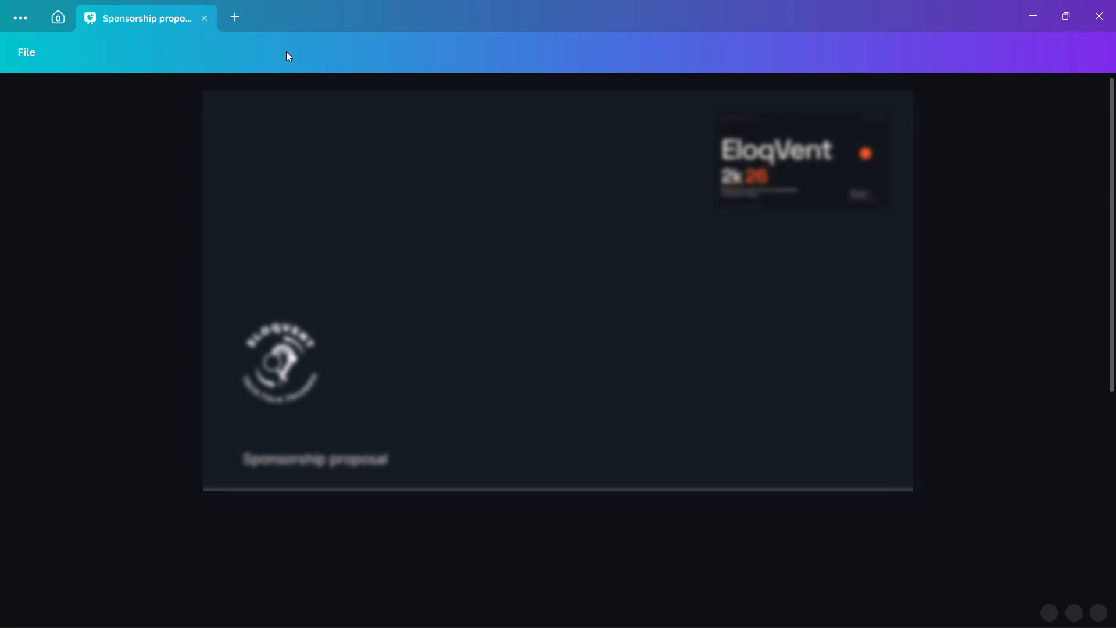
# Open the TRIANGULAR BANNERS design in this team from its copied link.
pyautogui.click(227, 21)
pyautogui.click(357, 463)
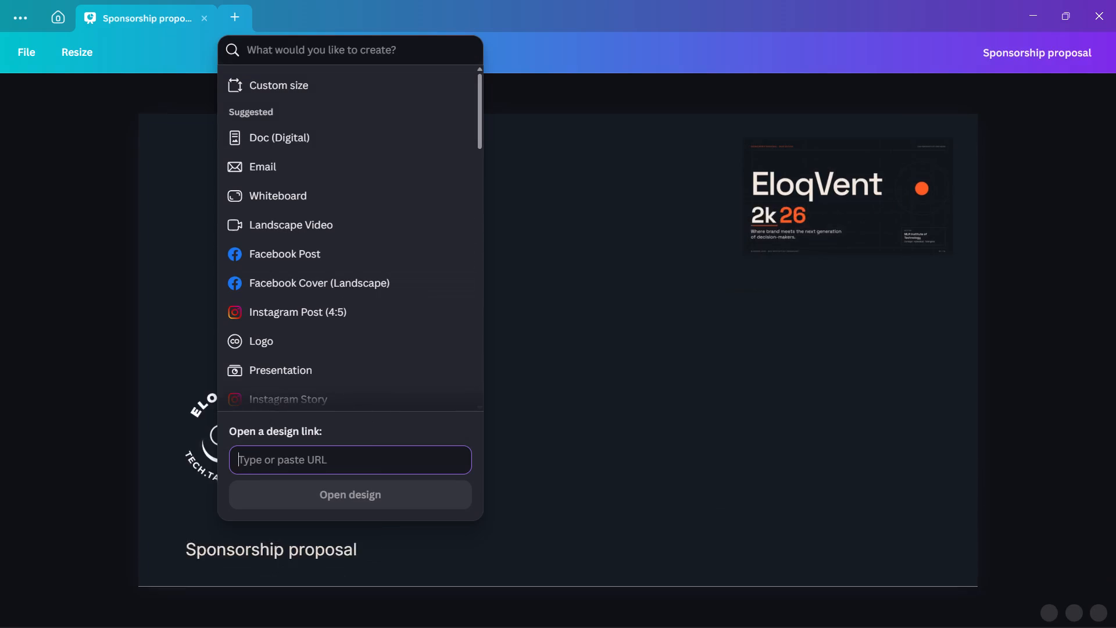
pyautogui.hotkey('ctrl', 'v')
pyautogui.click(367, 484)
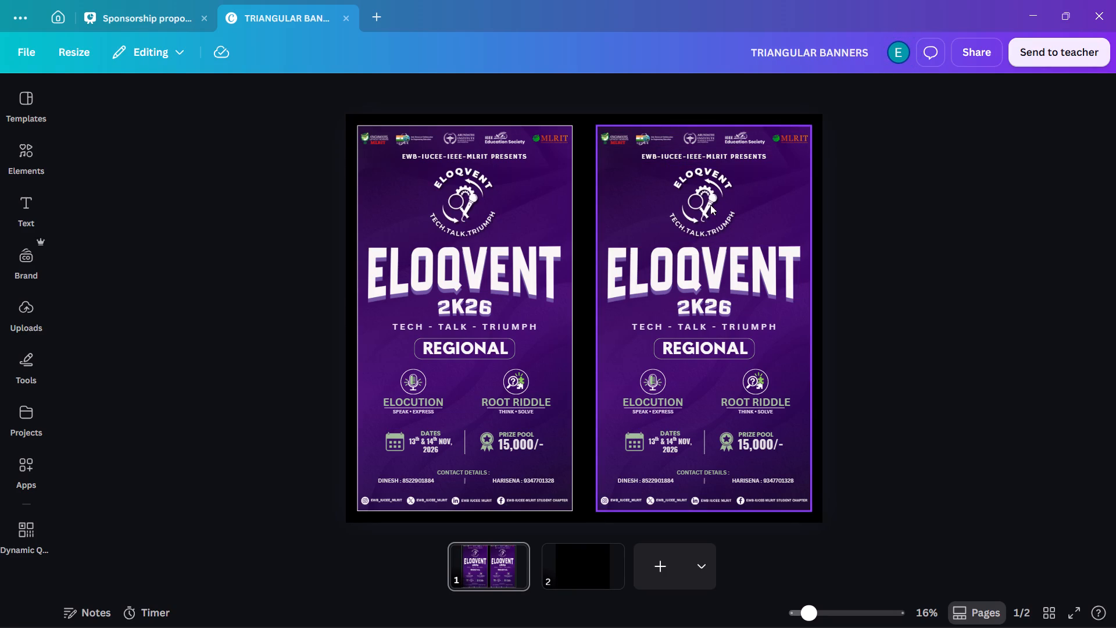
# Copy the ELOQVENT title graphic from the second banner onto the Sponsorship proposal cover and shrink it to sit above the logo.
pyautogui.click(718, 263)
pyautogui.hotkey('ctrl', 'c')
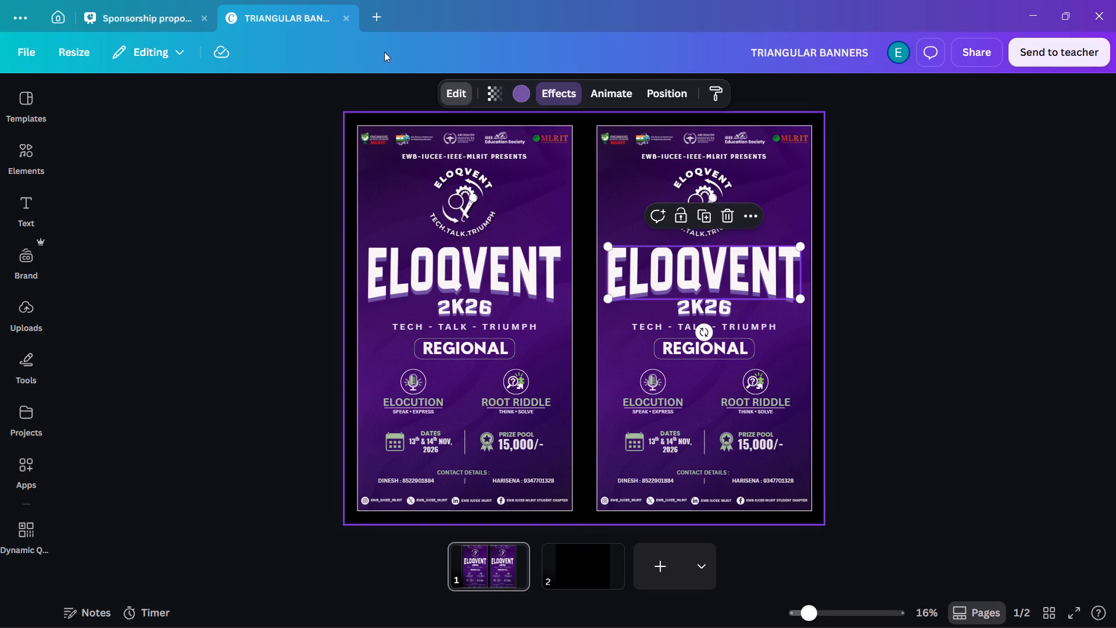
pyautogui.click(126, 14)
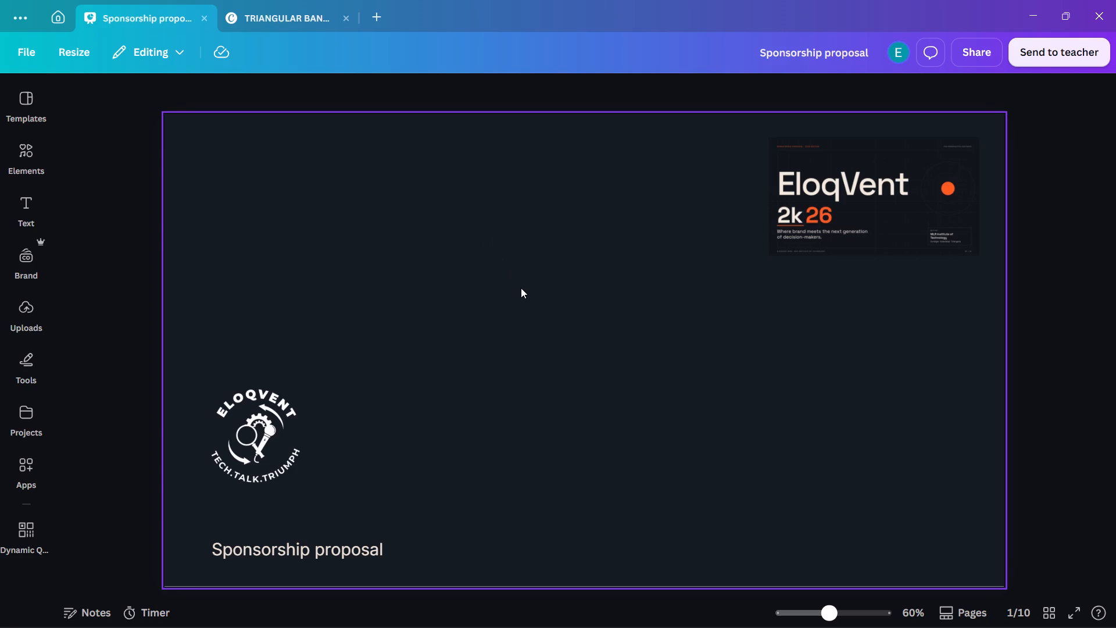
pyautogui.hotkey('ctrl', 'v')
pyautogui.moveTo(578, 230); pyautogui.dragTo(610, 287)
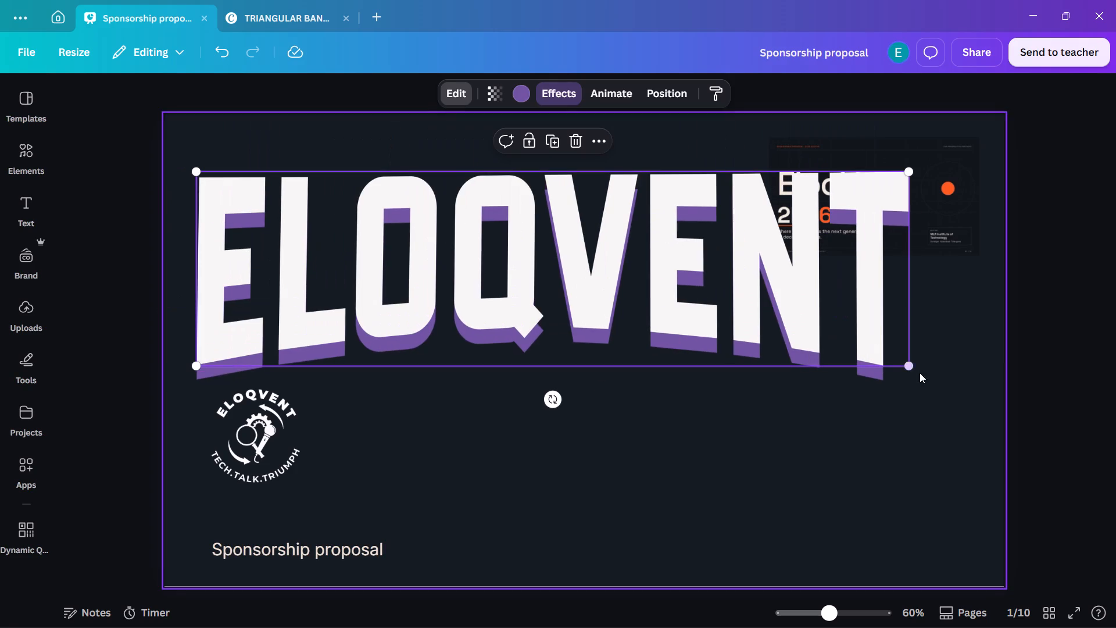
pyautogui.moveTo(911, 366); pyautogui.dragTo(667, 305)
# Recolour the ELOQVENT title in TypeCraft with the cream sampled from the reference image's EloqVent lettering and update the element.
pyautogui.doubleClick(496, 257)
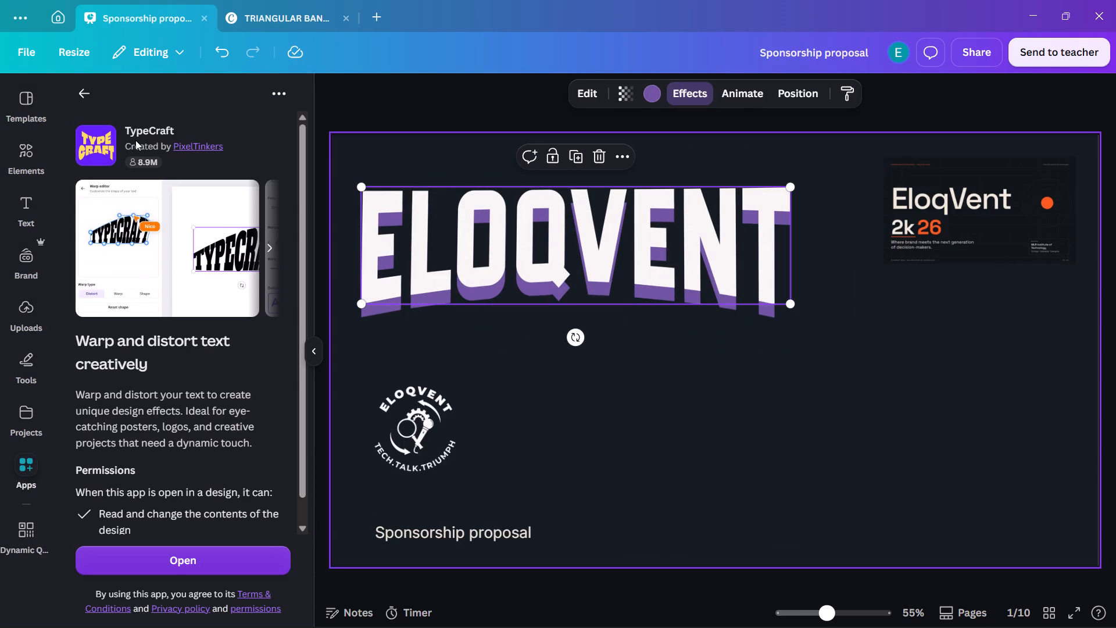
pyautogui.click(182, 552)
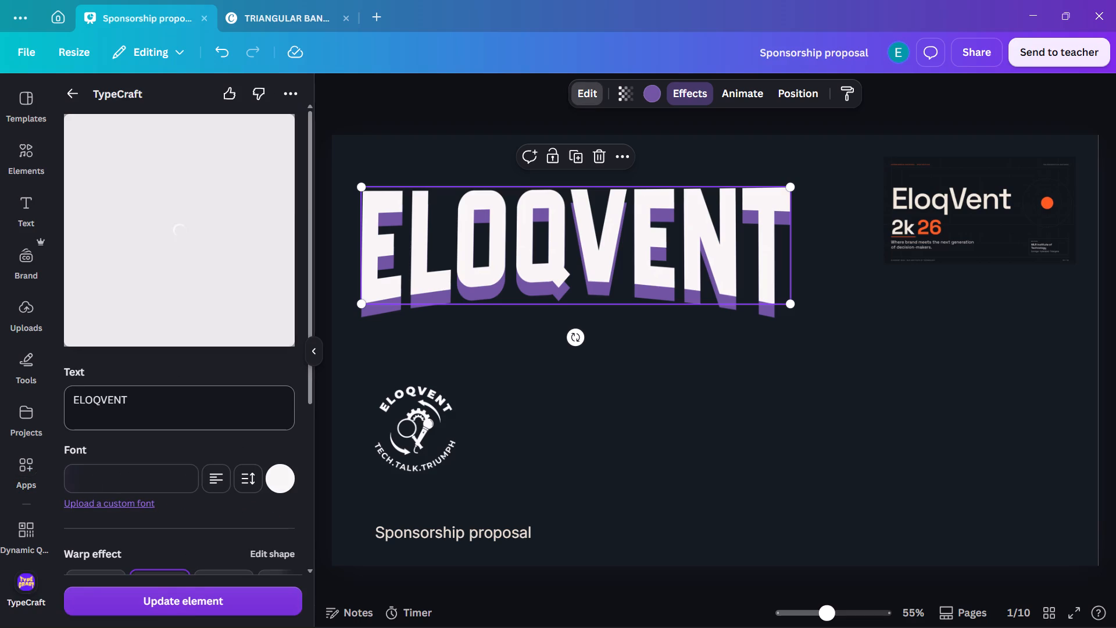
pyautogui.scroll(-2, 173, 405)
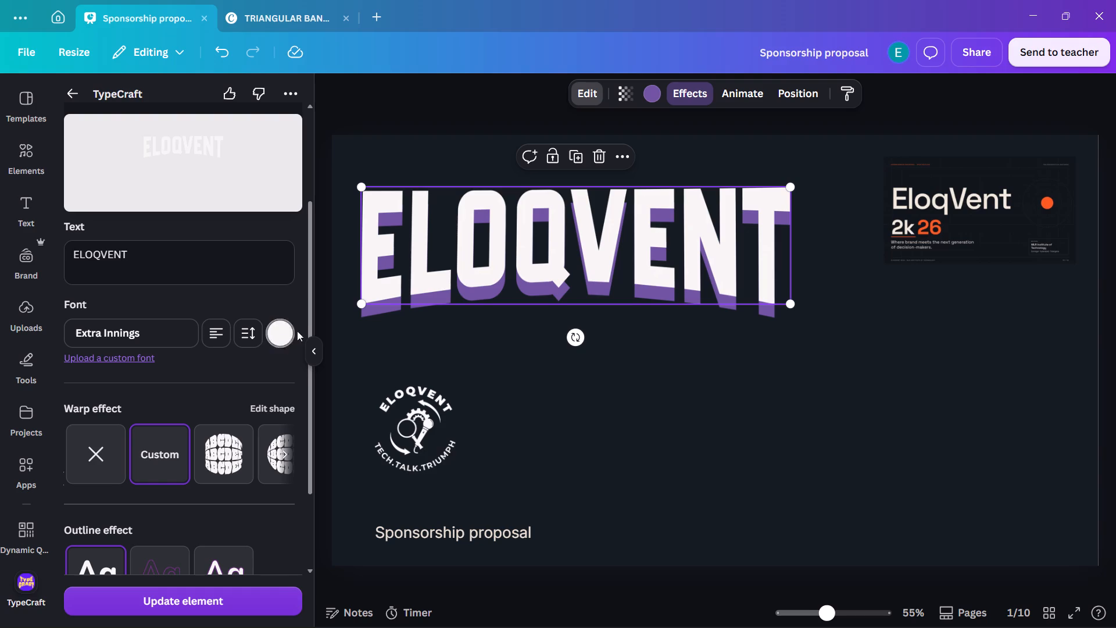
pyautogui.scroll(-1, 271, 368)
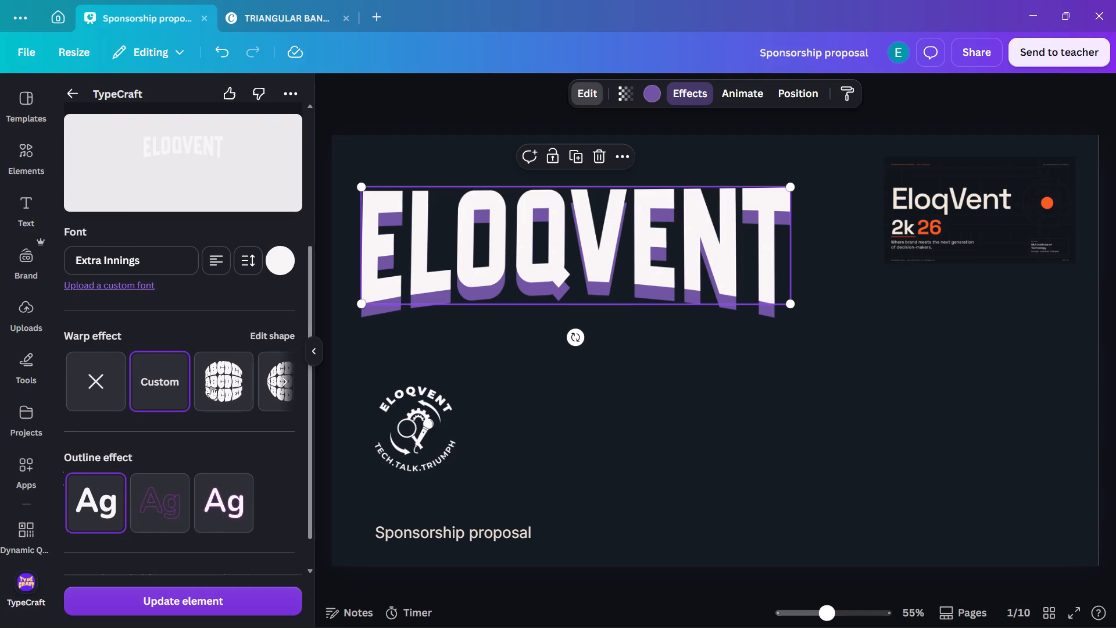
pyautogui.scroll(-5, 241, 433)
pyautogui.scroll(3, 262, 376)
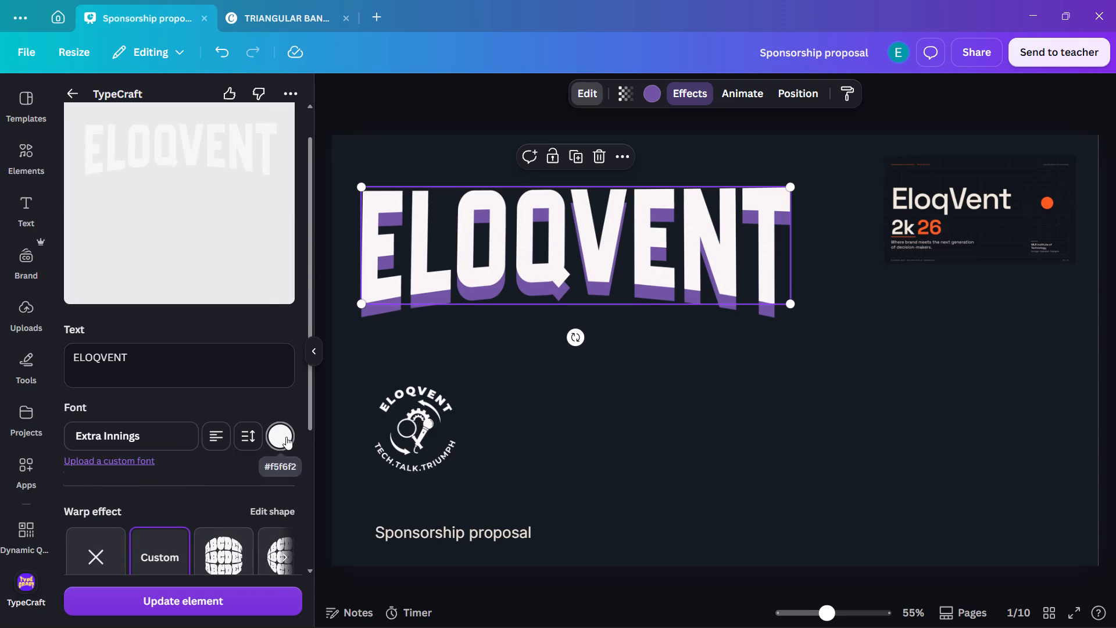
pyautogui.click(286, 437)
pyautogui.click(320, 228)
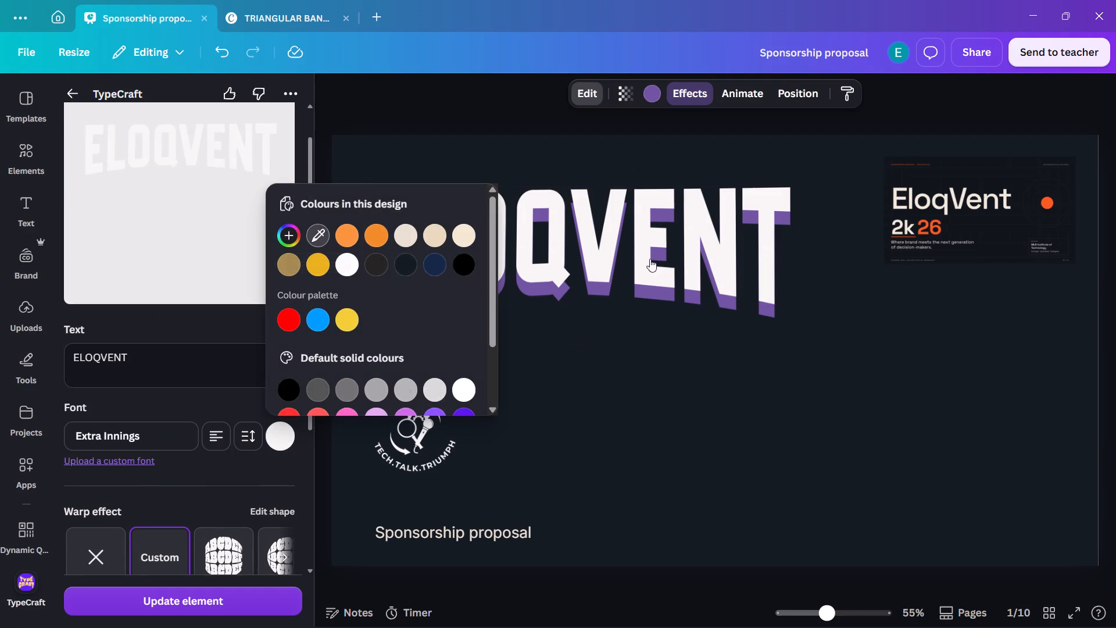
pyautogui.click(895, 198)
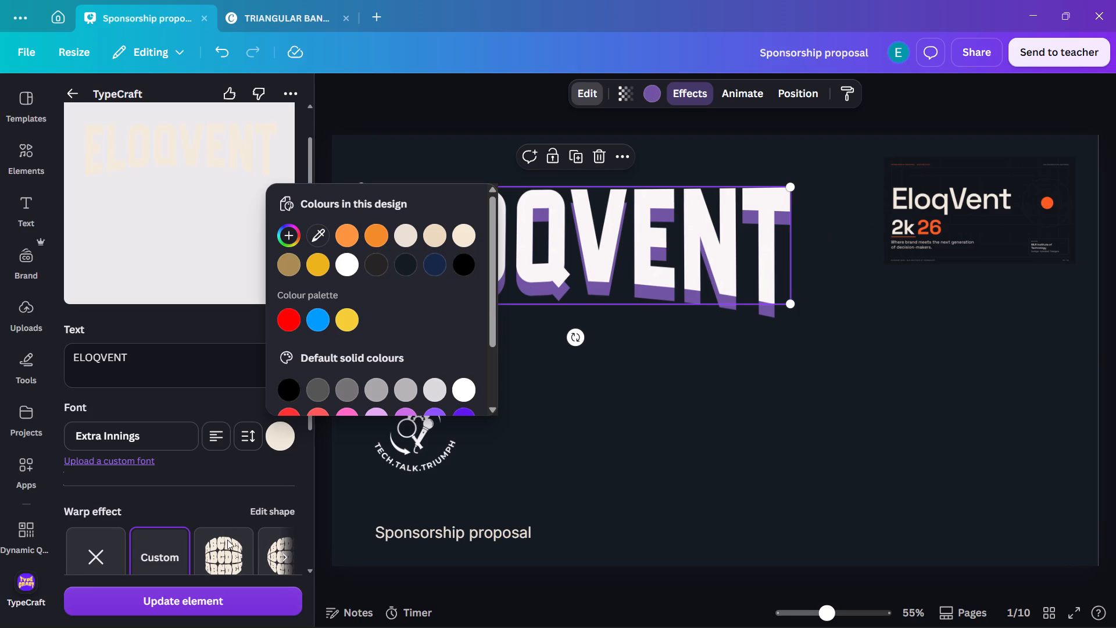
pyautogui.click(205, 605)
pyautogui.click(205, 605)
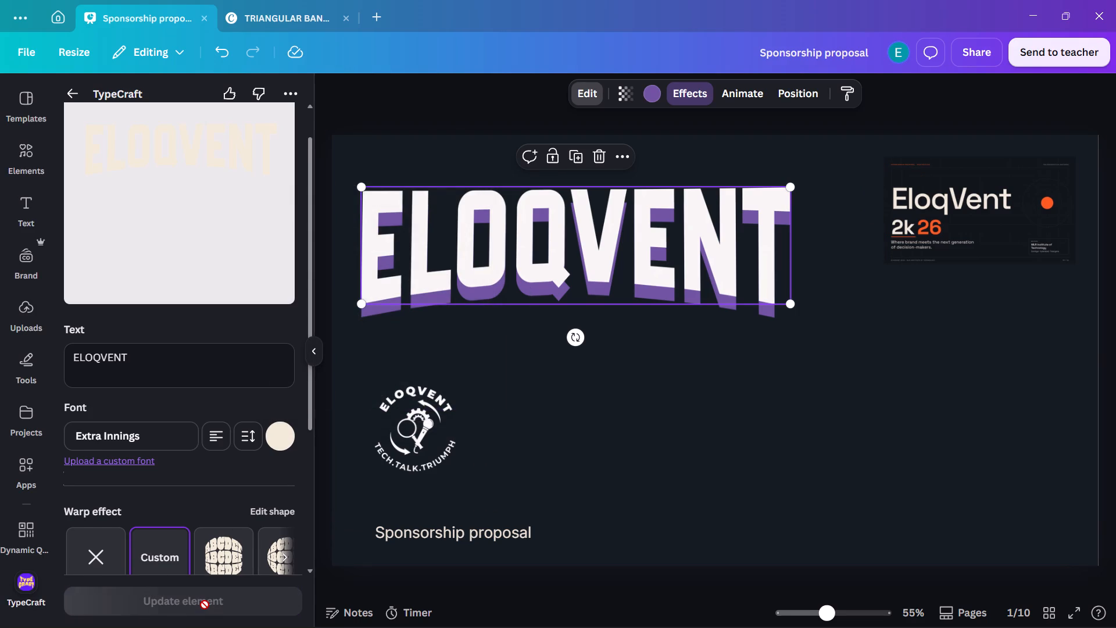
# Set the ELOQVENT title's drop shadow to white #ffffff, with offset 15 and transparency 62.
pyautogui.scroll(-2, 183, 401)
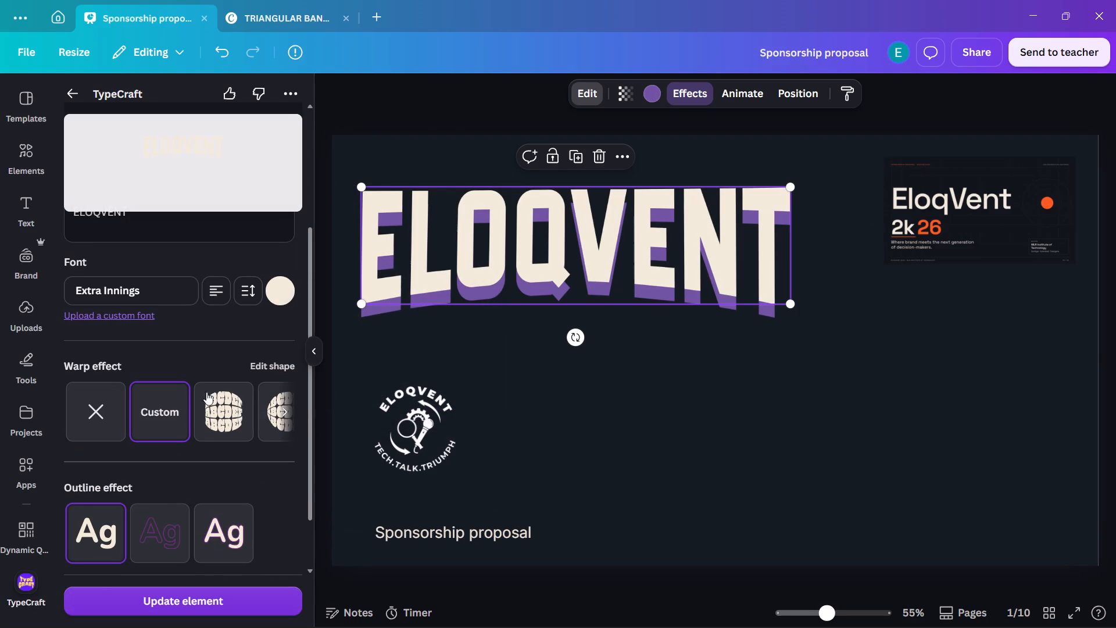
pyautogui.click(684, 91)
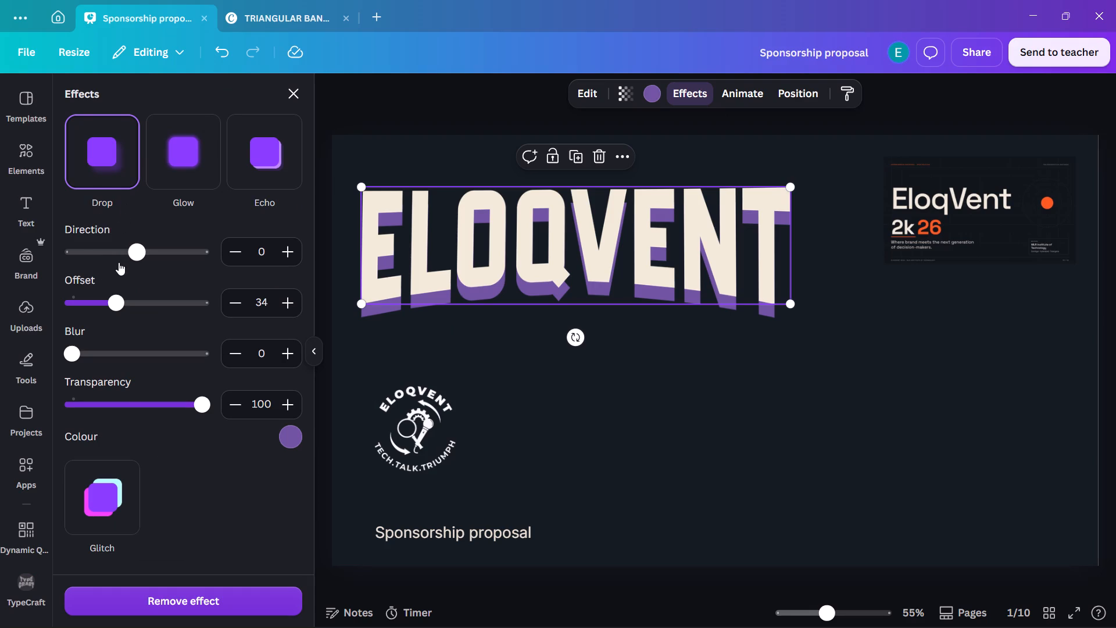
pyautogui.click(291, 430)
pyautogui.click(148, 265)
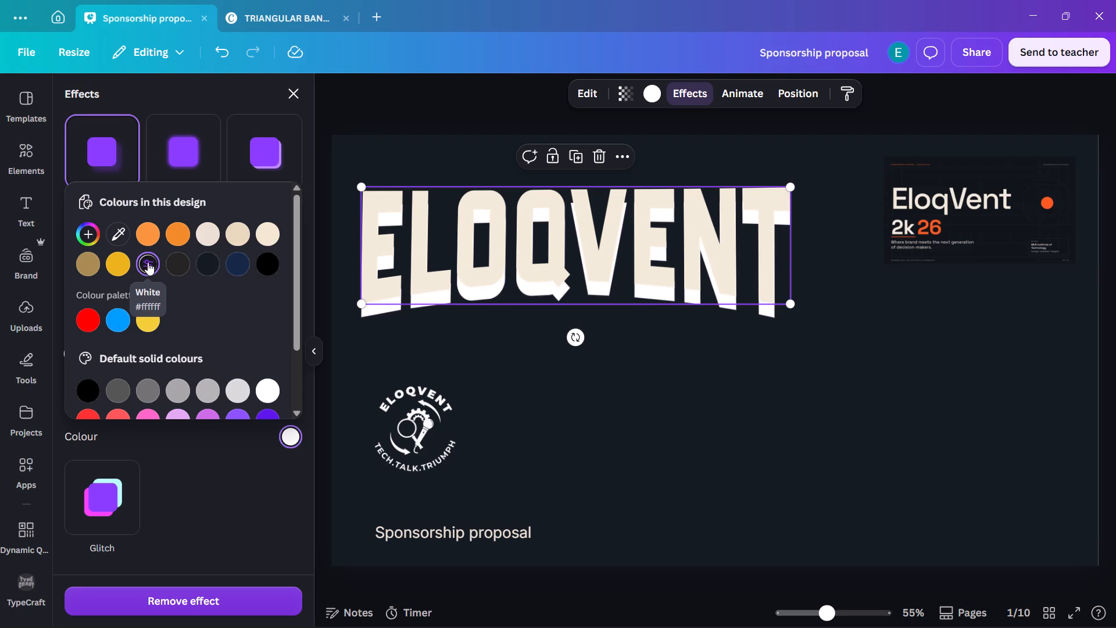
pyautogui.click(203, 502)
pyautogui.moveTo(121, 304); pyautogui.dragTo(93, 310)
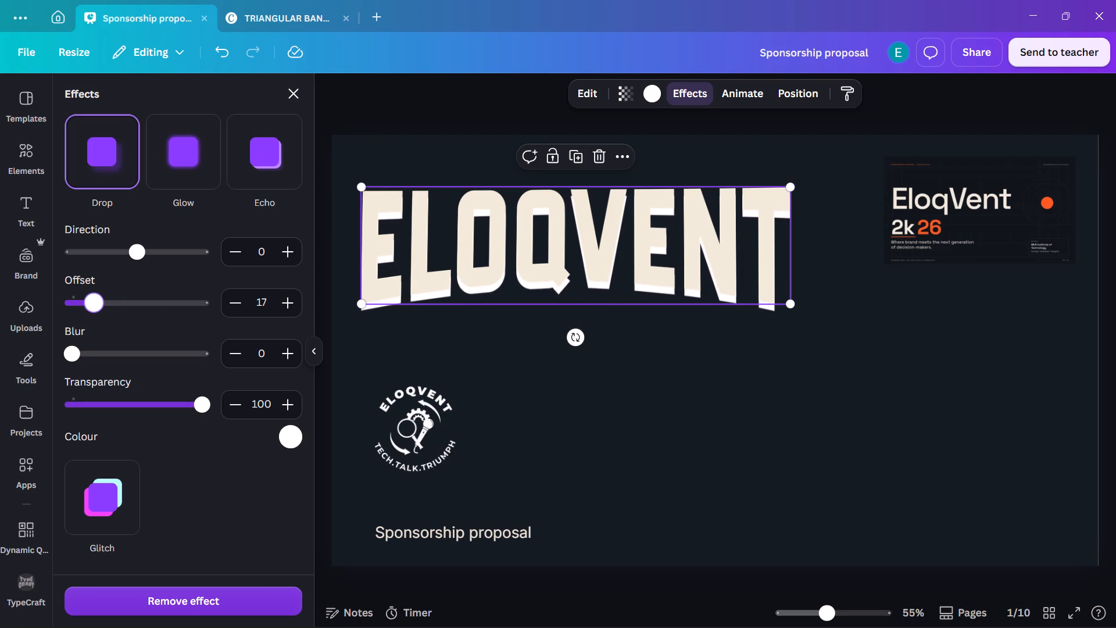
pyautogui.moveTo(93, 310); pyautogui.dragTo(91, 312)
pyautogui.moveTo(201, 404); pyautogui.dragTo(181, 404)
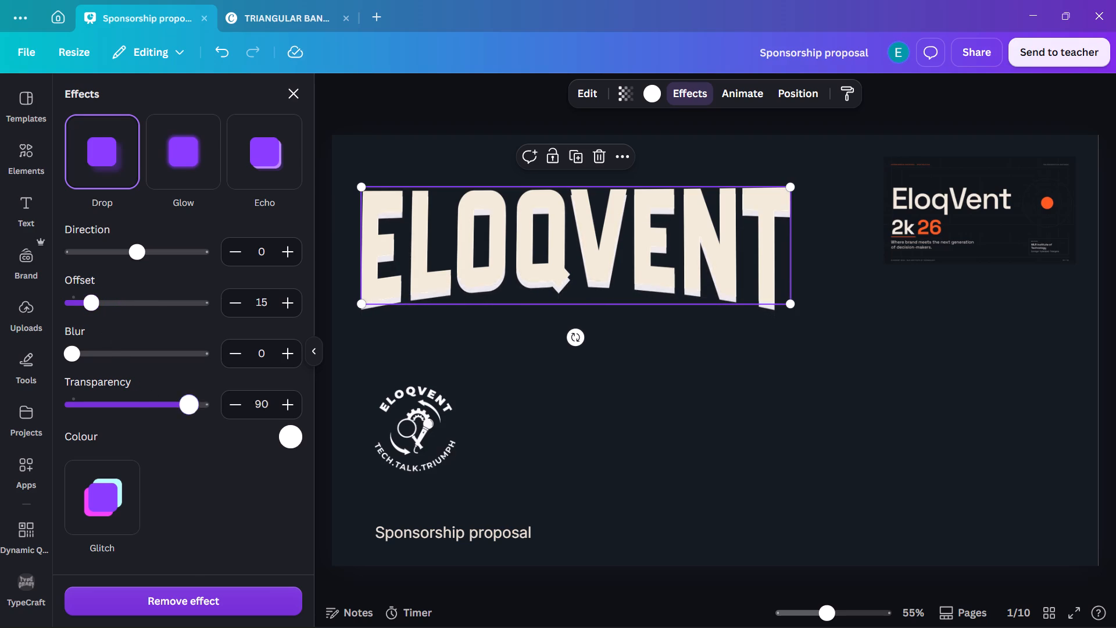
pyautogui.moveTo(181, 404); pyautogui.dragTo(149, 407)
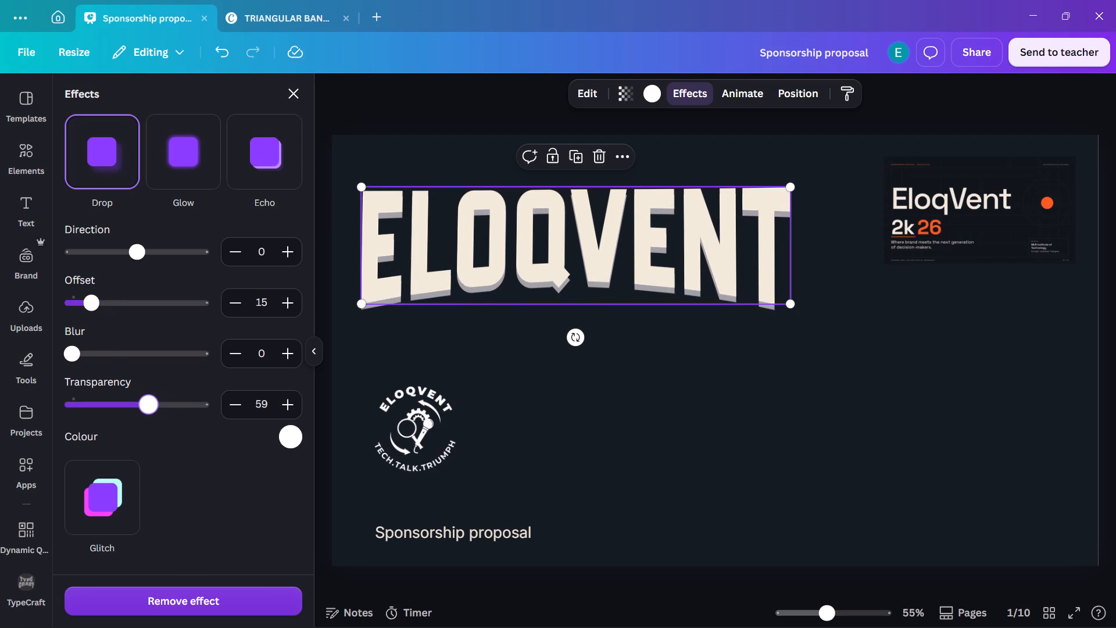
pyautogui.moveTo(149, 407); pyautogui.dragTo(153, 407)
pyautogui.click(206, 494)
pyautogui.click(652, 331)
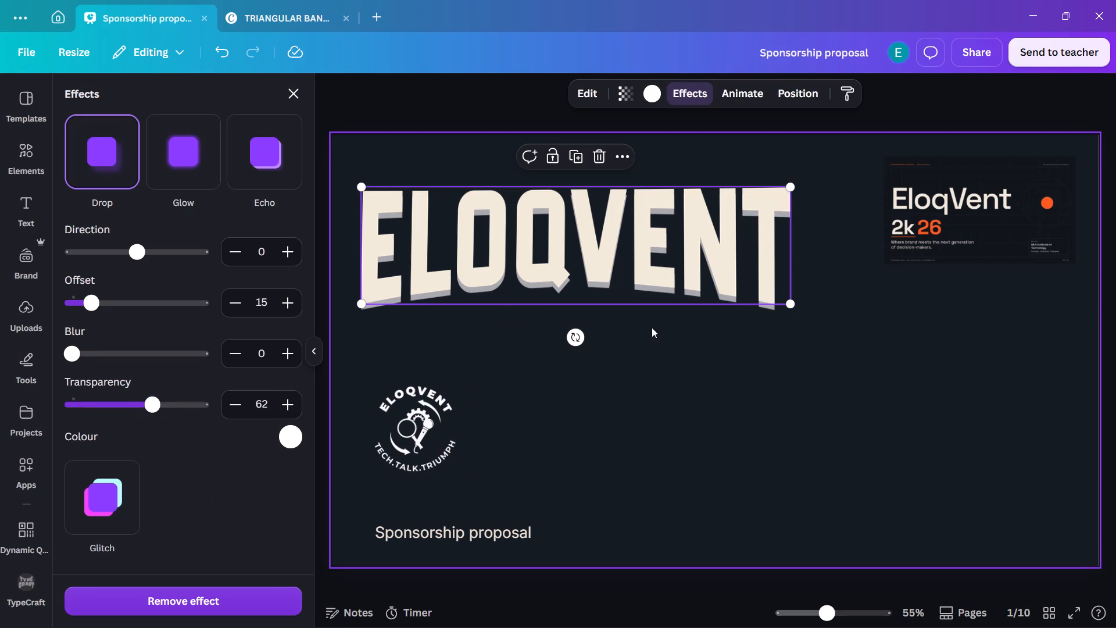
# Move the ELOQVENT title up so its left edge lines up with the Sponsorship proposal text.
pyautogui.moveTo(638, 266); pyautogui.dragTo(653, 245)
# Move the round ELOQVENT logo to the cover's right side below the reference image and enlarge it to nearly twice its size.
pyautogui.moveTo(435, 412); pyautogui.dragTo(516, 416)
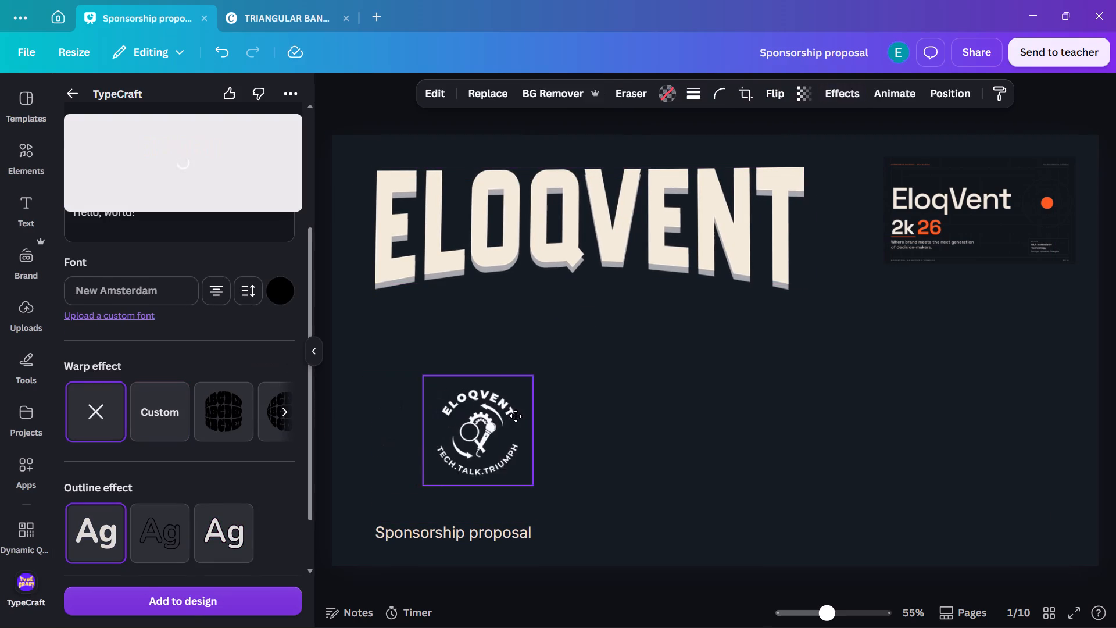
pyautogui.moveTo(516, 416); pyautogui.dragTo(947, 283)
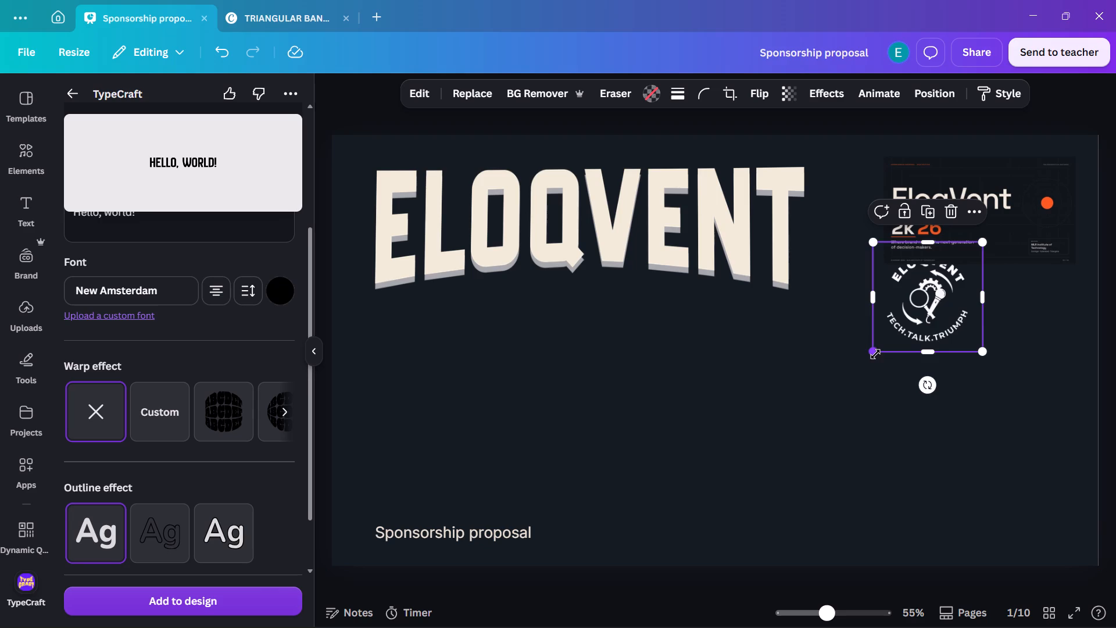
pyautogui.moveTo(875, 354); pyautogui.dragTo(811, 414)
pyautogui.moveTo(904, 345); pyautogui.dragTo(935, 352)
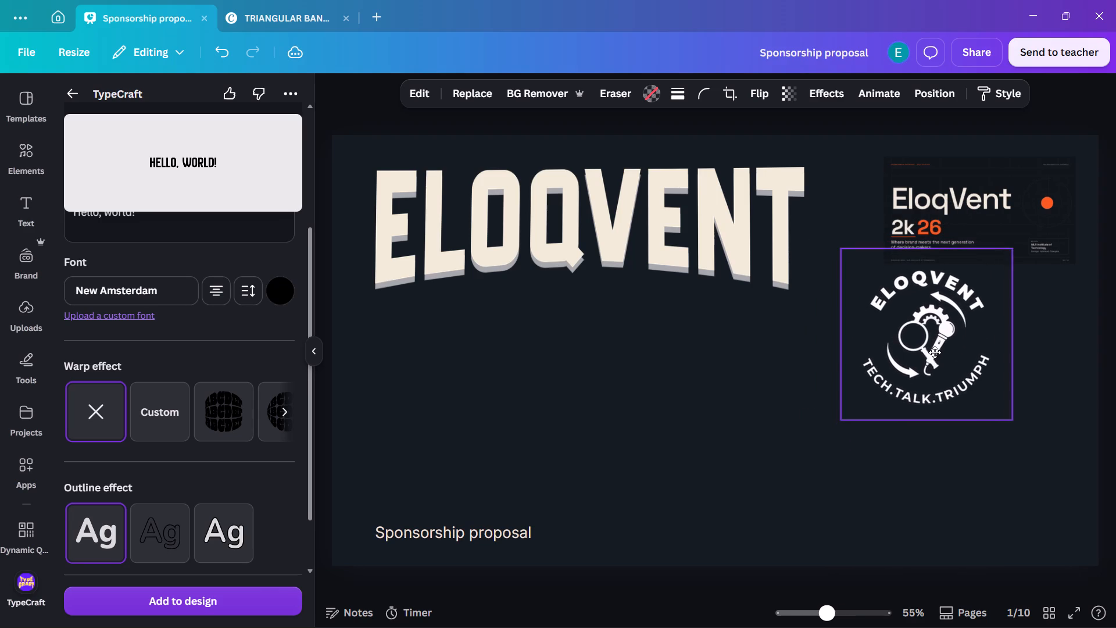
pyautogui.moveTo(935, 352); pyautogui.dragTo(939, 371)
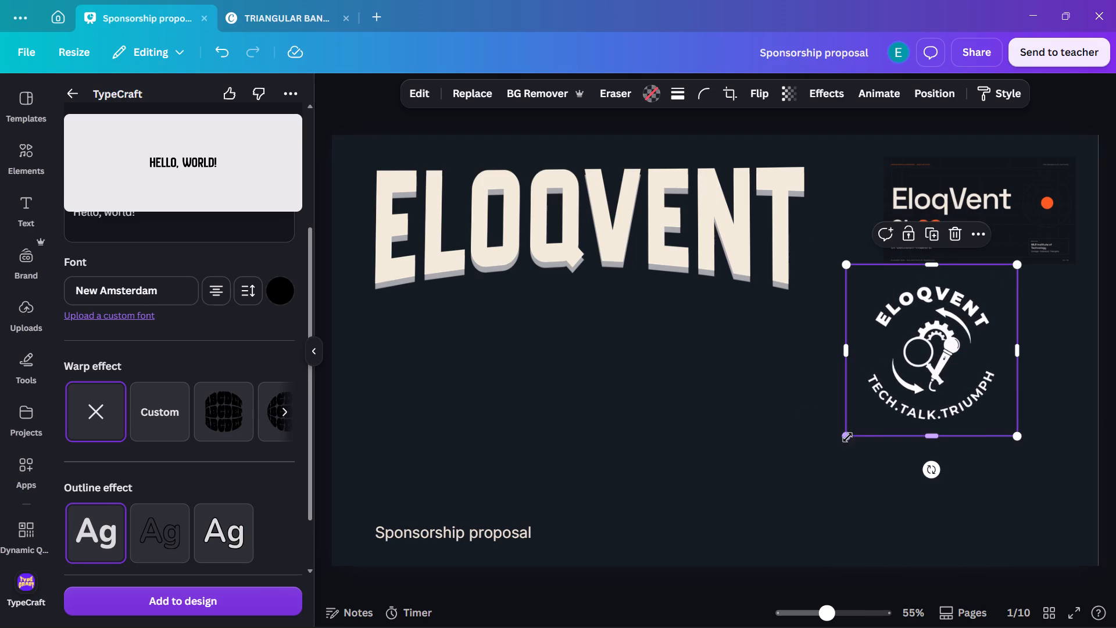
pyautogui.moveTo(847, 437); pyautogui.dragTo(820, 477)
pyautogui.moveTo(914, 405); pyautogui.dragTo(936, 394)
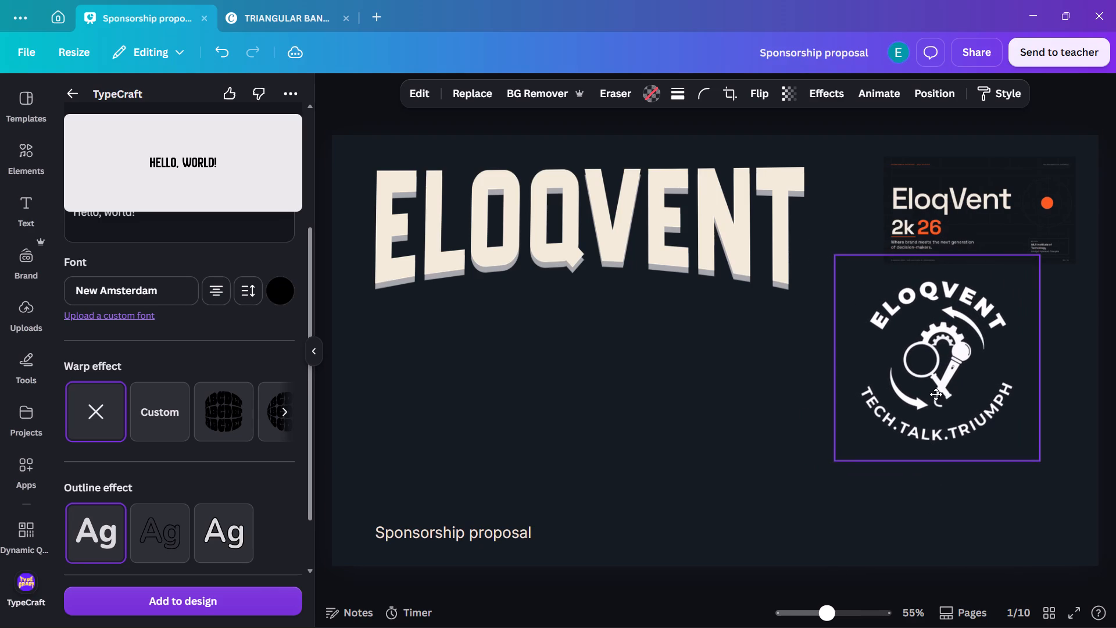
pyautogui.moveTo(936, 394); pyautogui.dragTo(931, 388)
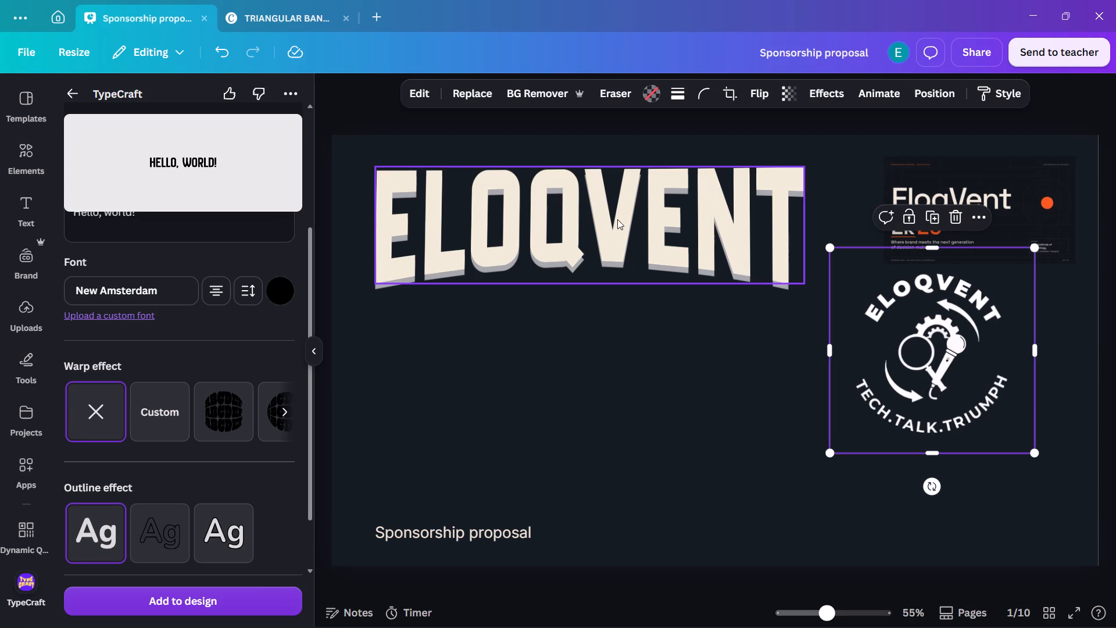
# Copy the 2K26 graphic from the second banner in TRIANGULAR BANNERS onto the cover, centred directly below the ELOQVENT title.
pyautogui.click(317, 22)
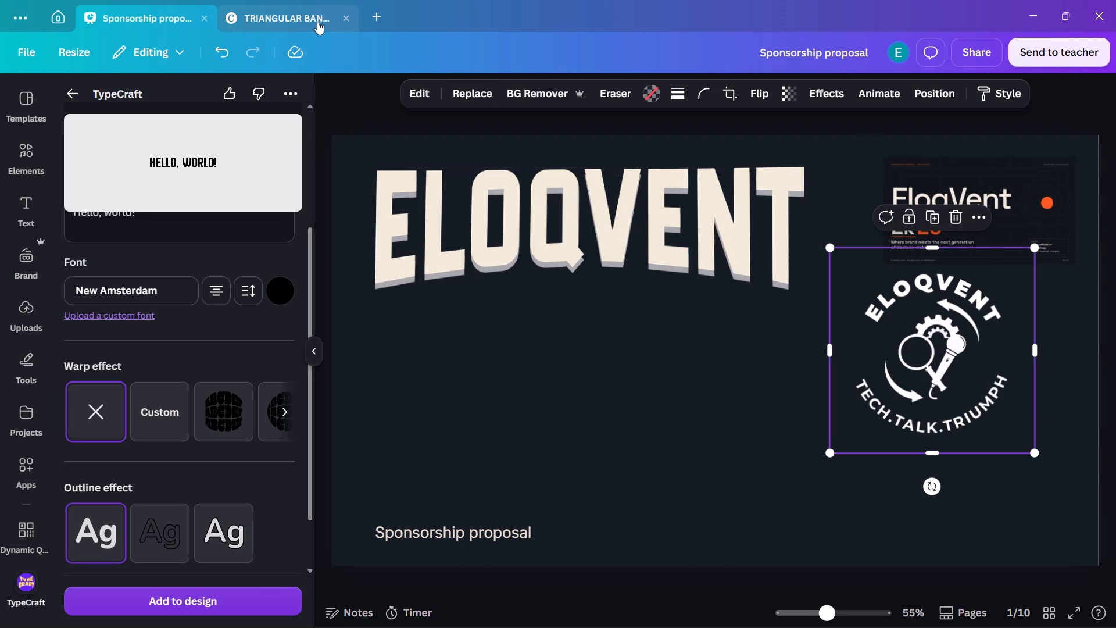
pyautogui.click(718, 313)
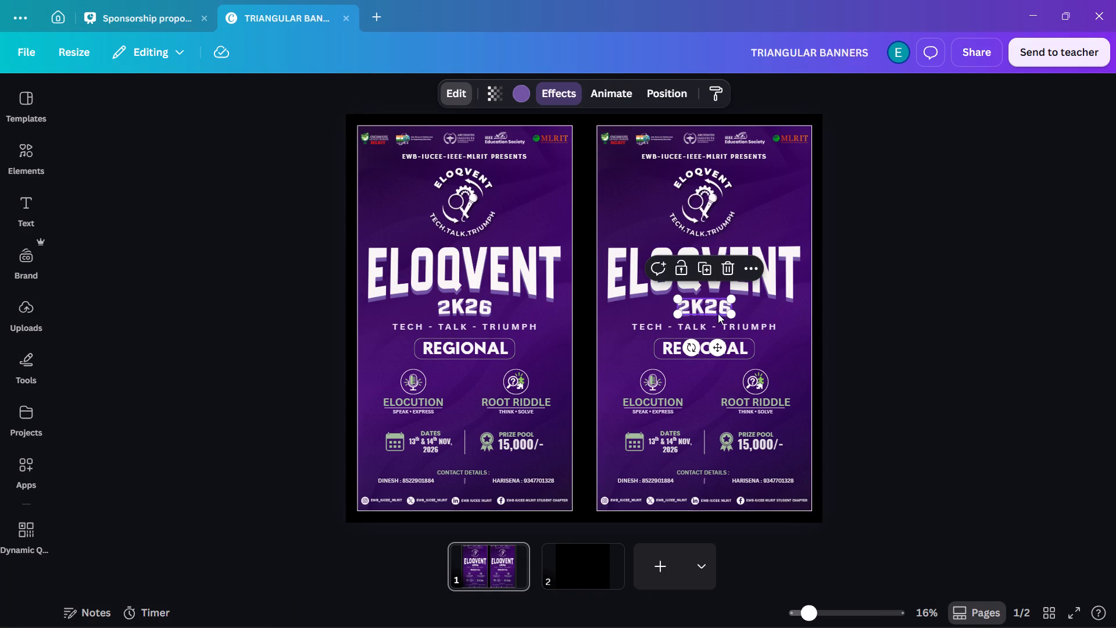
pyautogui.hotkey('ctrl', 'c')
pyautogui.click(143, 12)
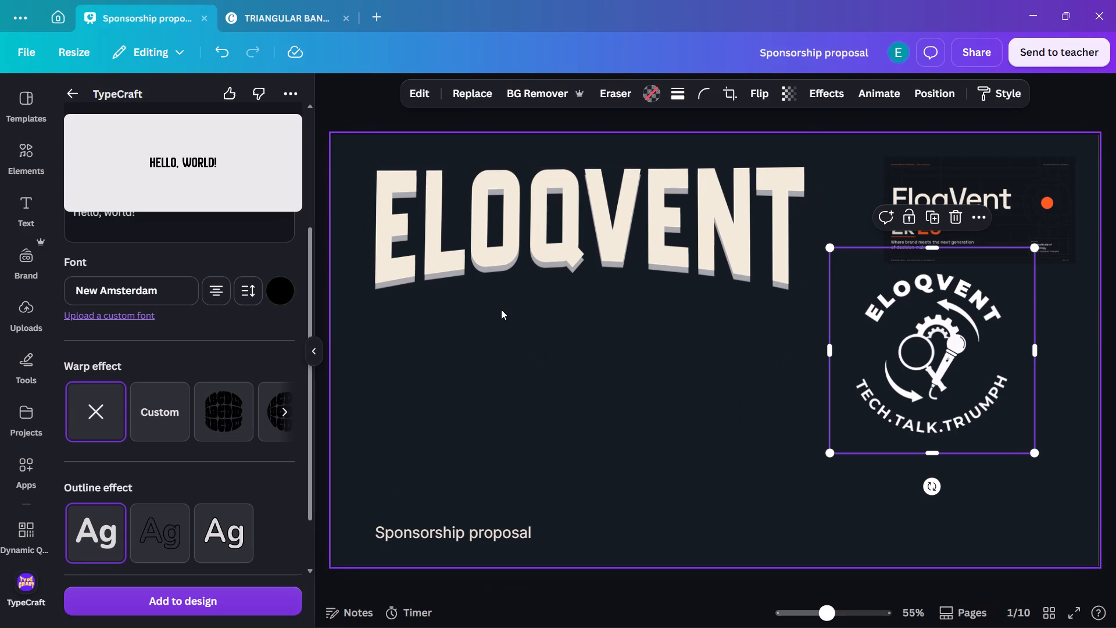
pyautogui.hotkey('ctrl', 'v')
pyautogui.click(606, 316)
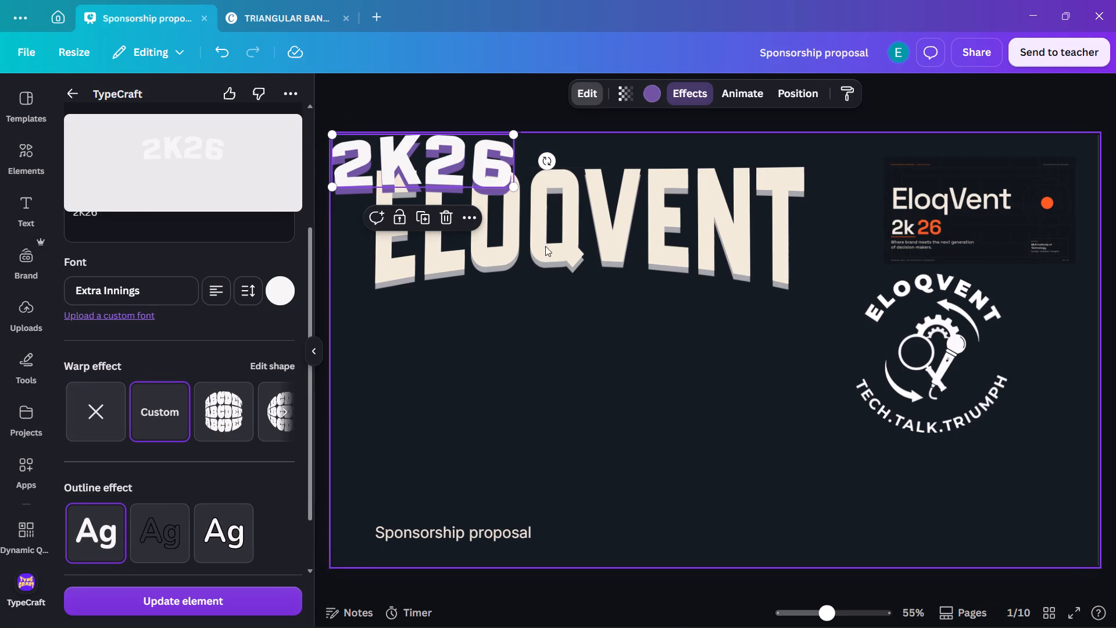
pyautogui.moveTo(451, 165); pyautogui.dragTo(589, 329)
pyautogui.moveTo(600, 342); pyautogui.dragTo(627, 330)
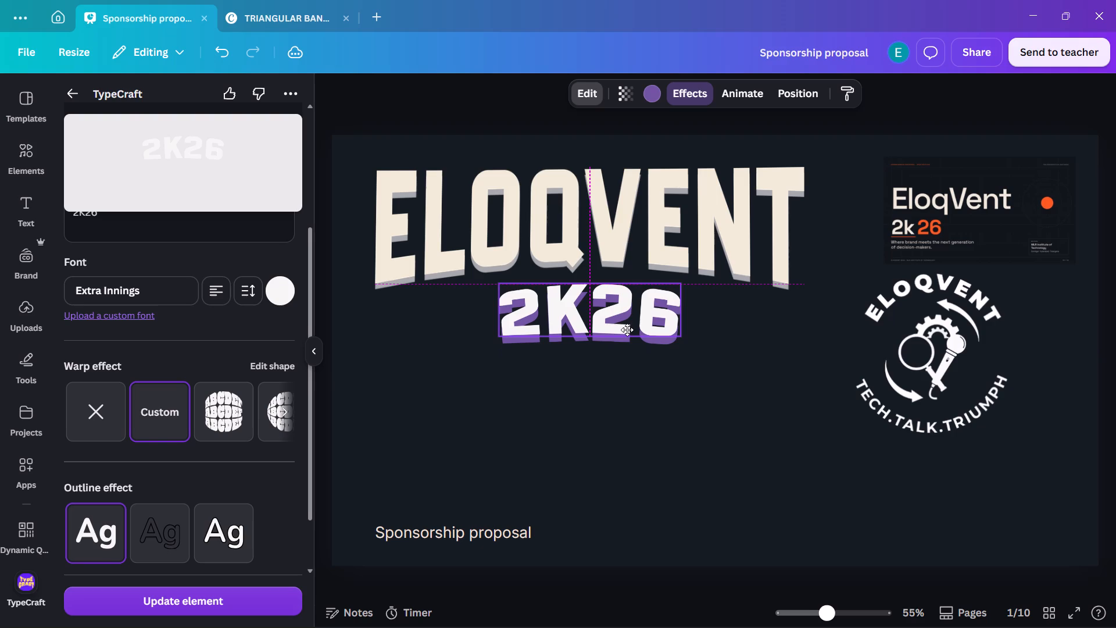
pyautogui.moveTo(627, 330); pyautogui.dragTo(632, 330)
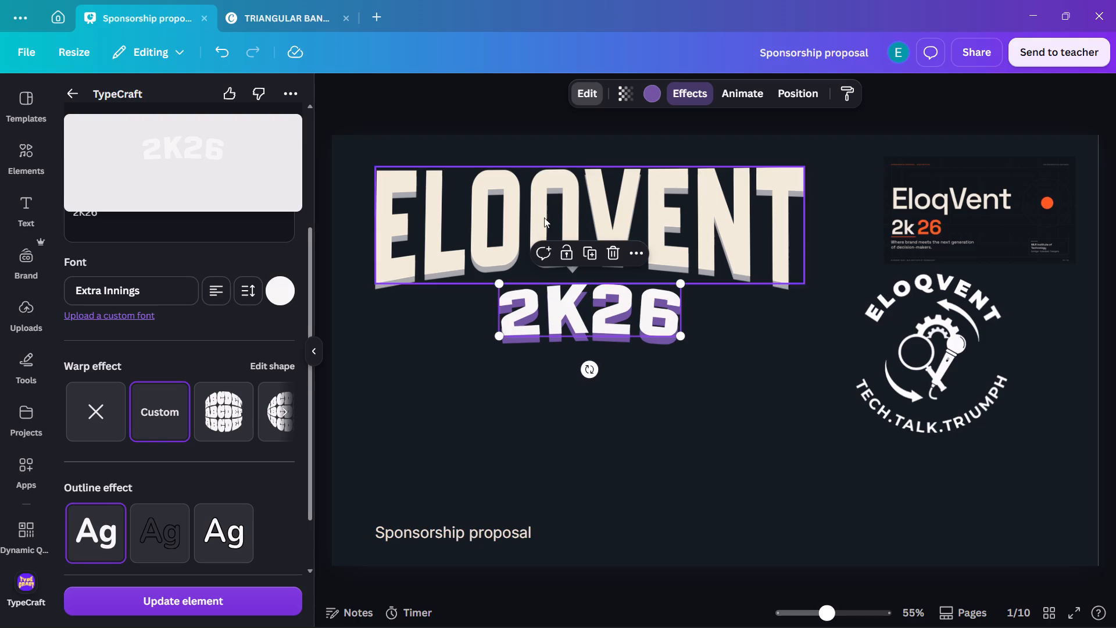
# Recolour the 2K26 graphic in TypeCraft with the cream sampled from the ELOQVENT title and update the element.
pyautogui.scroll(3, 210, 305)
pyautogui.click(280, 480)
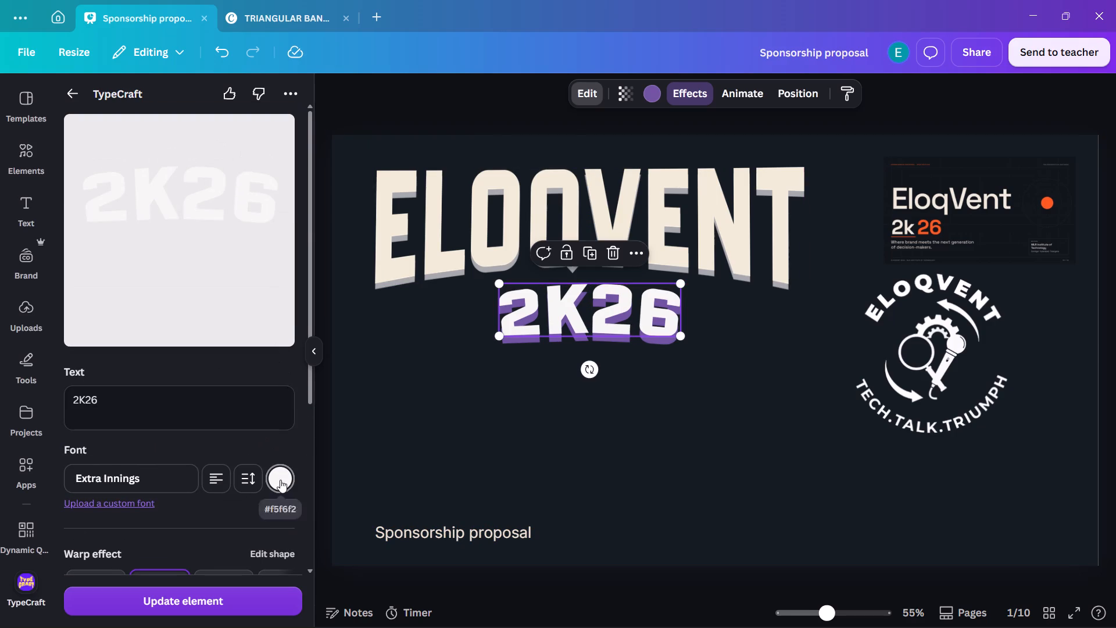
pyautogui.click(316, 277)
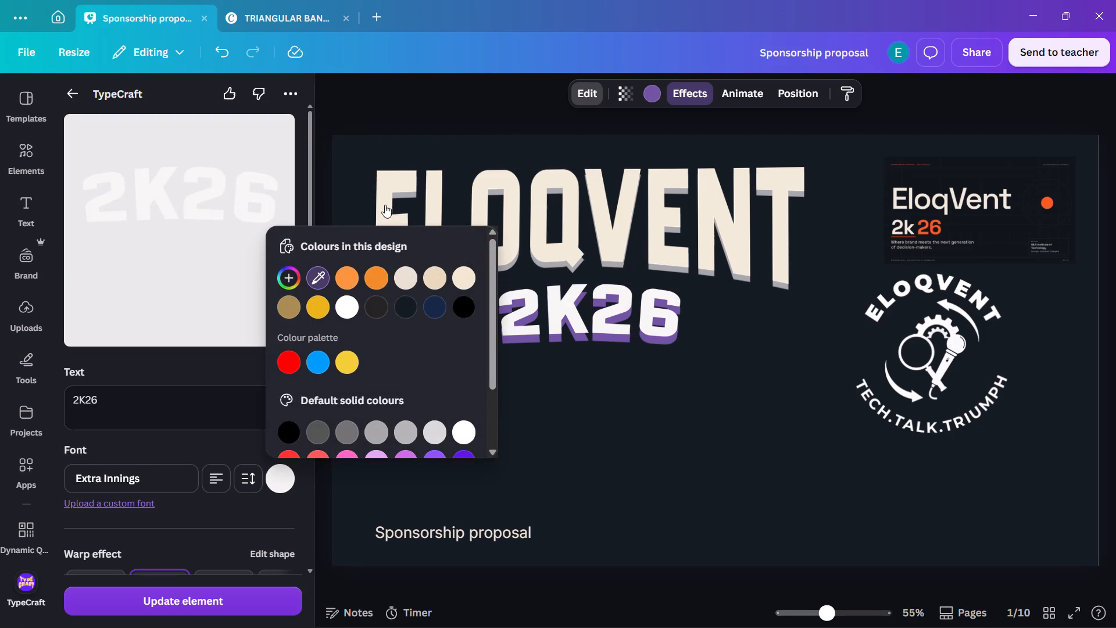
pyautogui.click(384, 185)
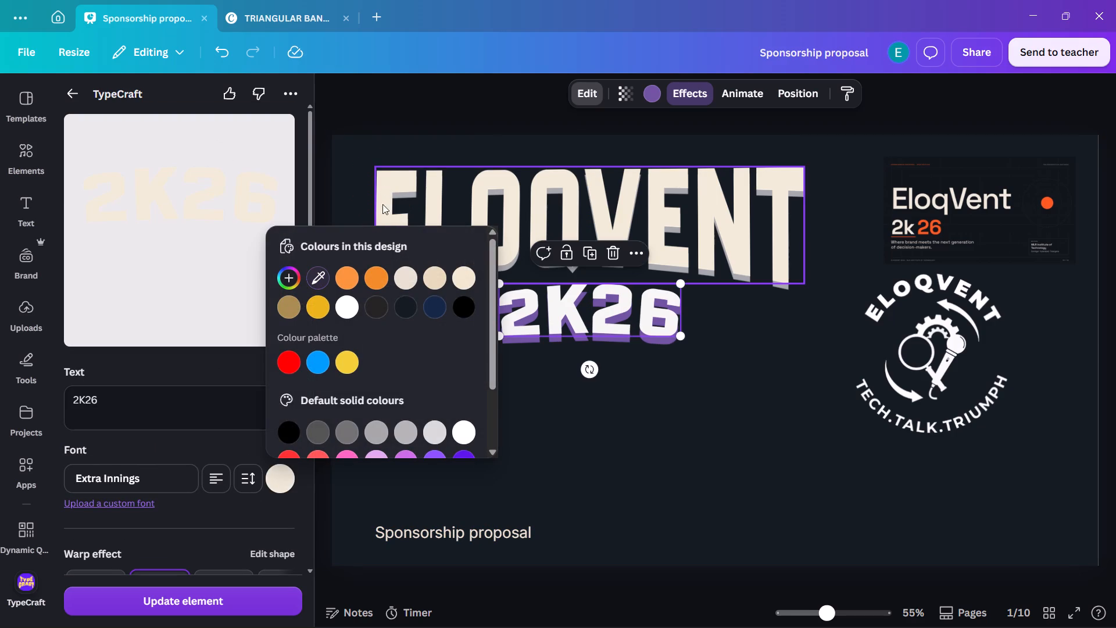
pyautogui.click(247, 593)
pyautogui.click(237, 600)
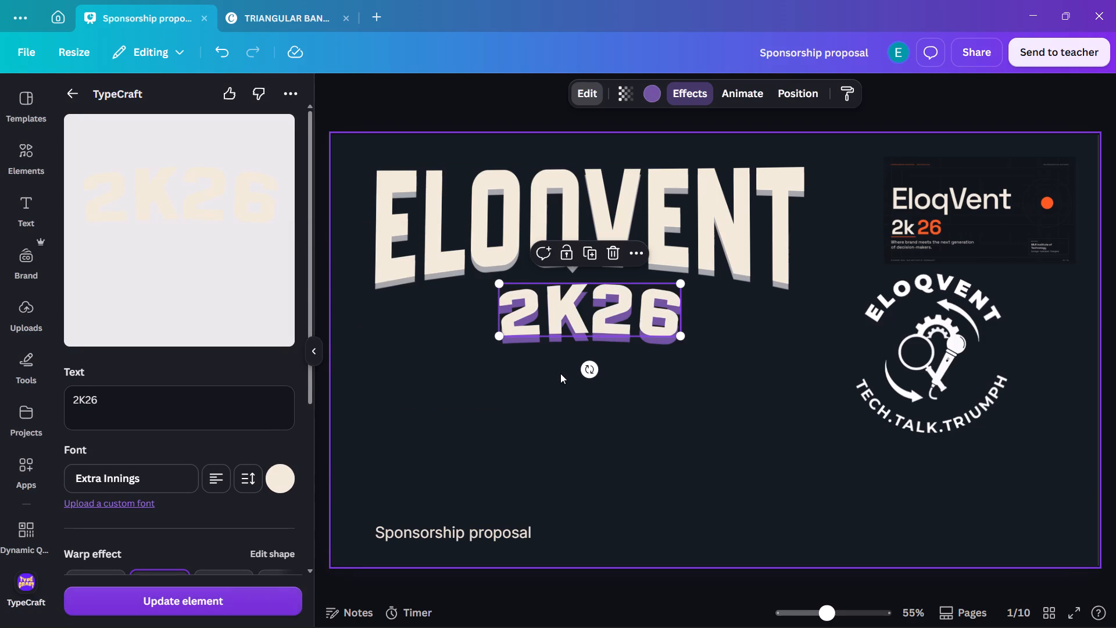
# Recolour the 2K26 graphic's drop shadow with the grey sampled from the ELOQVENT title's shadow.
pyautogui.click(651, 90)
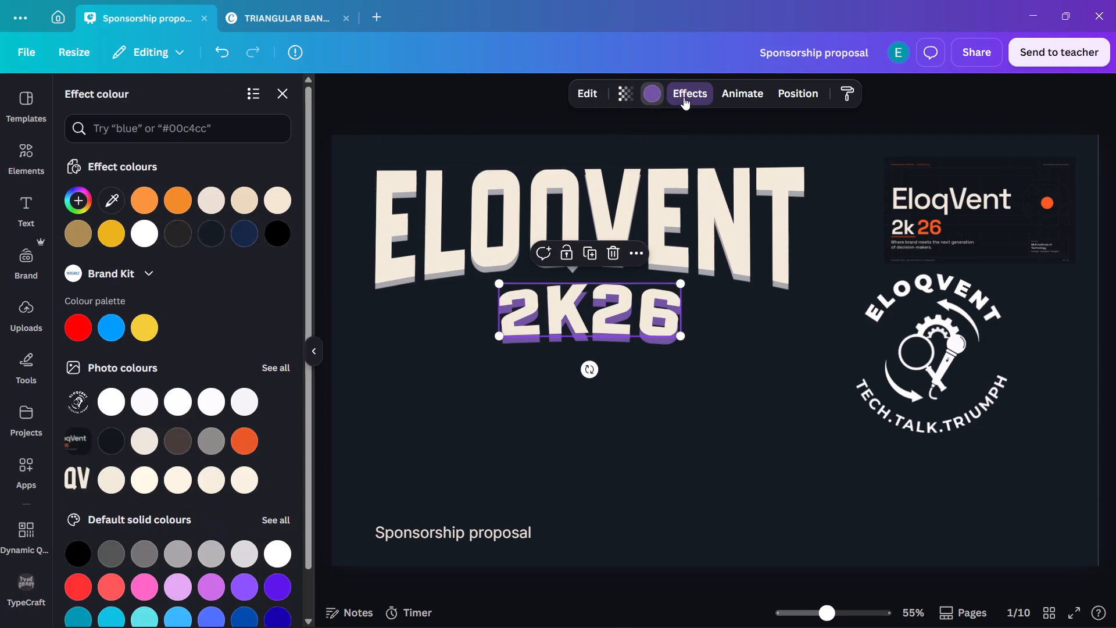
pyautogui.click(684, 97)
pyautogui.click(292, 443)
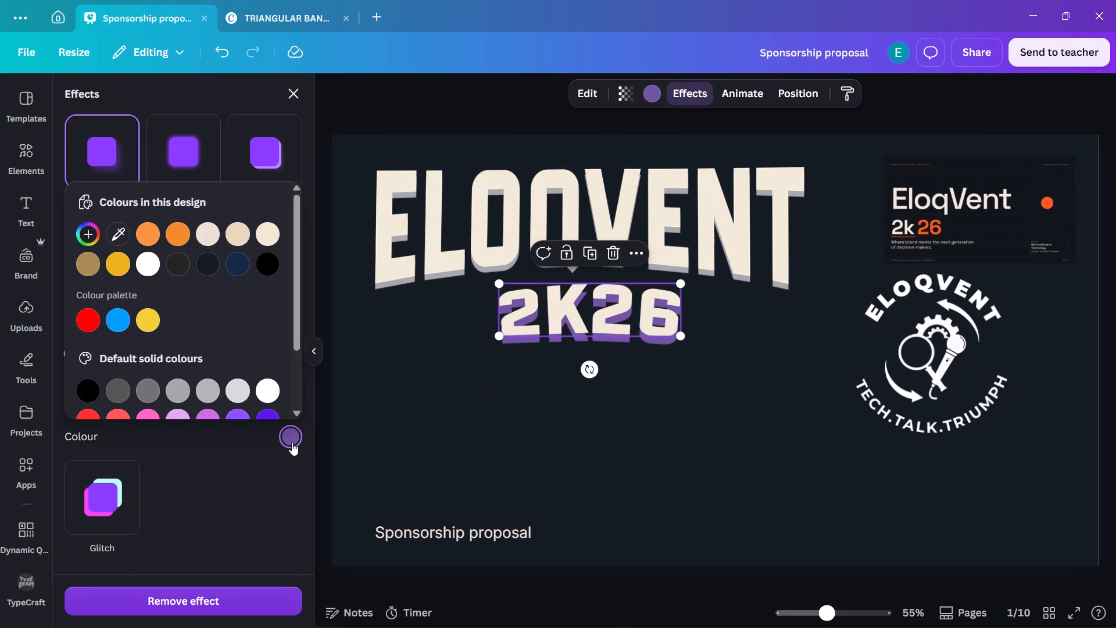
pyautogui.click(118, 231)
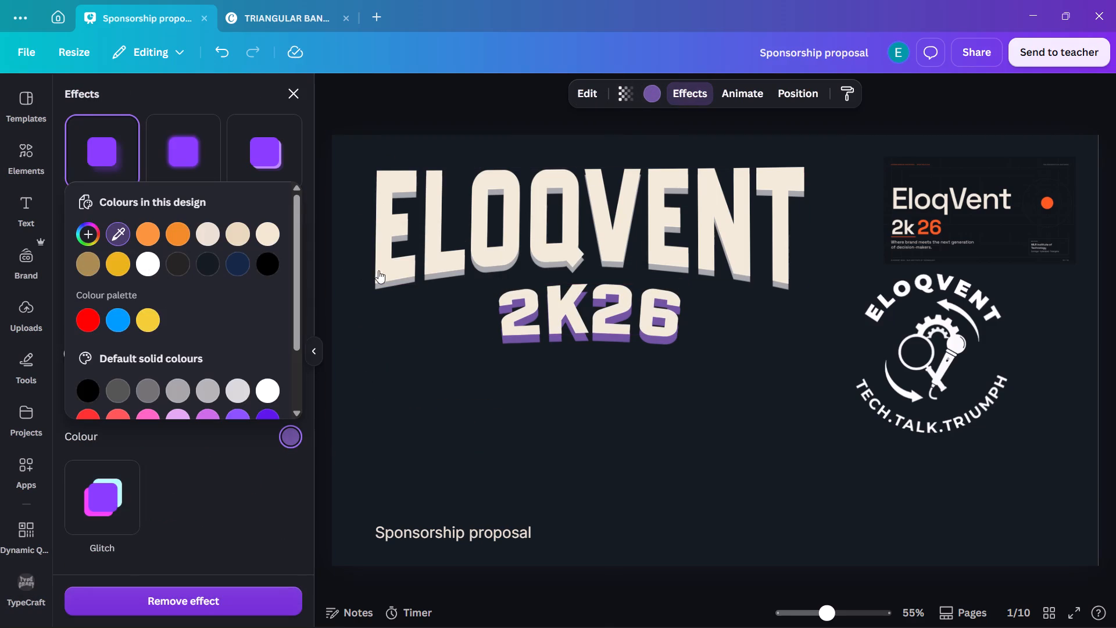
pyautogui.click(401, 281)
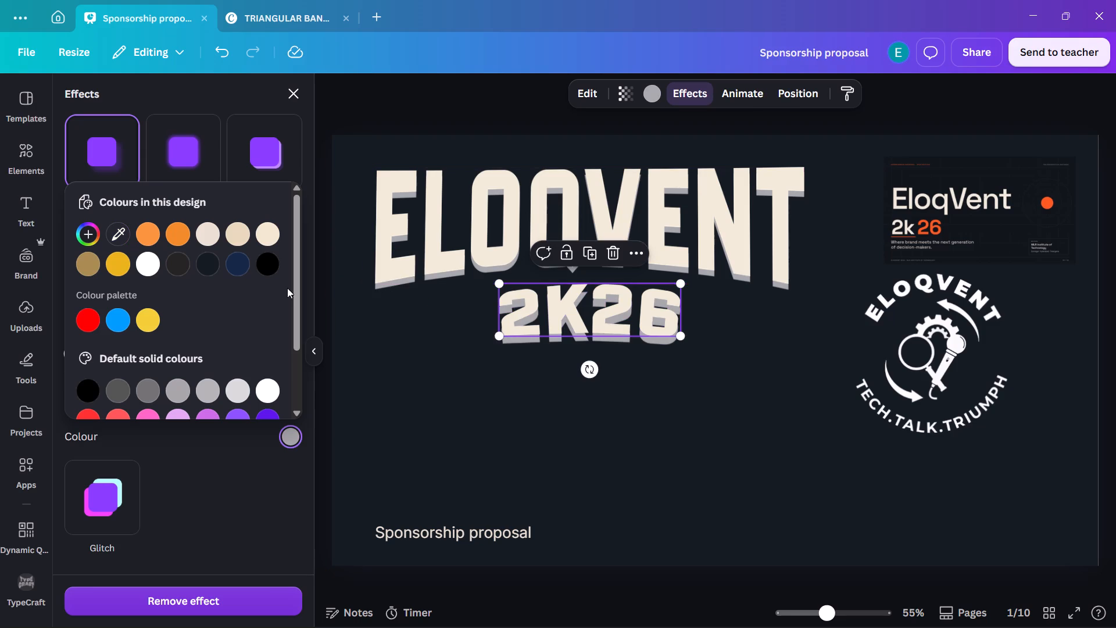
pyautogui.click(160, 105)
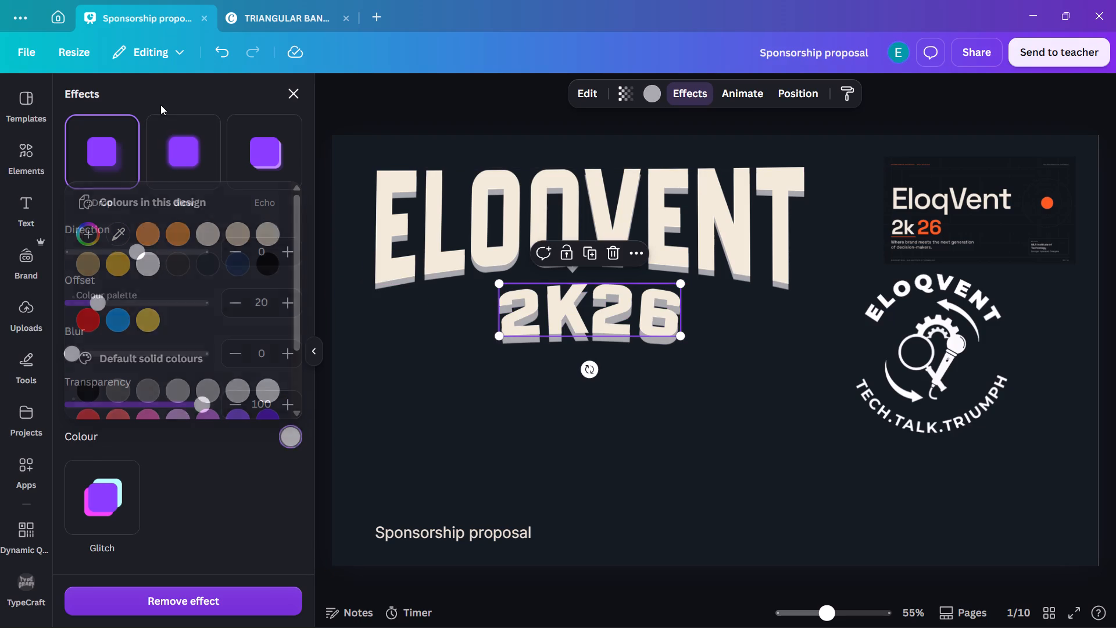
# Set the 2K26 drop shadow to direction 2, offset 10 and transparency 85, keeping the blur at 0.
pyautogui.moveTo(95, 307); pyautogui.dragTo(91, 307)
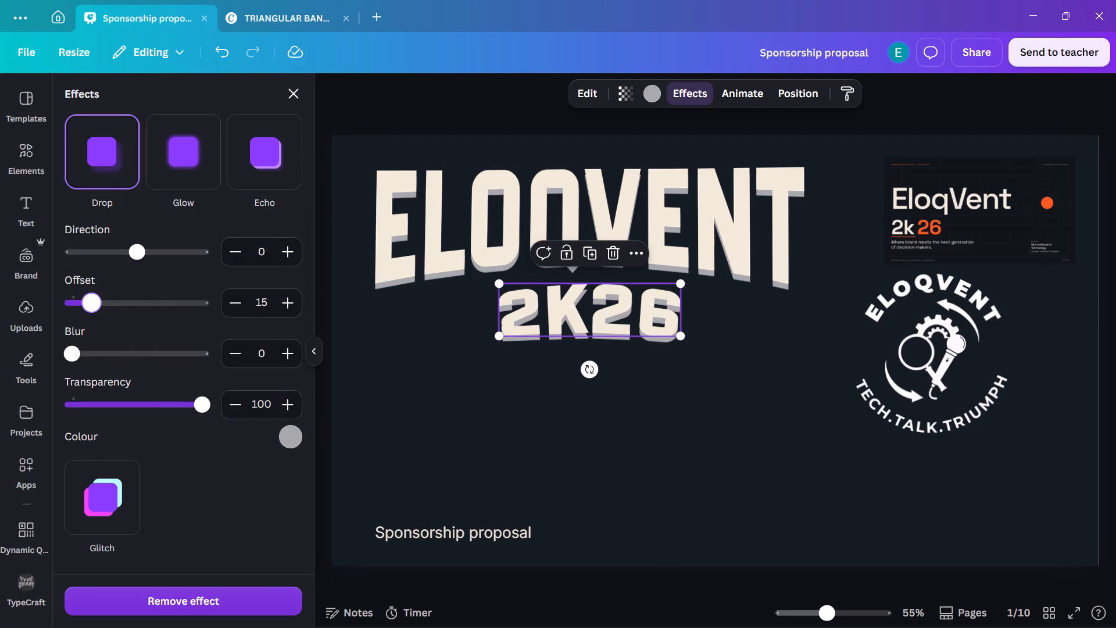
pyautogui.moveTo(91, 307); pyautogui.dragTo(88, 308)
pyautogui.moveTo(133, 253); pyautogui.dragTo(145, 253)
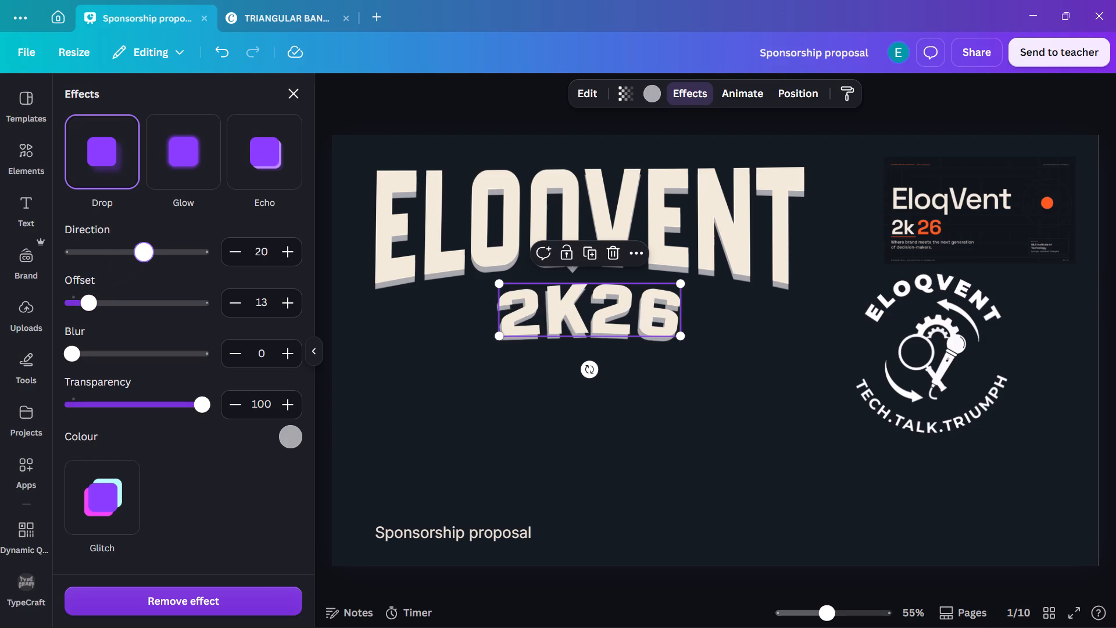
pyautogui.moveTo(145, 253); pyautogui.dragTo(141, 256)
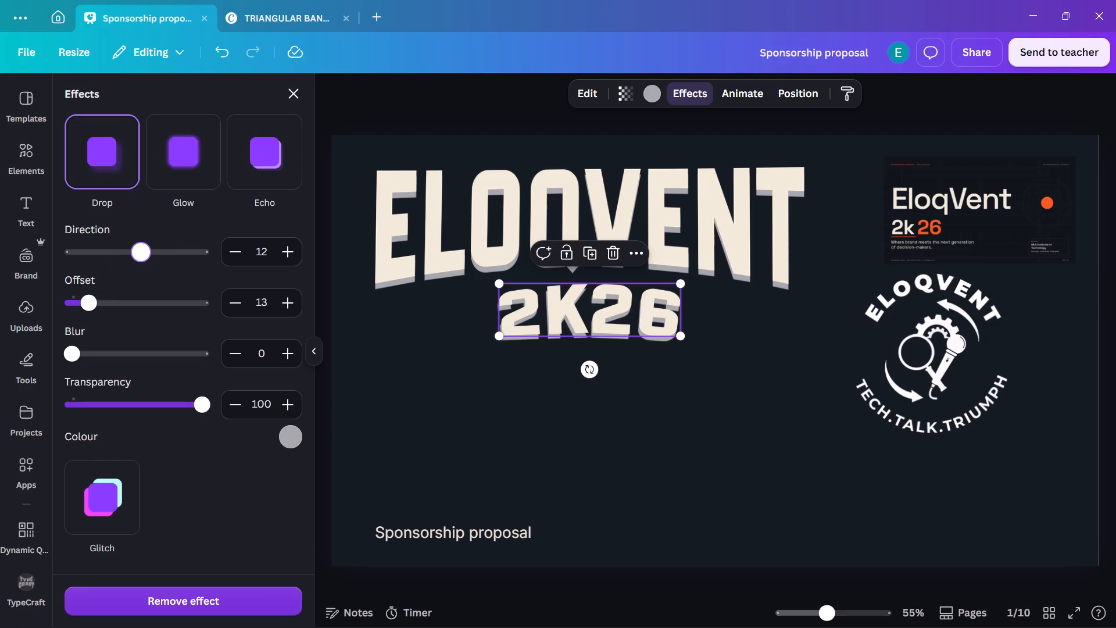
pyautogui.moveTo(141, 256); pyautogui.dragTo(134, 259)
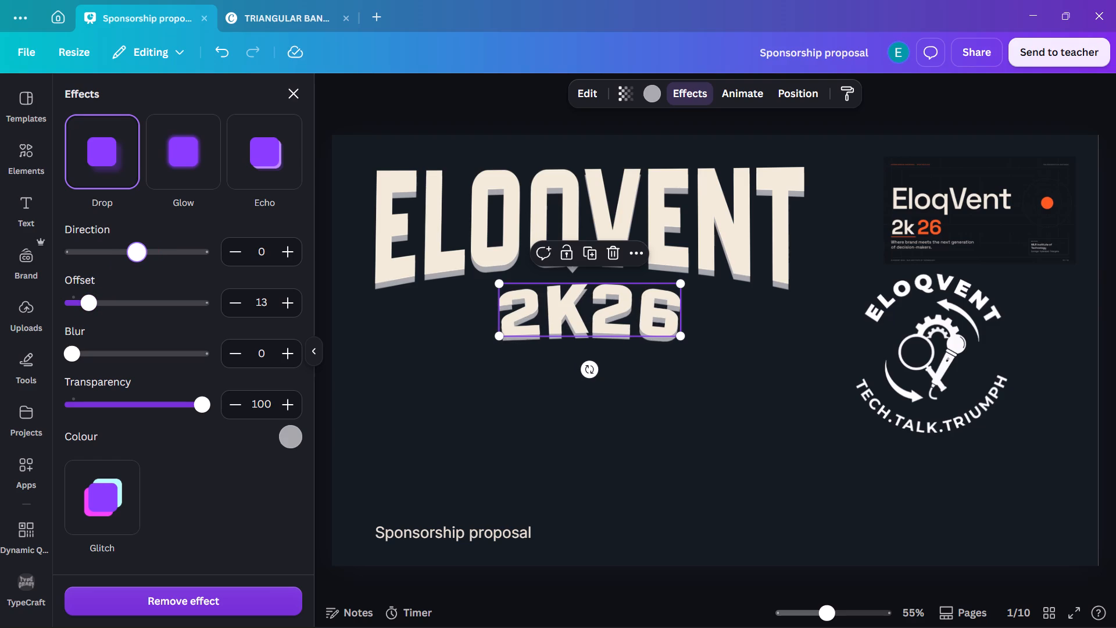
pyautogui.moveTo(134, 259); pyautogui.dragTo(138, 259)
pyautogui.moveTo(203, 407); pyautogui.dragTo(180, 414)
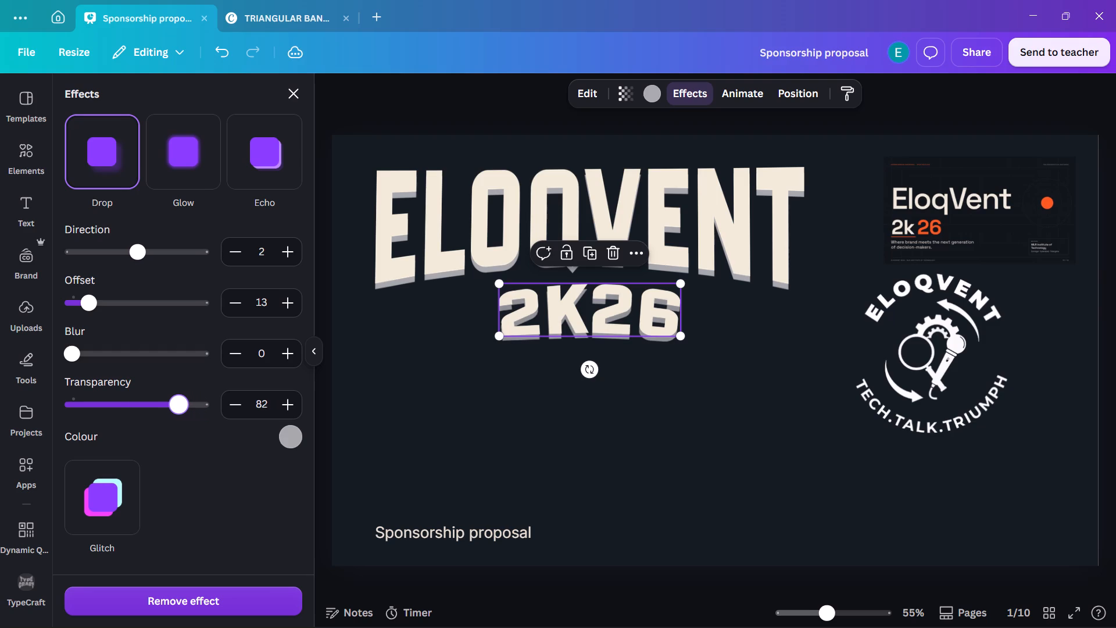
pyautogui.moveTo(180, 414); pyautogui.dragTo(184, 412)
pyautogui.doubleClick(235, 302)
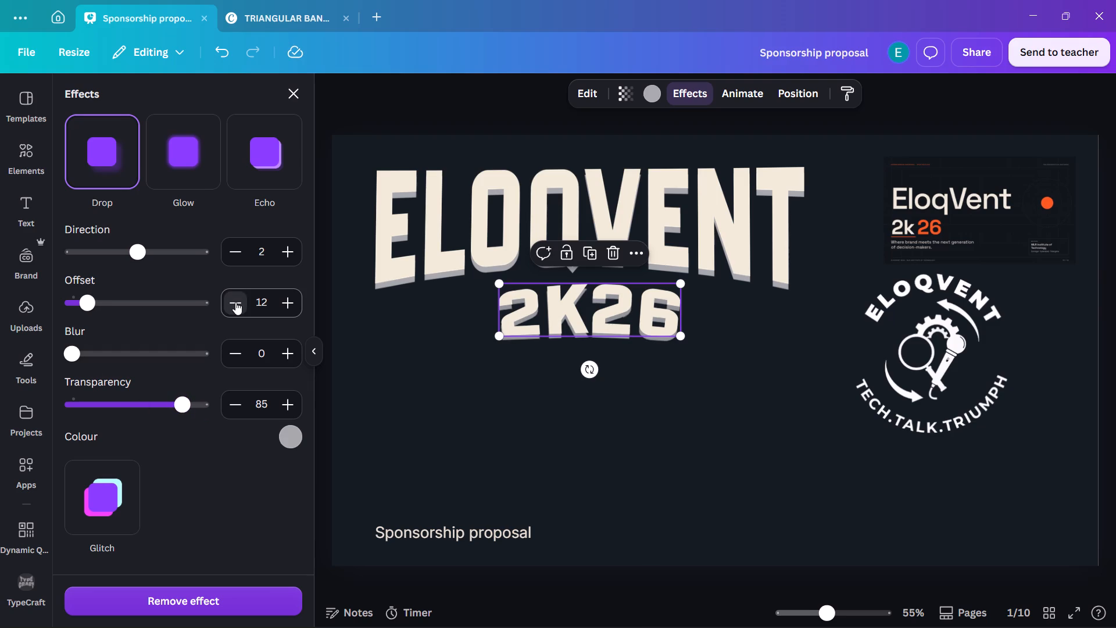
pyautogui.click(235, 302)
pyautogui.click(459, 392)
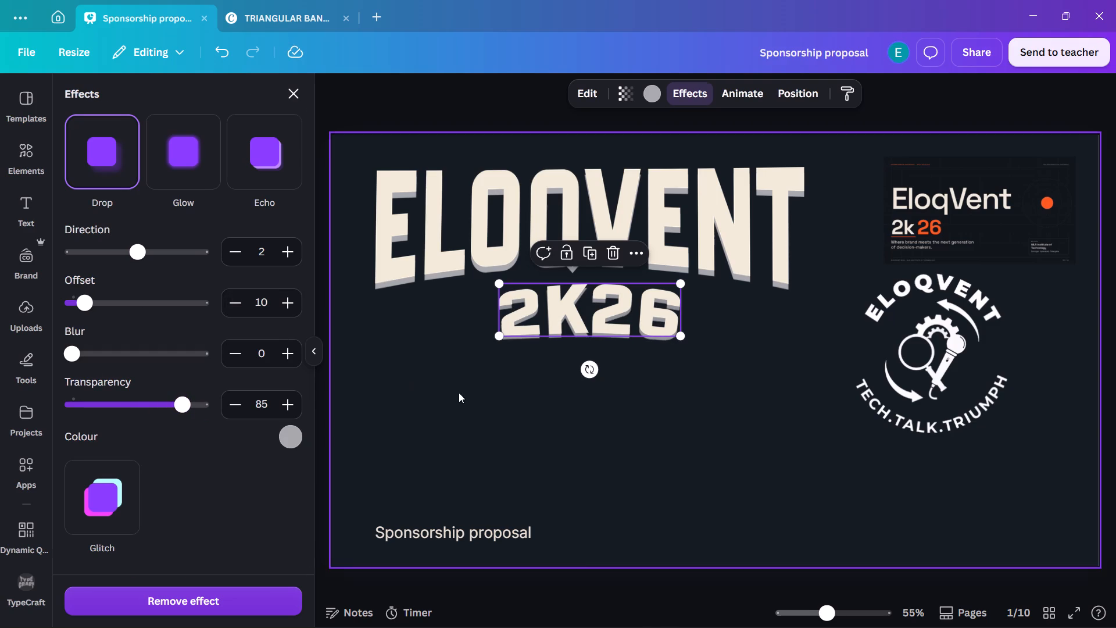
pyautogui.click(703, 420)
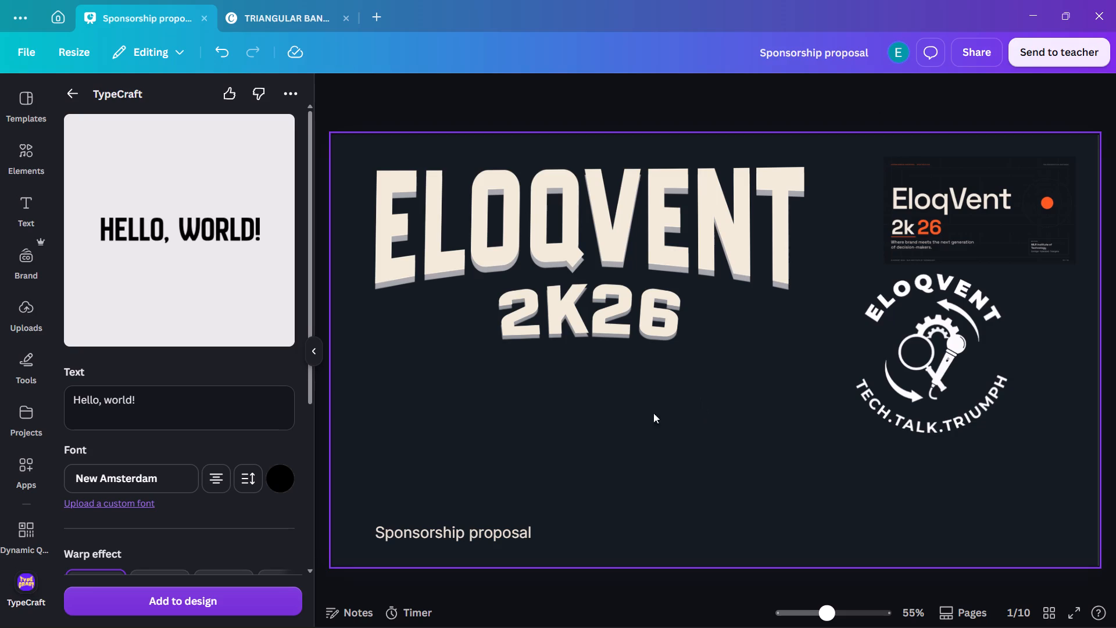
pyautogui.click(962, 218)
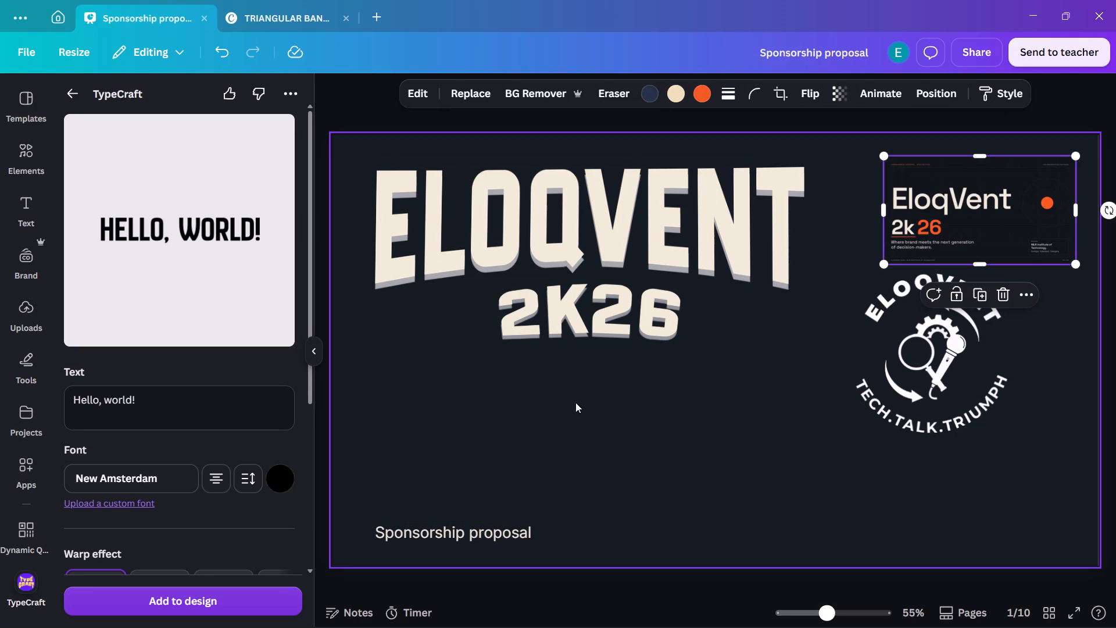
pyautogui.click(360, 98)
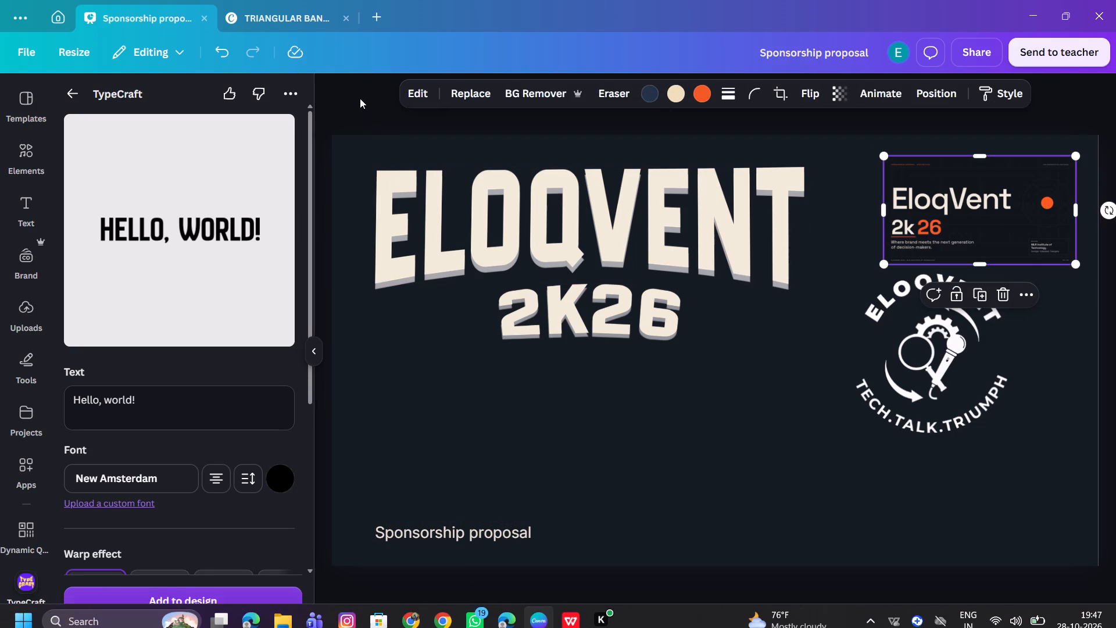
# Delete the gold geometric line pattern along the bottom of pages 2, 3, 4 and 5.
pyautogui.click(949, 615)
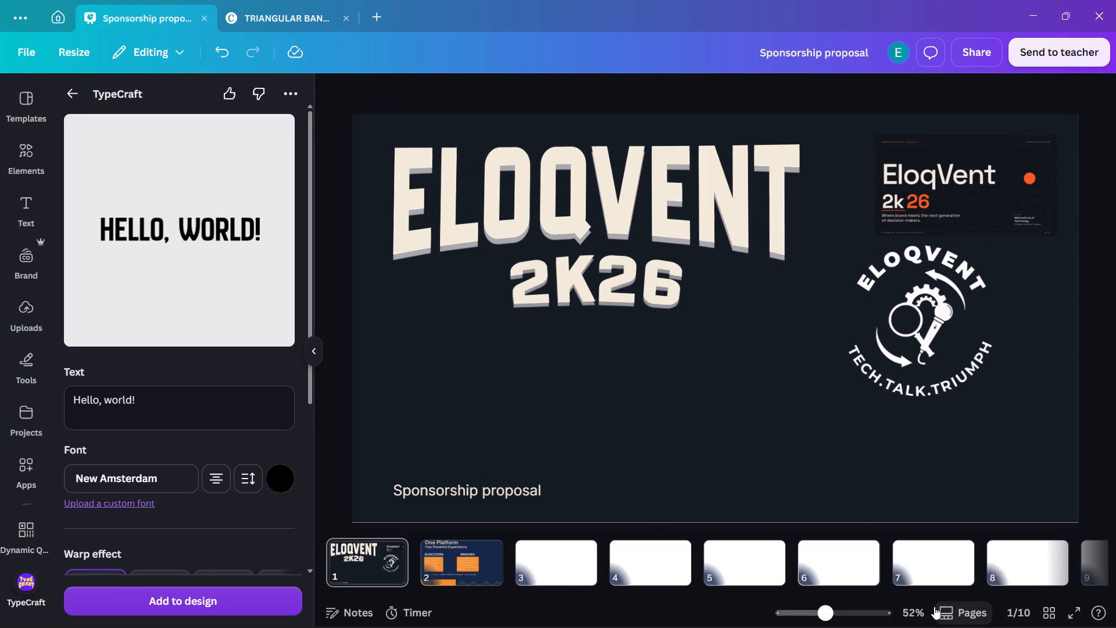
pyautogui.click(375, 574)
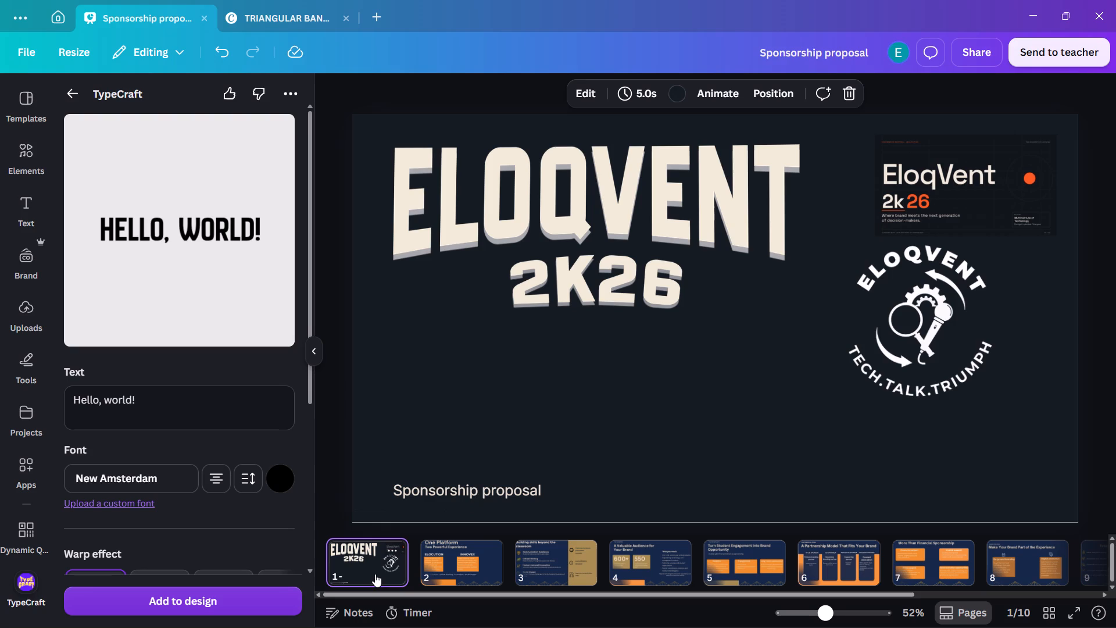
pyautogui.click(471, 566)
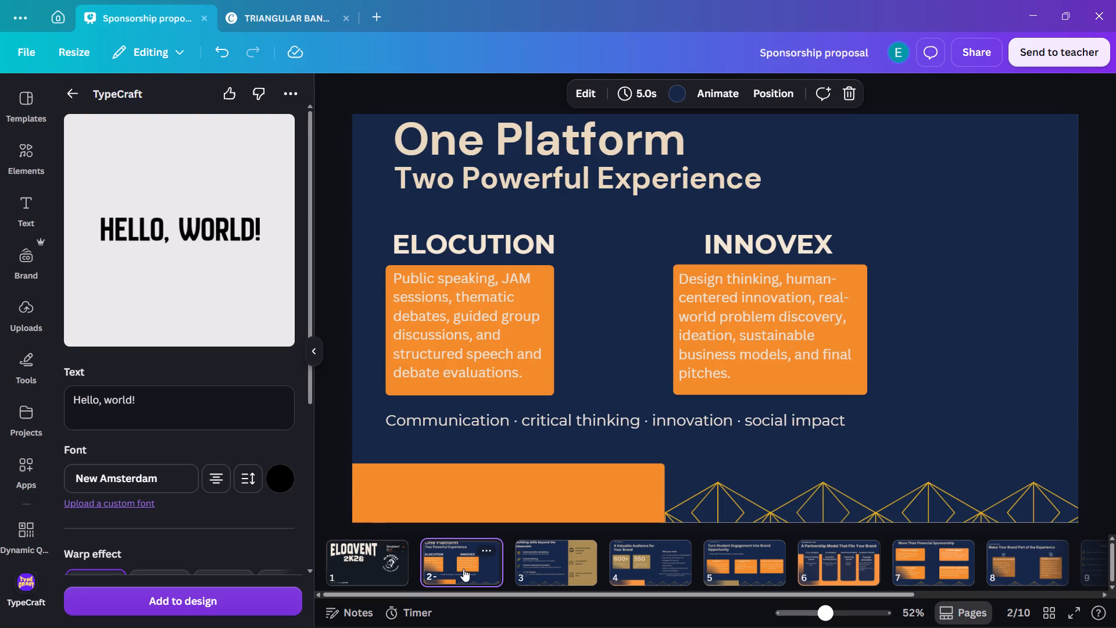
pyautogui.click(758, 514)
pyautogui.press('Delete')
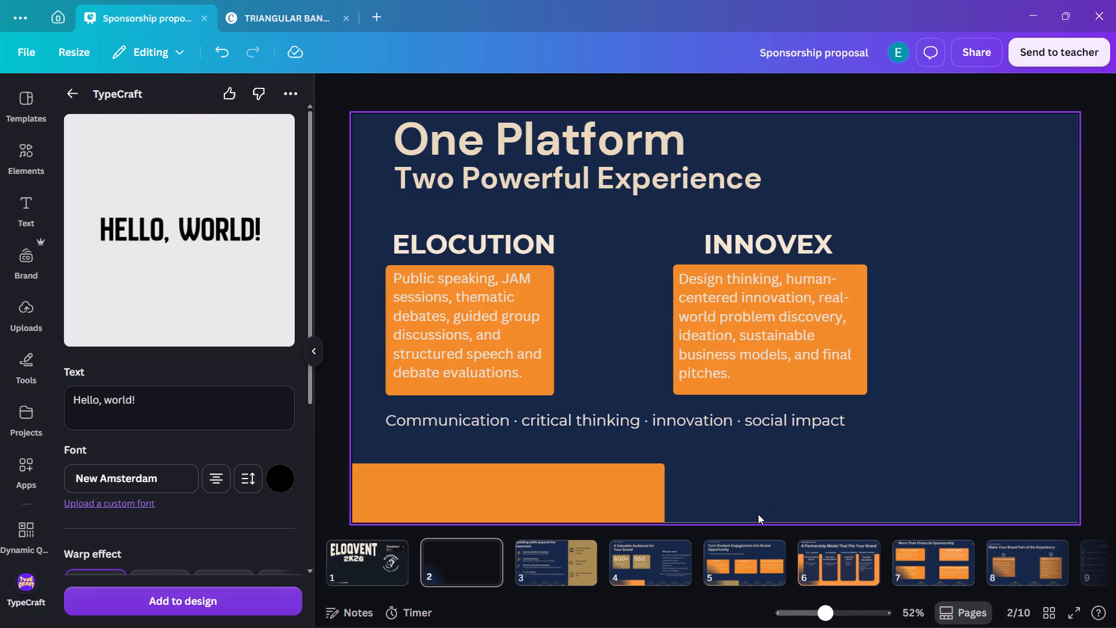
pyautogui.click(559, 565)
pyautogui.click(778, 501)
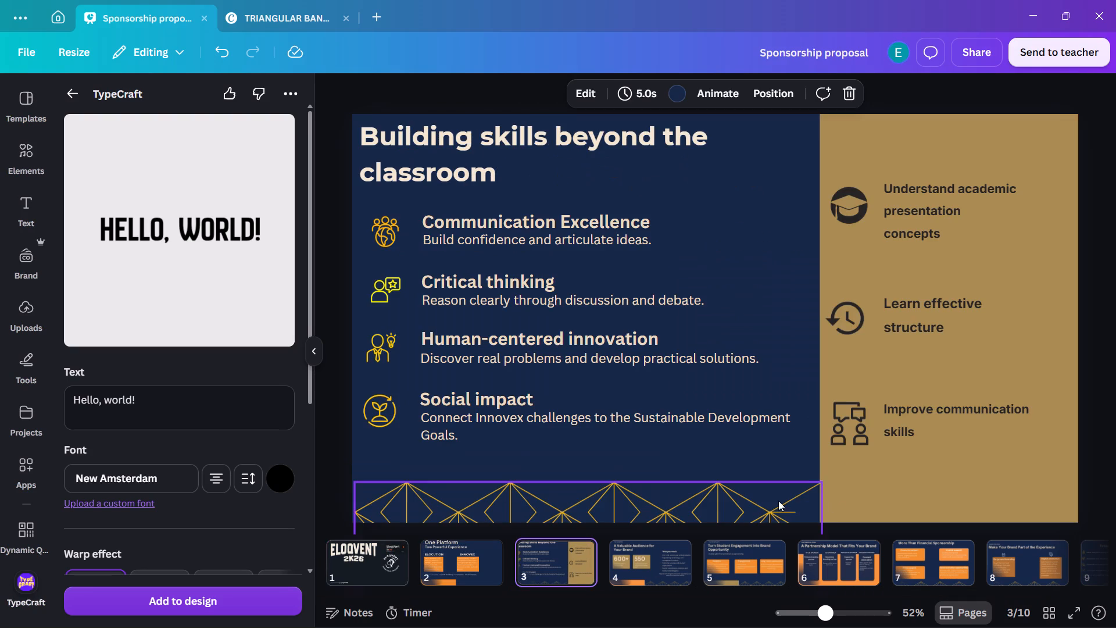
pyautogui.press('Delete')
pyautogui.click(667, 557)
pyautogui.click(758, 508)
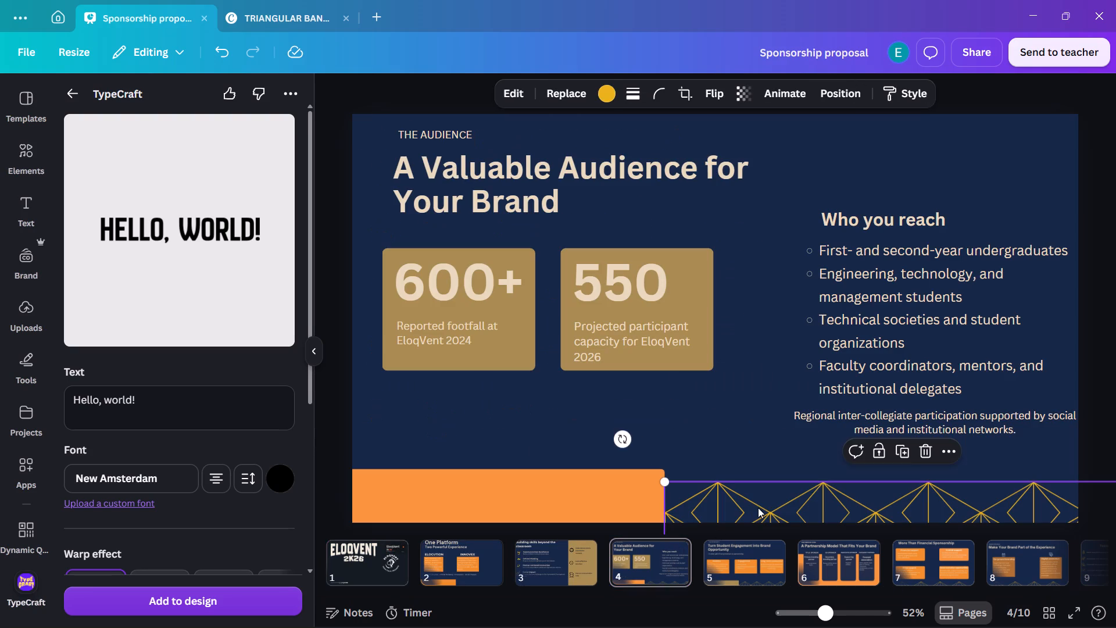
pyautogui.press('Delete')
pyautogui.click(743, 558)
pyautogui.click(778, 497)
pyautogui.press('Delete')
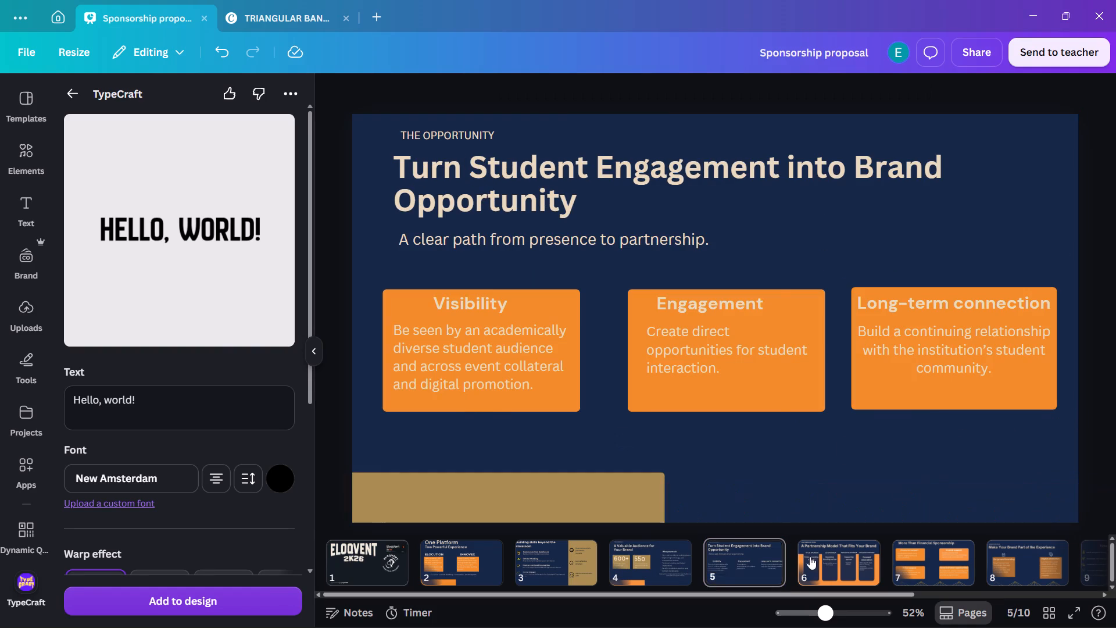
# Delete the geometric line pattern along the bottom of pages 7, 8, 9 and 10.
pyautogui.click(822, 562)
pyautogui.click(934, 570)
pyautogui.click(888, 511)
pyautogui.press('Delete')
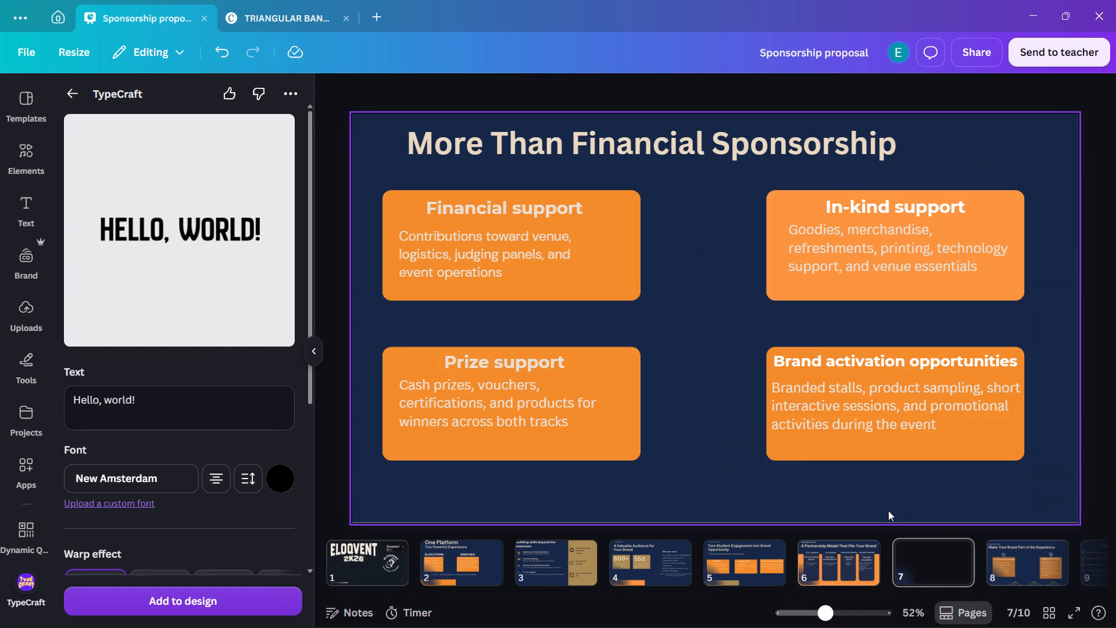
pyautogui.click(996, 563)
pyautogui.click(869, 515)
pyautogui.press('Delete')
pyautogui.scroll(-2, 965, 555)
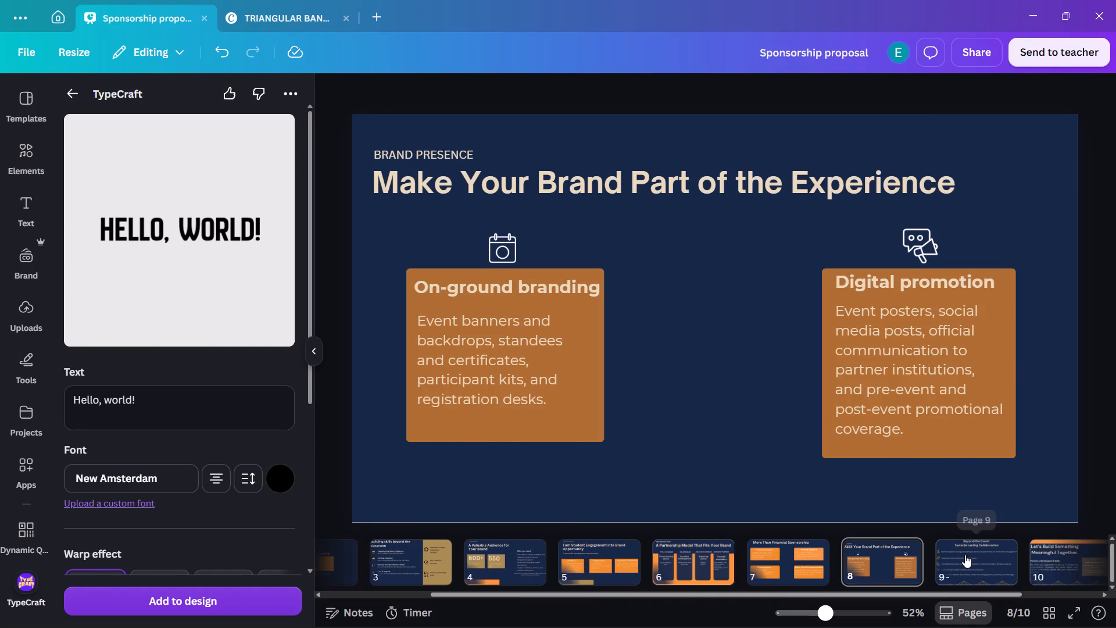
pyautogui.click(952, 558)
pyautogui.click(922, 503)
pyautogui.press('Delete')
pyautogui.scroll(-4, 952, 553)
pyautogui.click(936, 556)
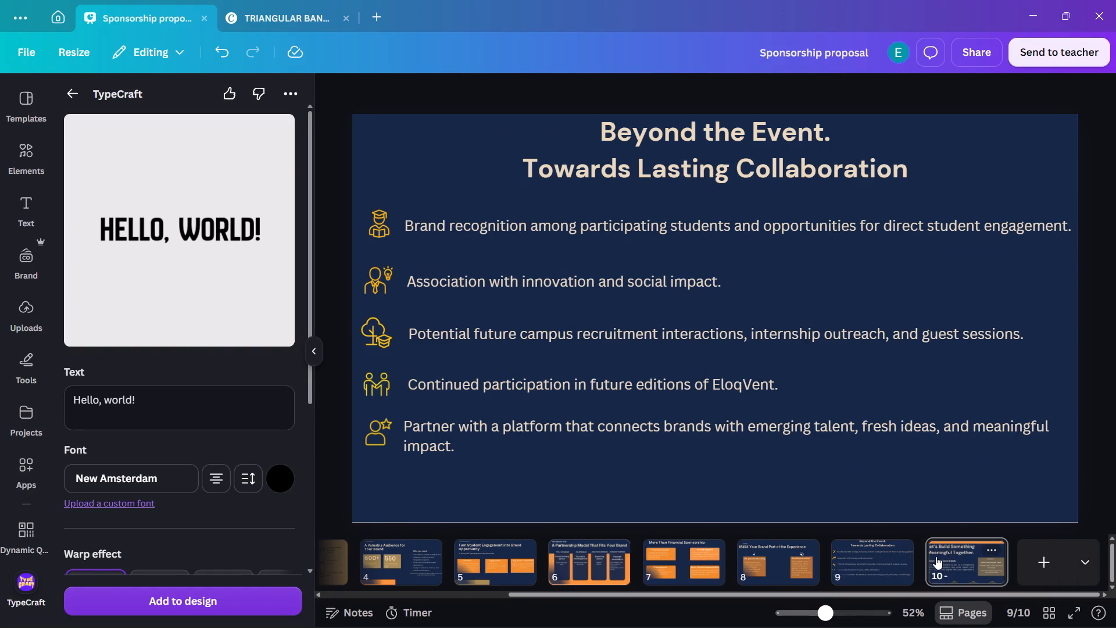
pyautogui.click(853, 508)
pyautogui.press('Delete')
# Return to page 2, One Platform Two Powerful Experience.
pyautogui.scroll(-5, 854, 558)
pyautogui.scroll(12, 855, 558)
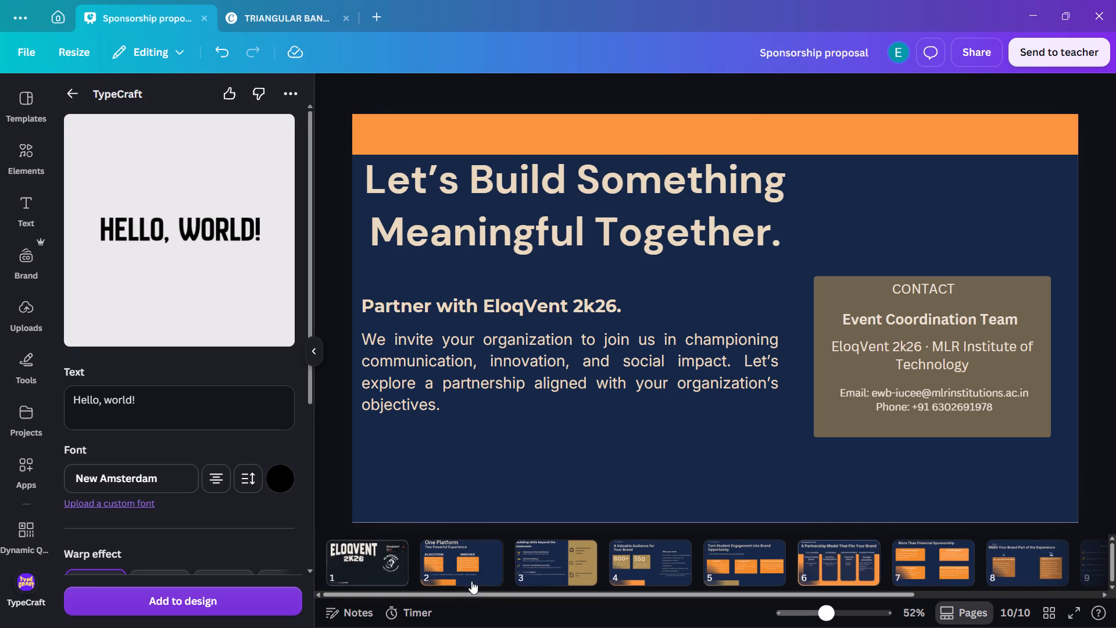
pyautogui.click(471, 579)
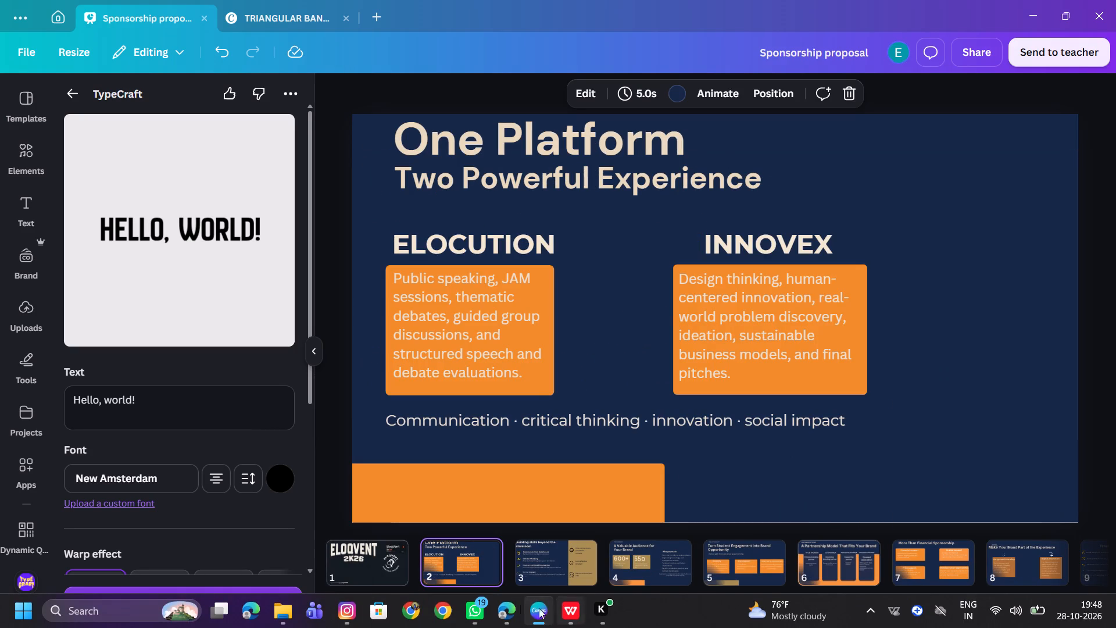
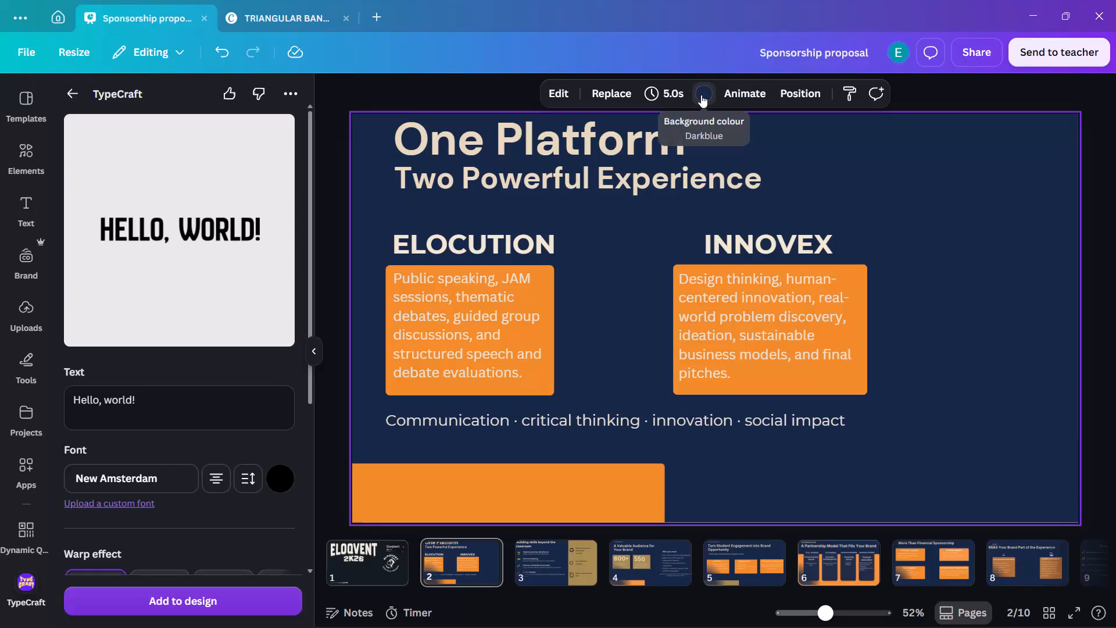
# Change page 2's background to the palest cream among the colours in this design.
pyautogui.click(701, 95)
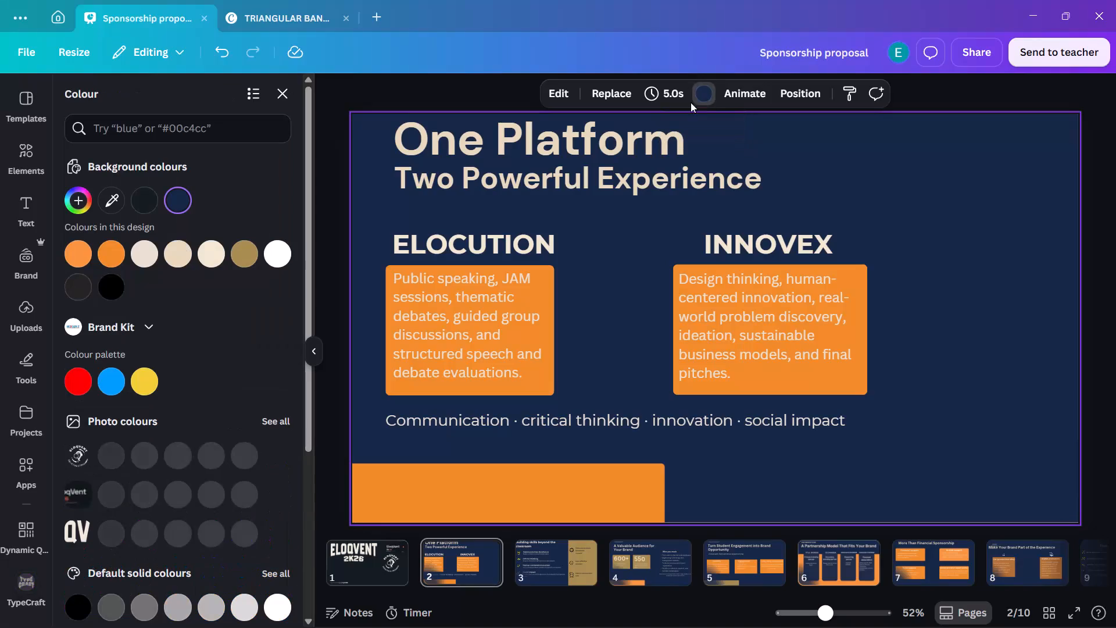
pyautogui.click(178, 257)
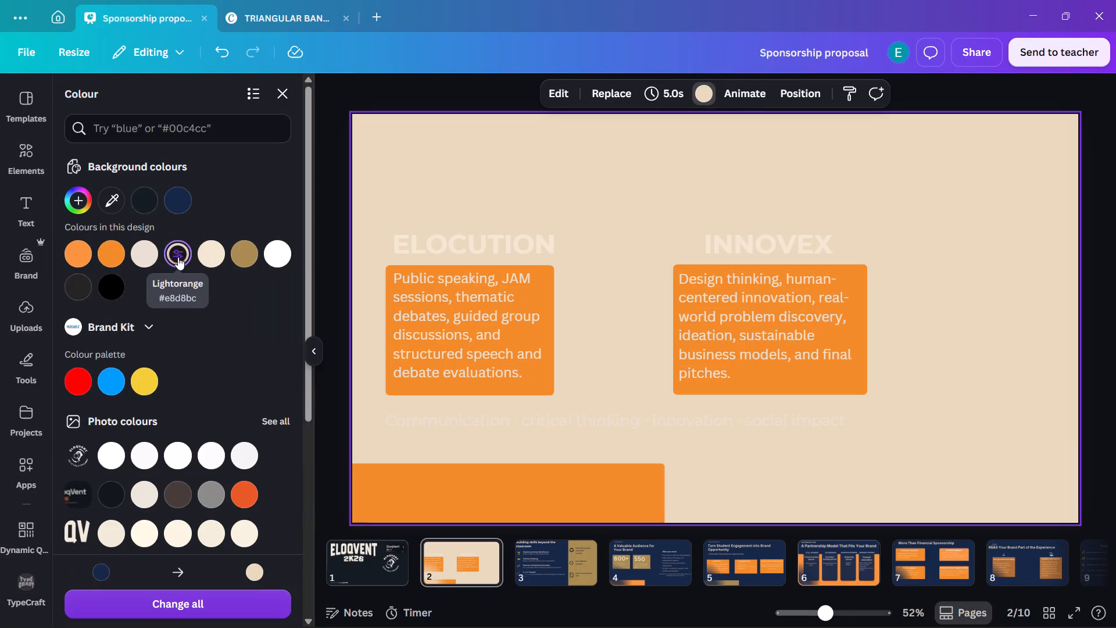
pyautogui.click(215, 256)
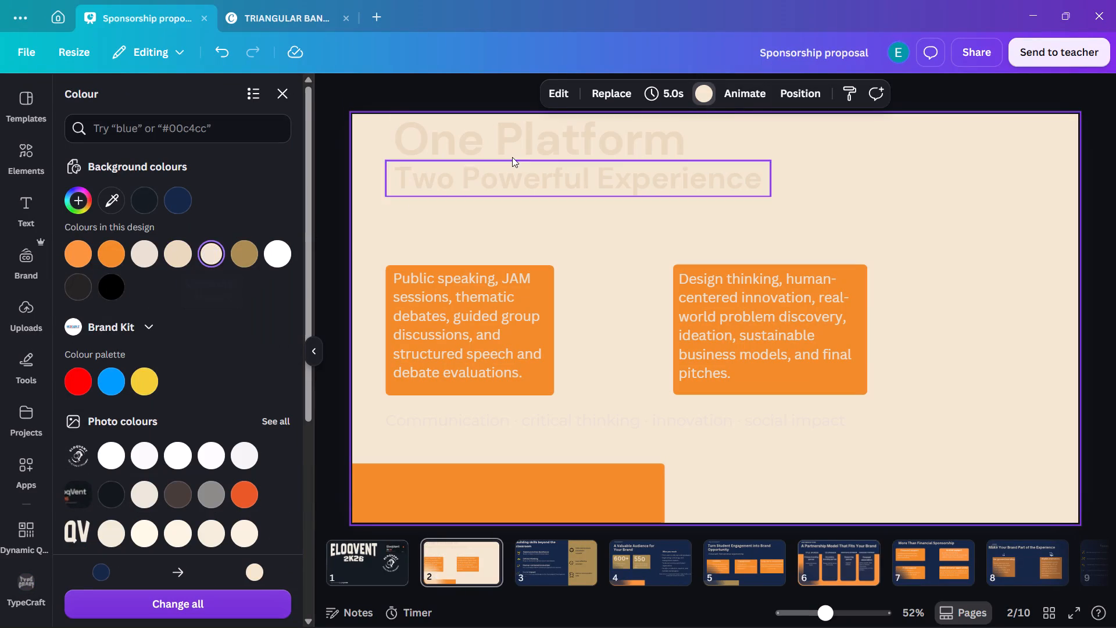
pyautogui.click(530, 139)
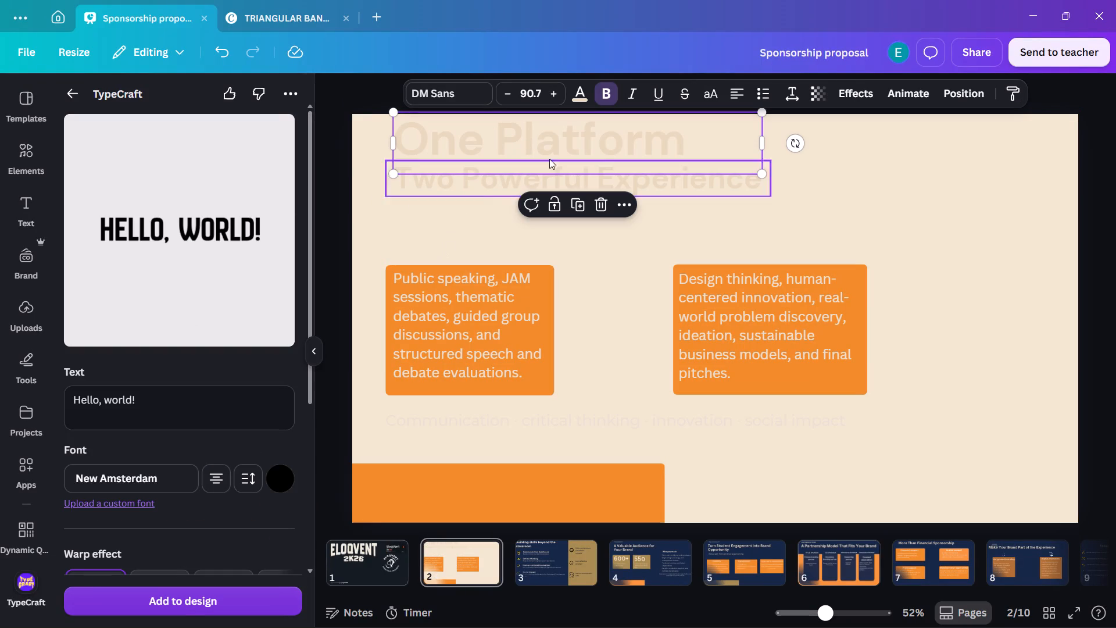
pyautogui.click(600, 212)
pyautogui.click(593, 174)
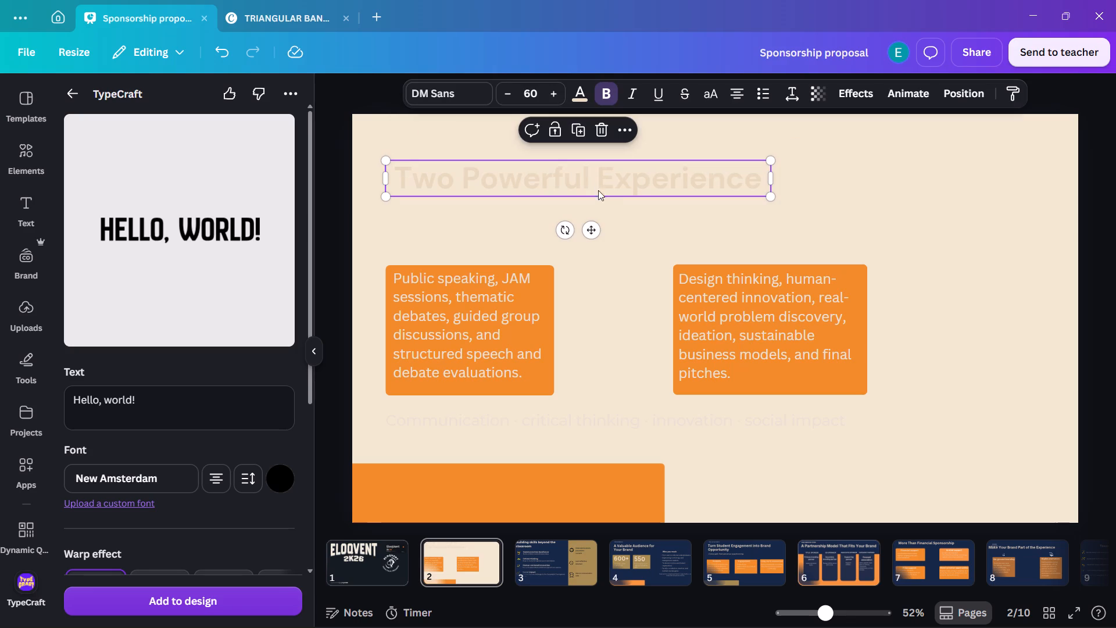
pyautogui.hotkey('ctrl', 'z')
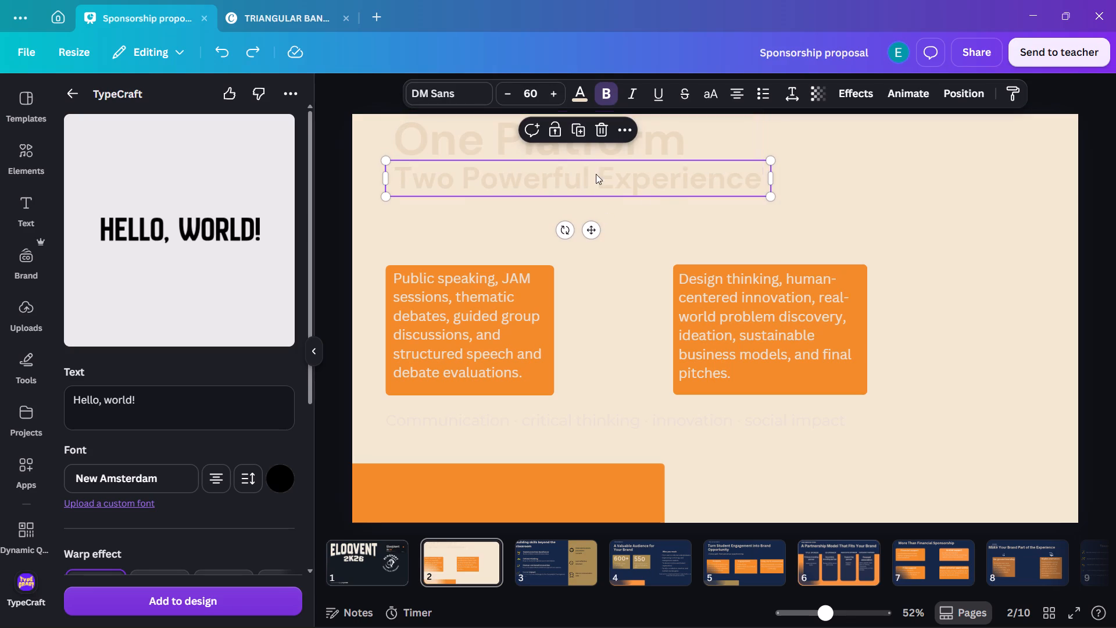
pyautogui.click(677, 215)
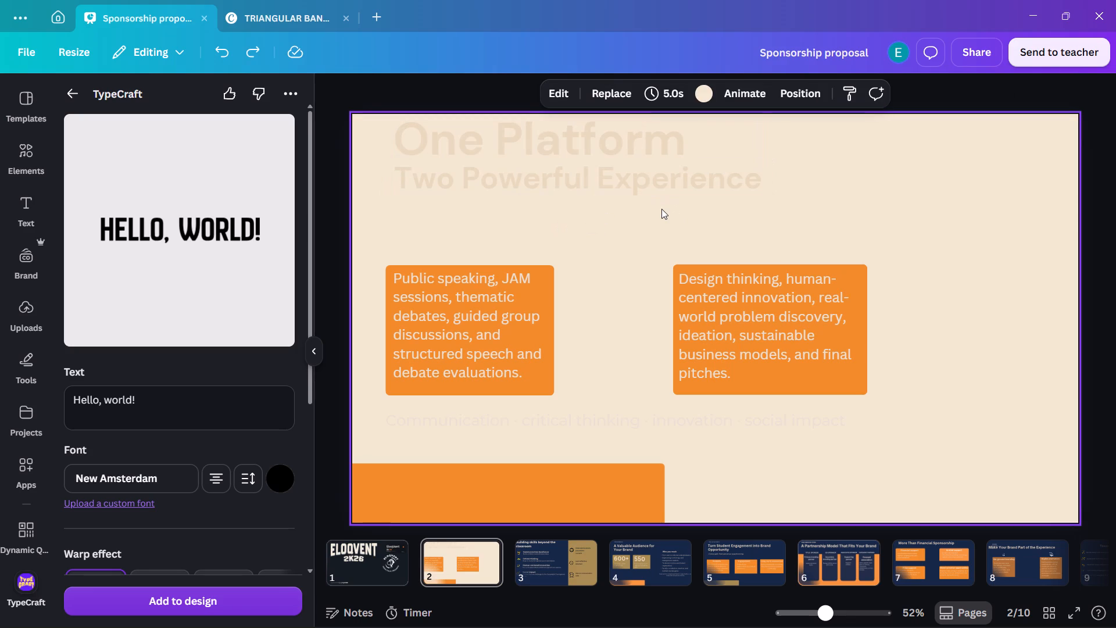
# Recolour the One Platform title and the Two Powerful Experience subtitle on page 2 to black.
pyautogui.click(631, 141)
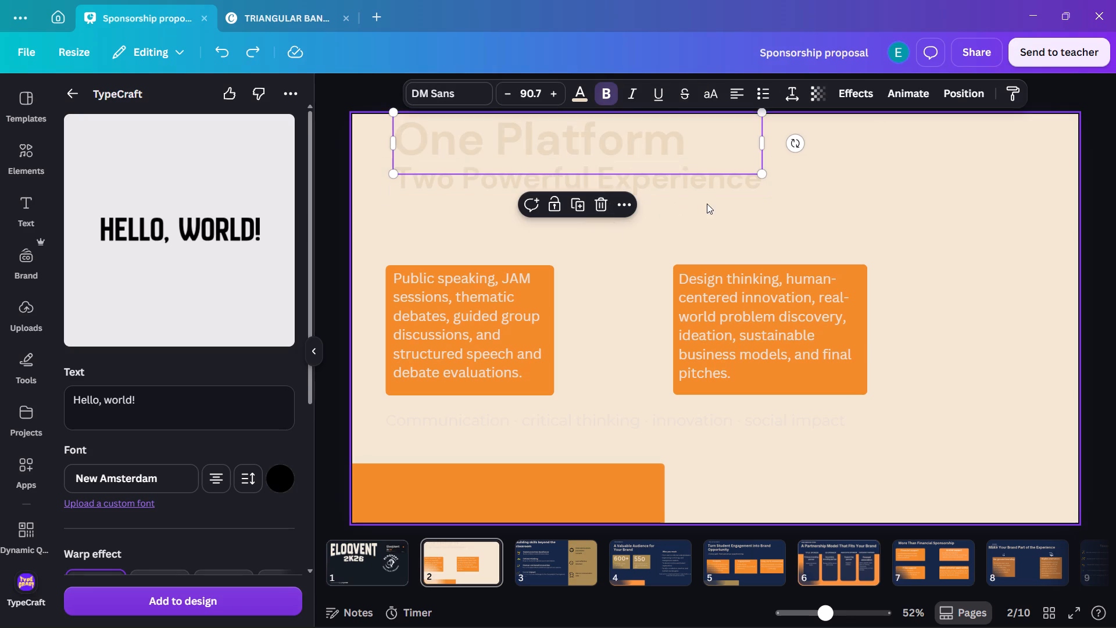
pyautogui.click(707, 204)
pyautogui.click(675, 141)
pyautogui.click(584, 95)
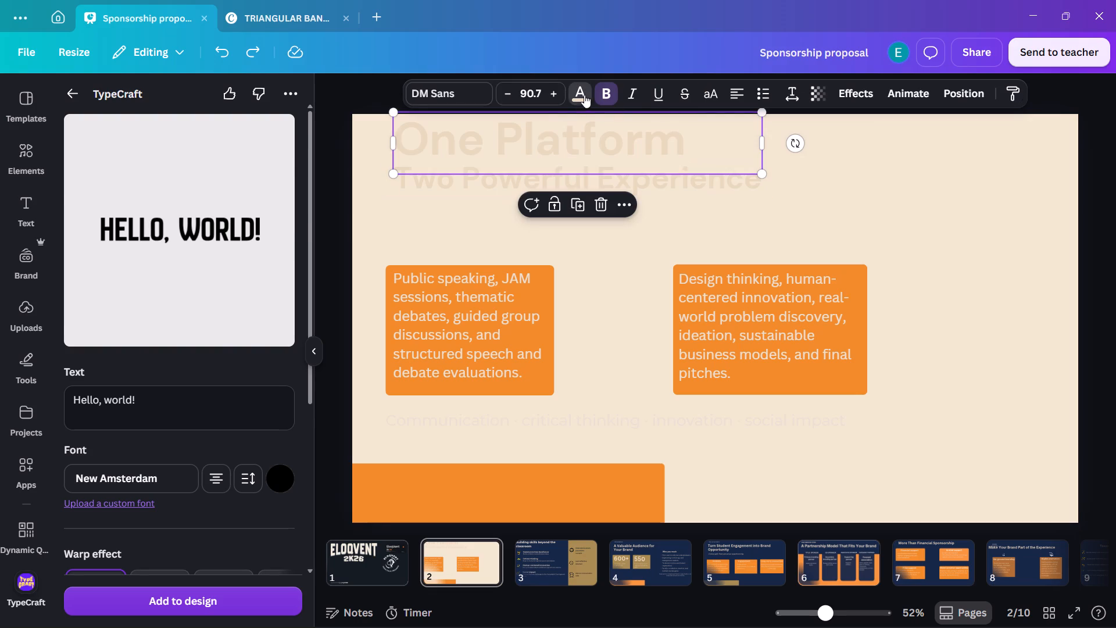
pyautogui.click(78, 234)
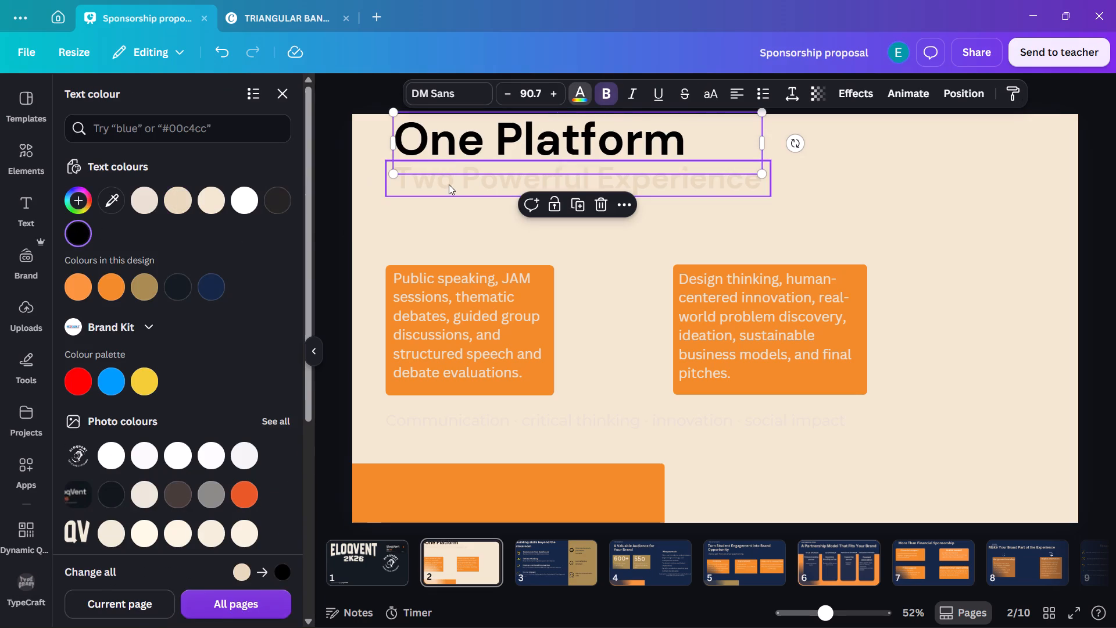
pyautogui.click(449, 184)
pyautogui.click(81, 230)
# Recolour the text in both orange boxes and the Communication · critical thinking · innovation · social impact line to black.
pyautogui.click(435, 309)
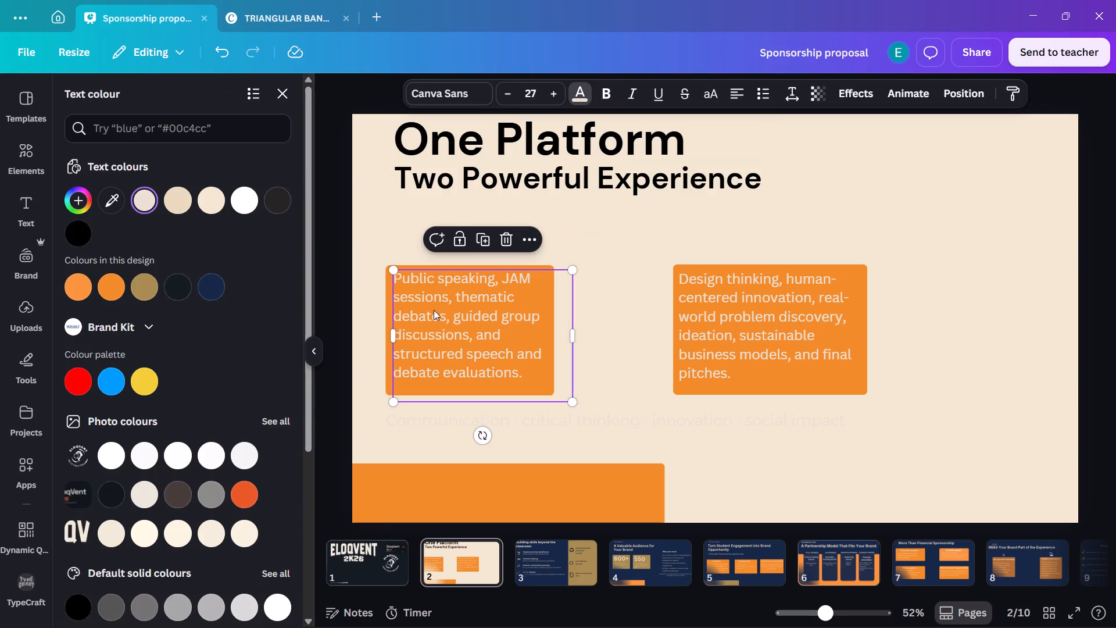
pyautogui.click(83, 231)
pyautogui.click(749, 296)
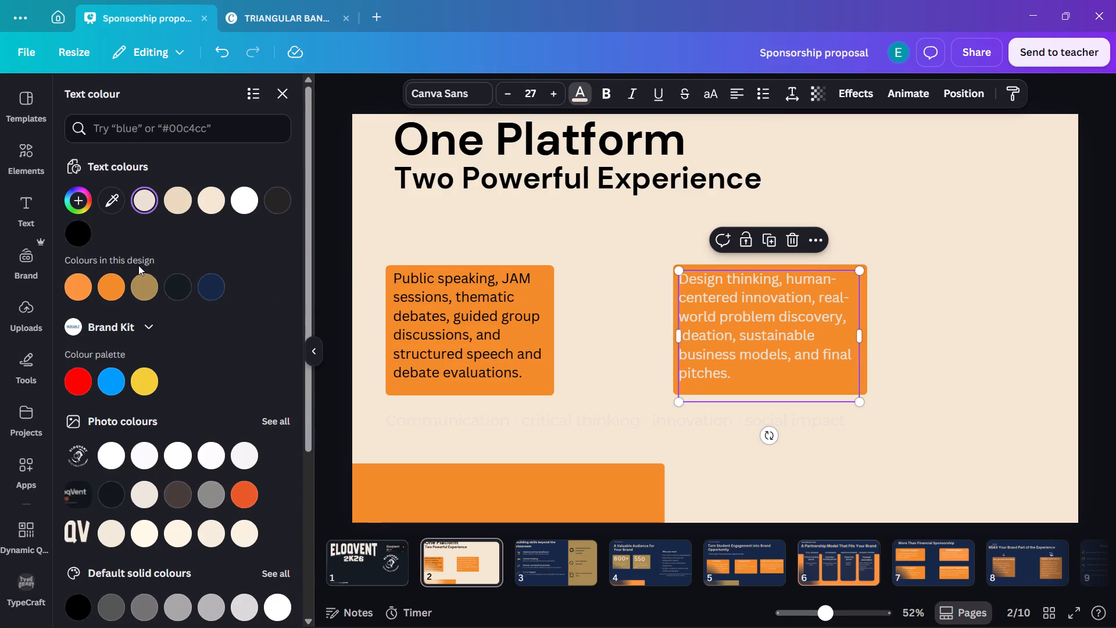
pyautogui.click(76, 228)
pyautogui.click(590, 435)
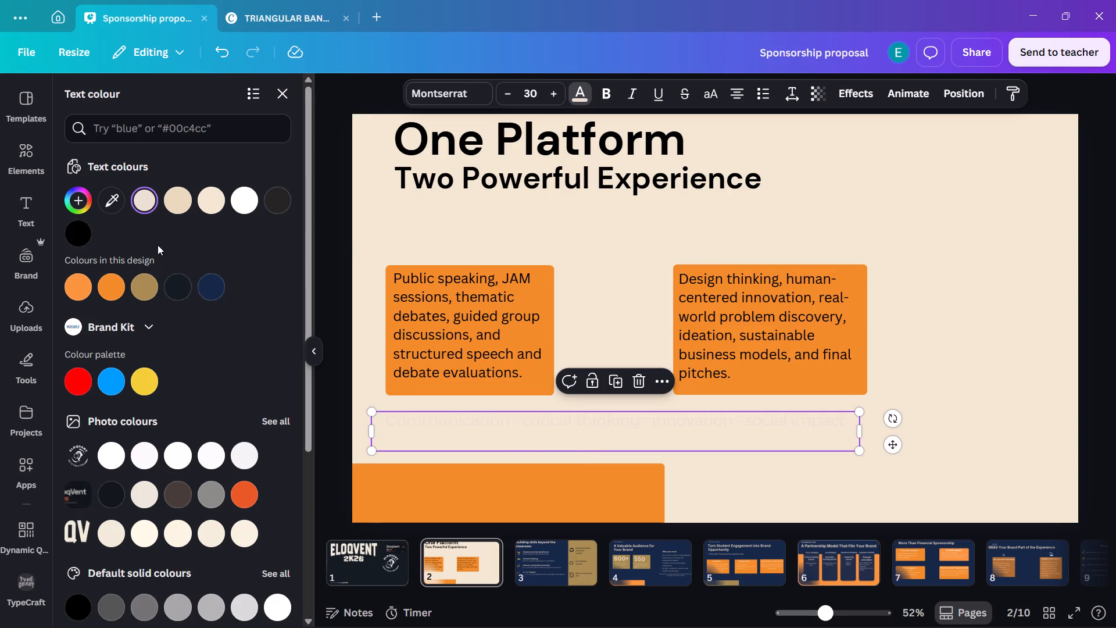
pyautogui.click(83, 238)
pyautogui.click(589, 496)
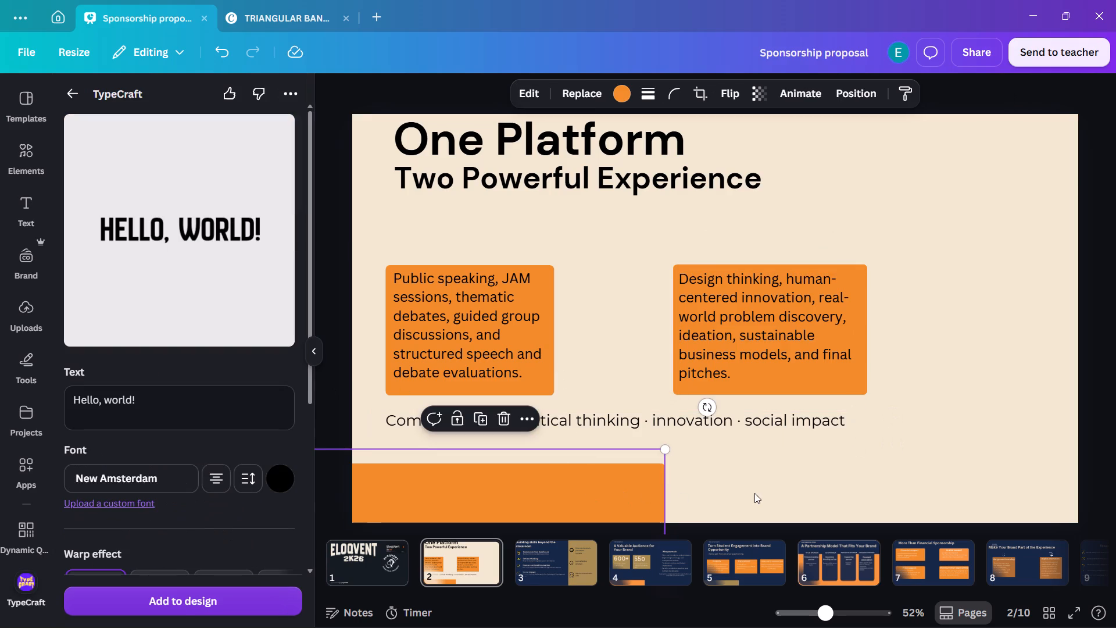
pyautogui.click(754, 493)
# Go to page 3, Building skills beyond the classroom.
pyautogui.click(552, 561)
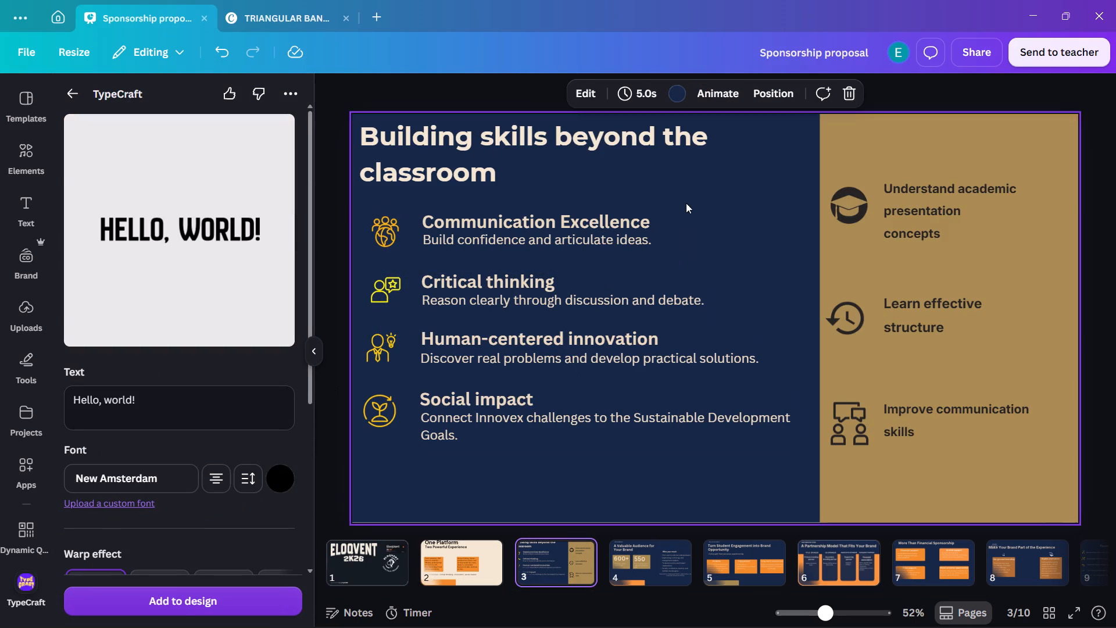
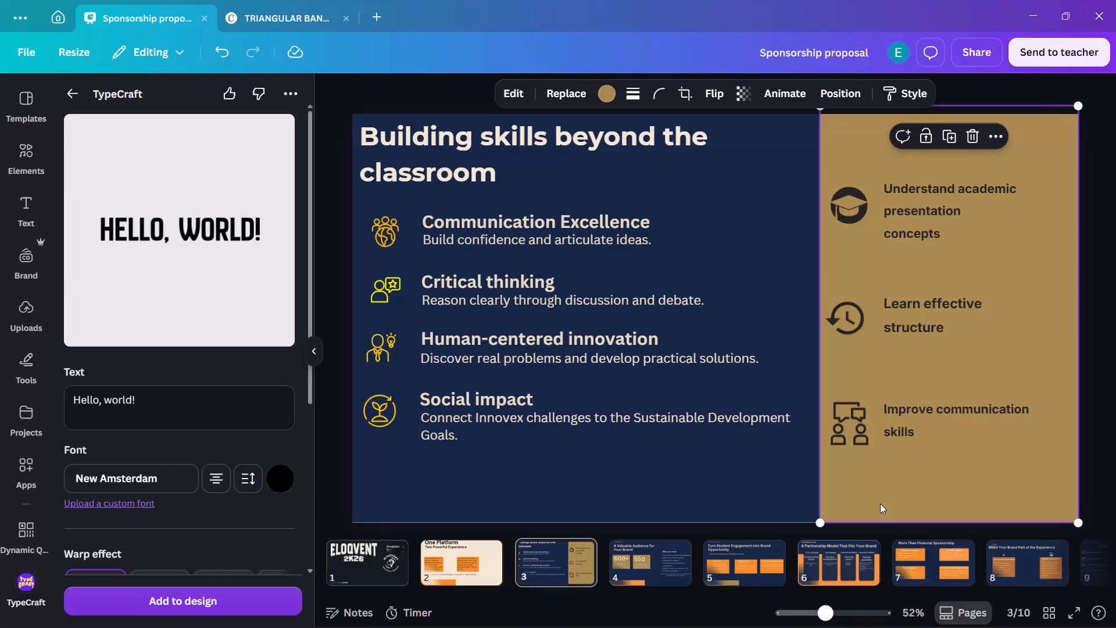
# Delete the gold panel behind the three side items on page 3.
pyautogui.press('Delete')
# Copy the hex code of the cover page's dark background colour.
pyautogui.click(908, 500)
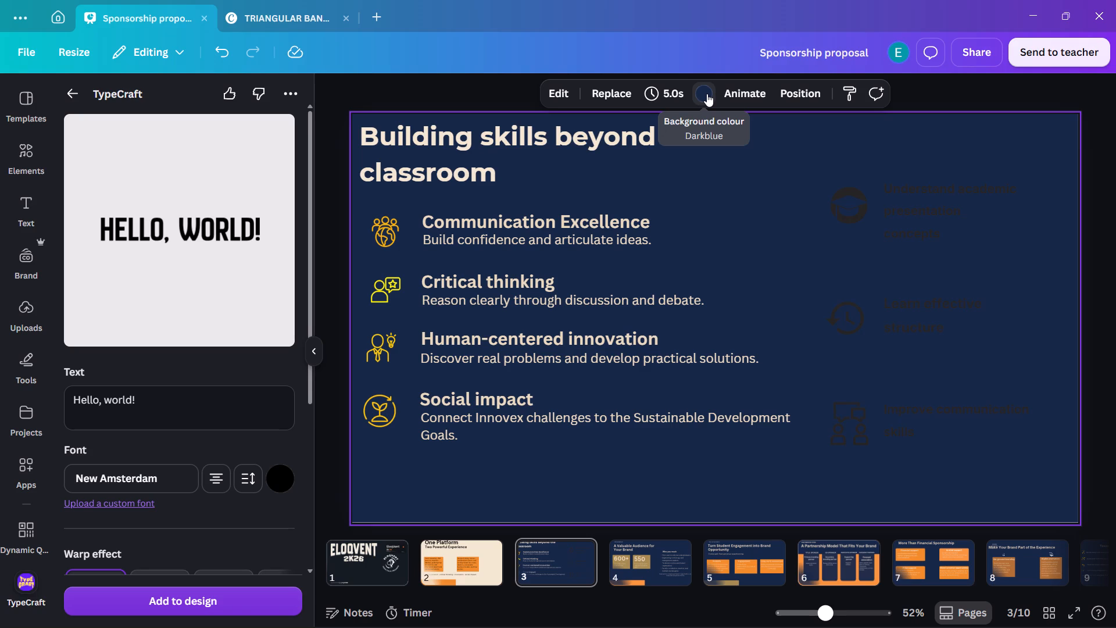
pyautogui.click(707, 94)
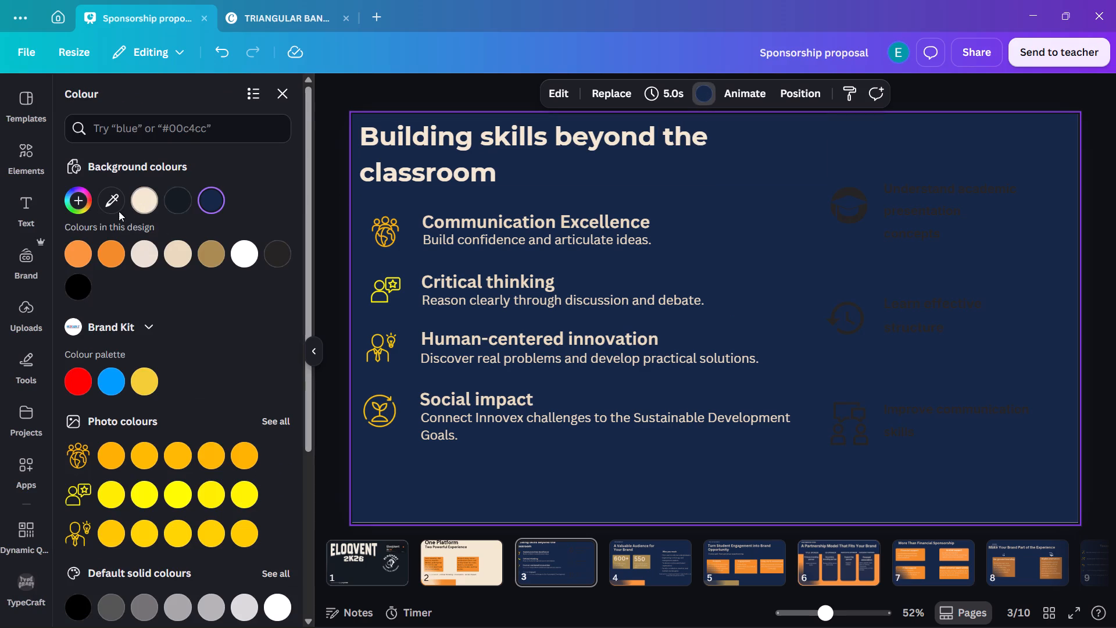
pyautogui.click(366, 546)
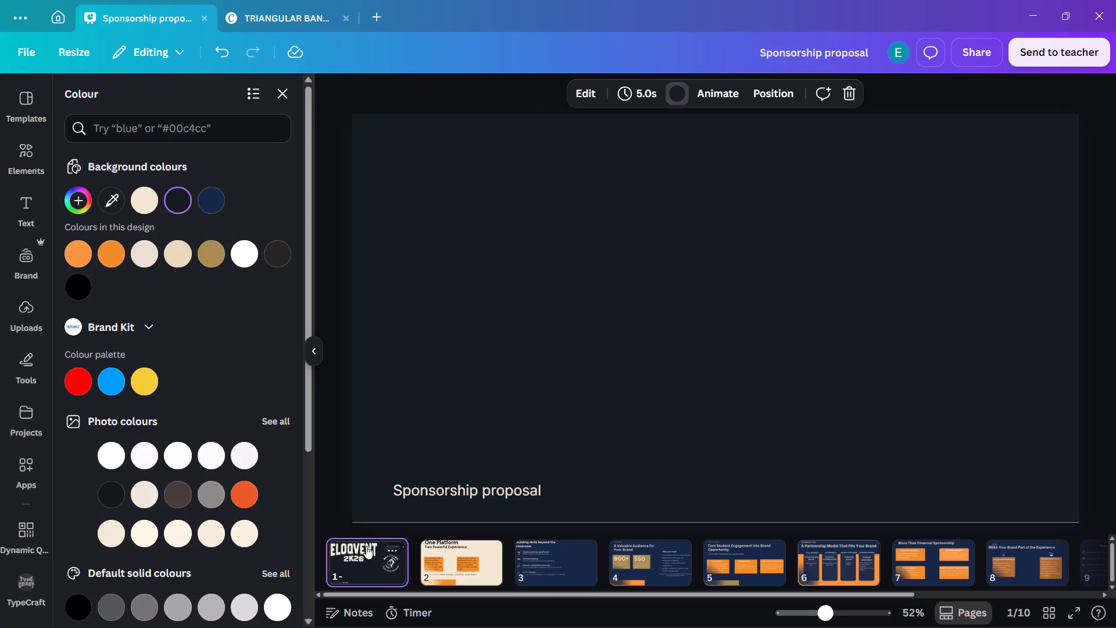
pyautogui.click(617, 427)
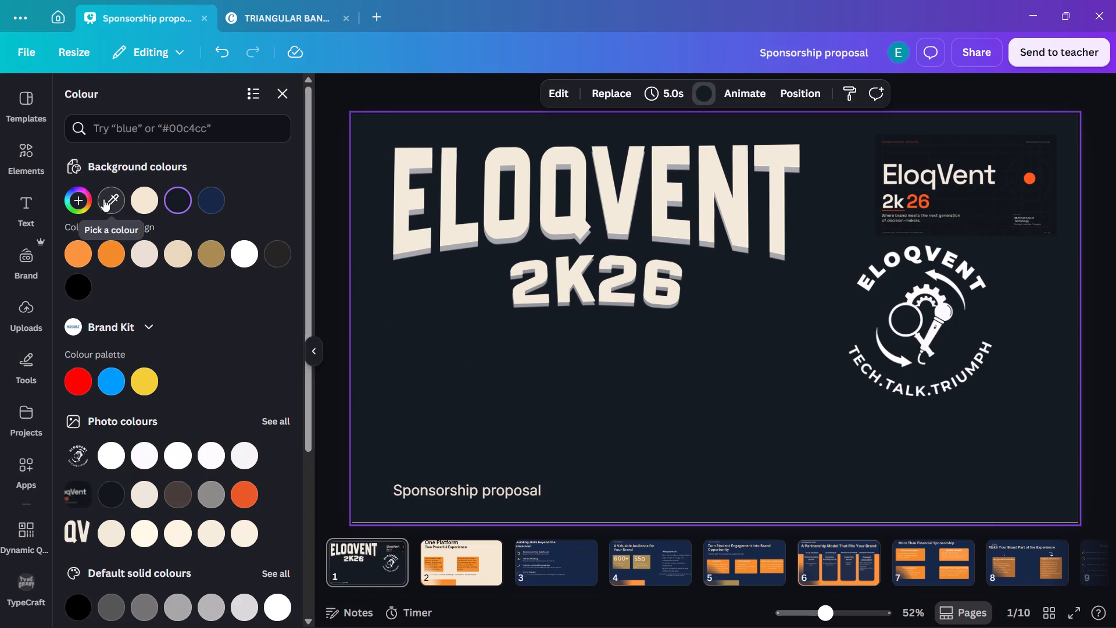
pyautogui.click(105, 199)
pyautogui.click(556, 392)
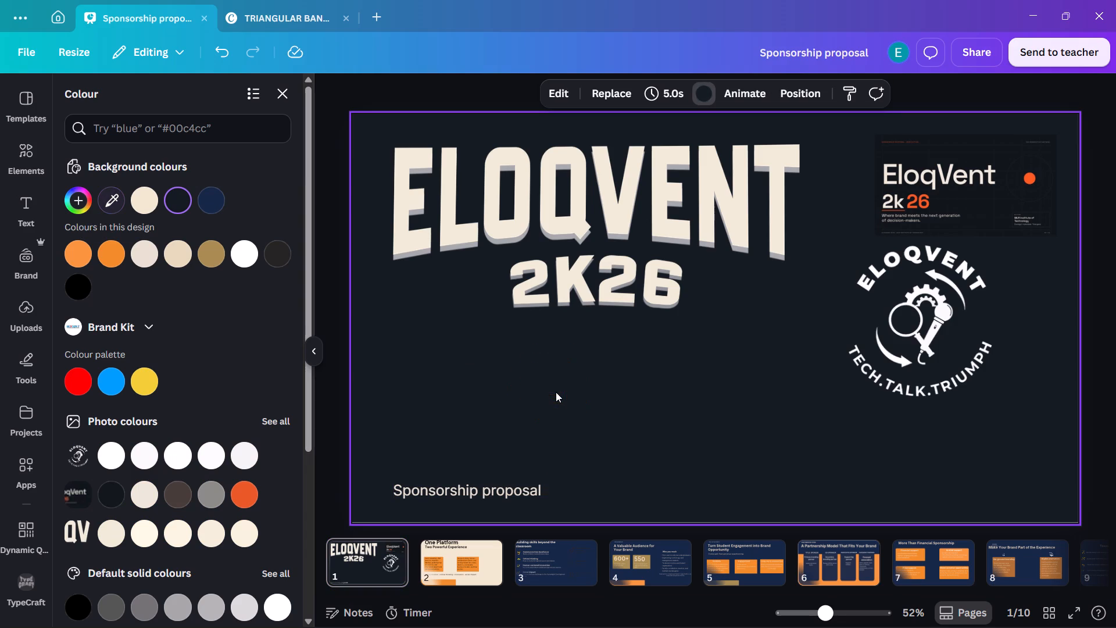
pyautogui.click(179, 199)
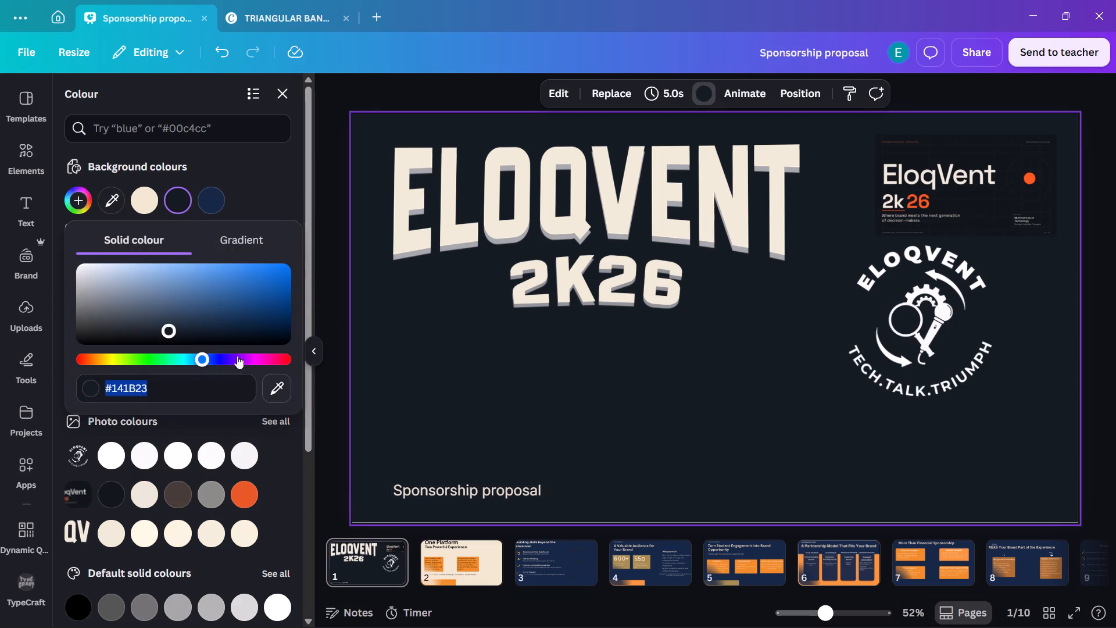
pyautogui.doubleClick(221, 392)
pyautogui.hotkey('ctrl', 'c')
# Set page 3's background colour to the cover's #141B23.
pyautogui.click(563, 561)
pyautogui.click(603, 483)
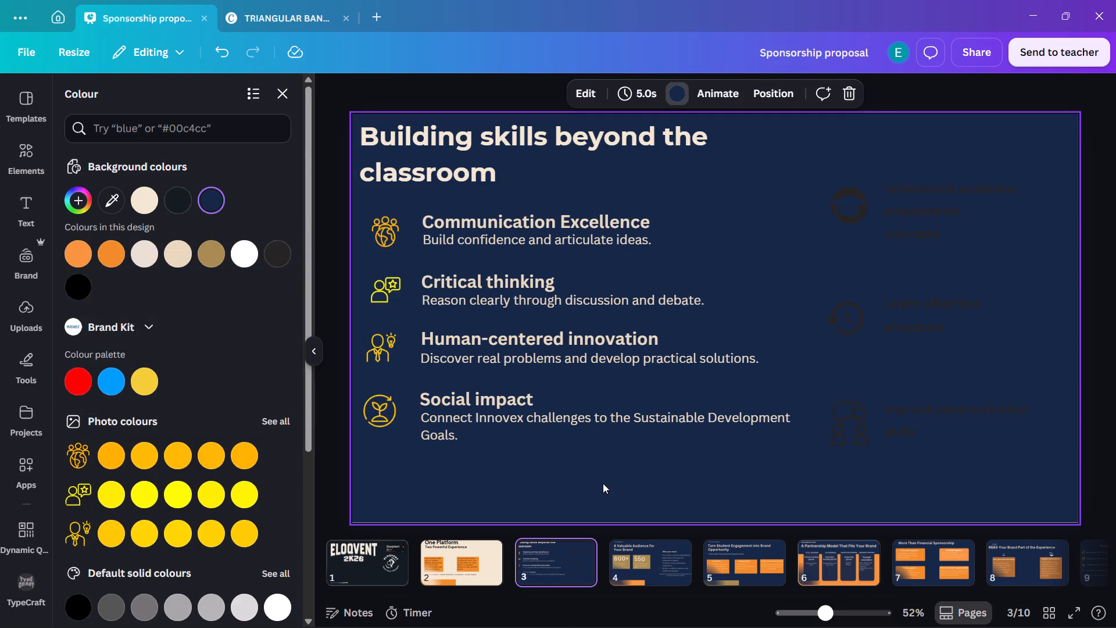
pyautogui.click(698, 92)
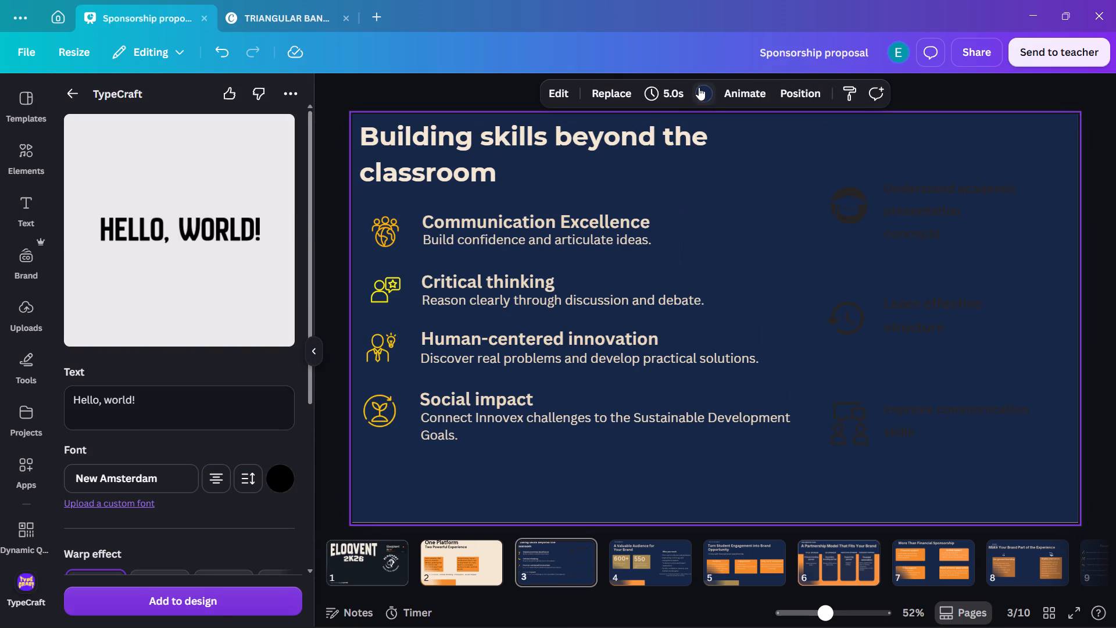
pyautogui.click(699, 87)
pyautogui.click(213, 199)
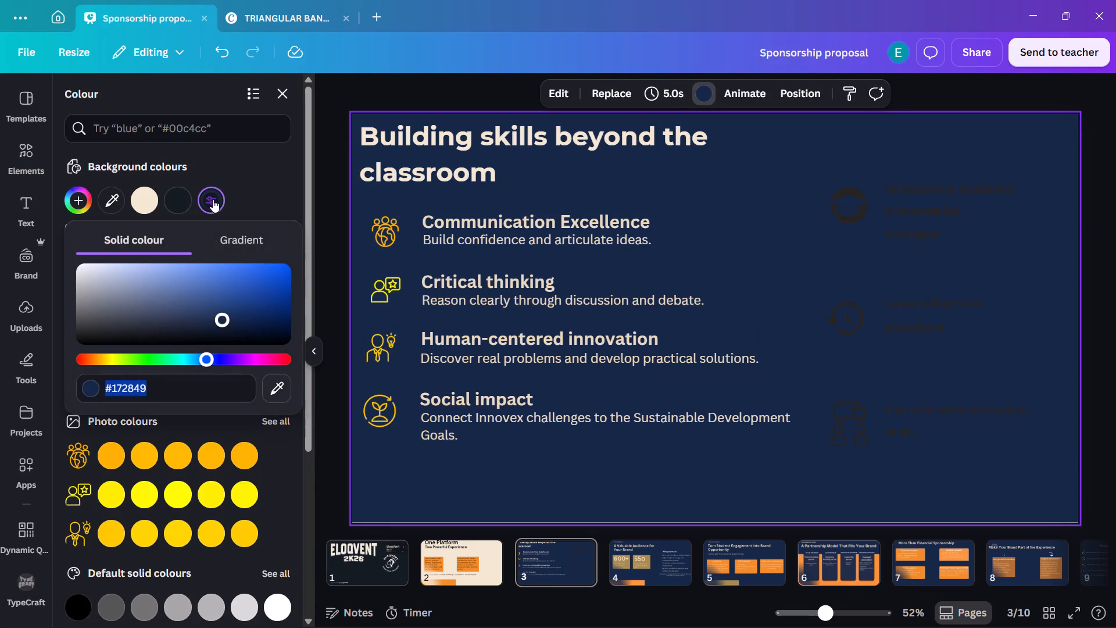
pyautogui.doubleClick(205, 390)
pyautogui.hotkey('ctrl', 'v')
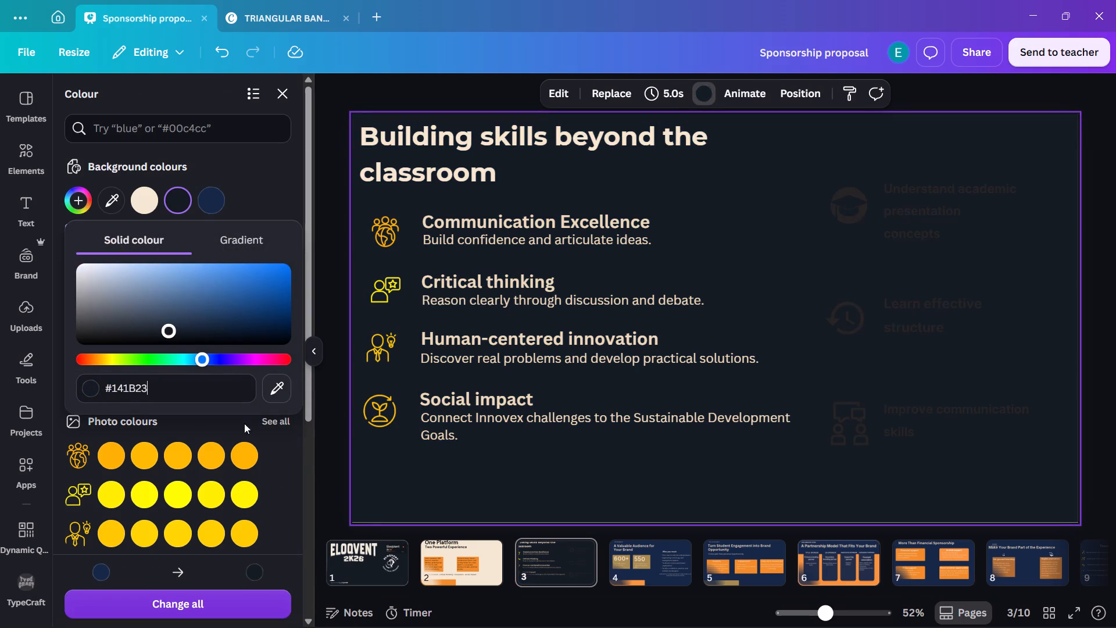
pyautogui.press('Return')
# Recolour page 3's title and the four skill text groups, from Communication Excellence to Social impact, to white.
pyautogui.click(548, 141)
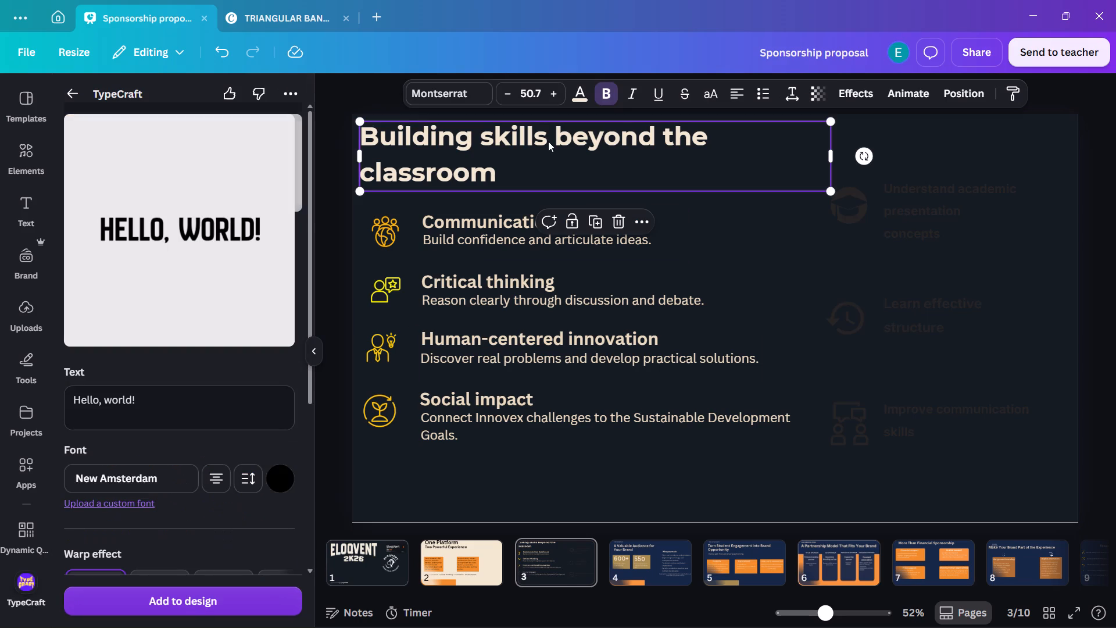
pyautogui.click(587, 94)
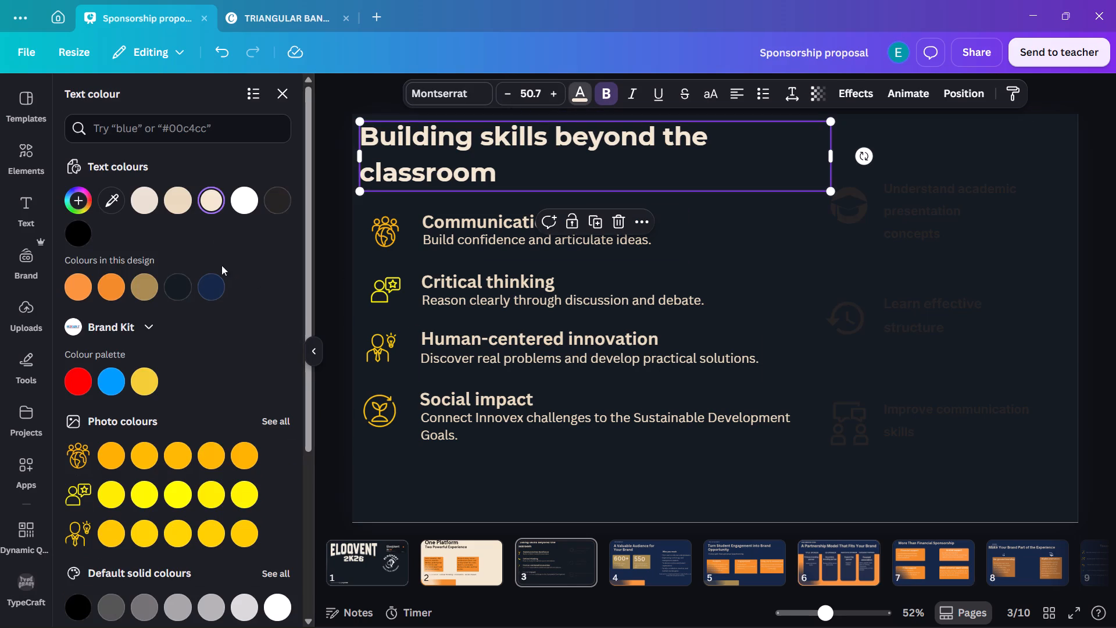
pyautogui.click(242, 202)
pyautogui.click(460, 225)
pyautogui.click(241, 207)
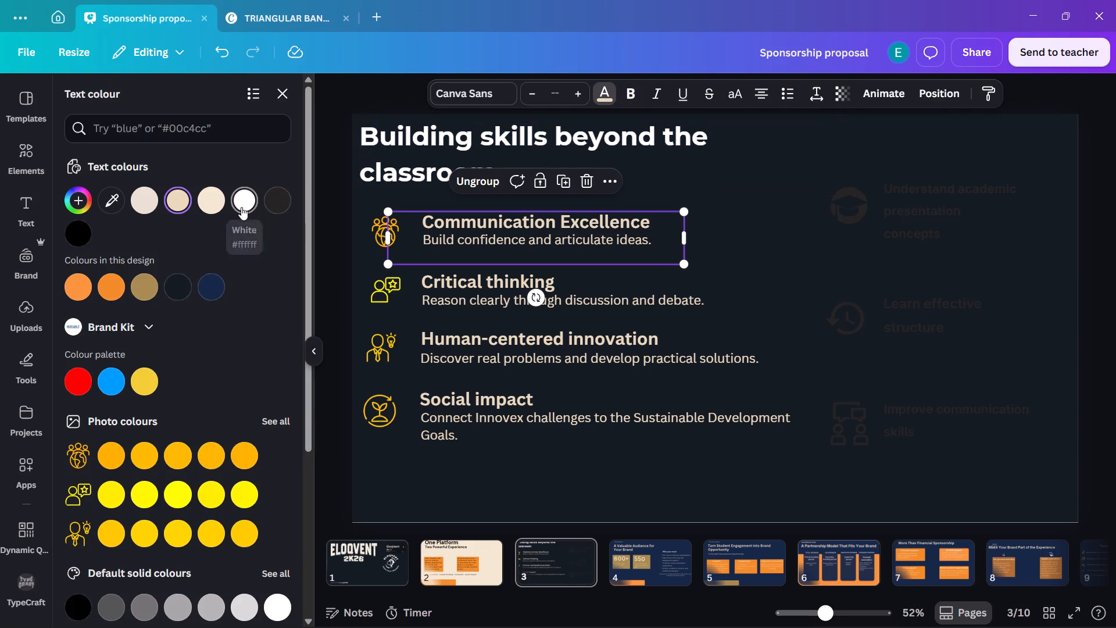
pyautogui.click(487, 298)
pyautogui.click(249, 205)
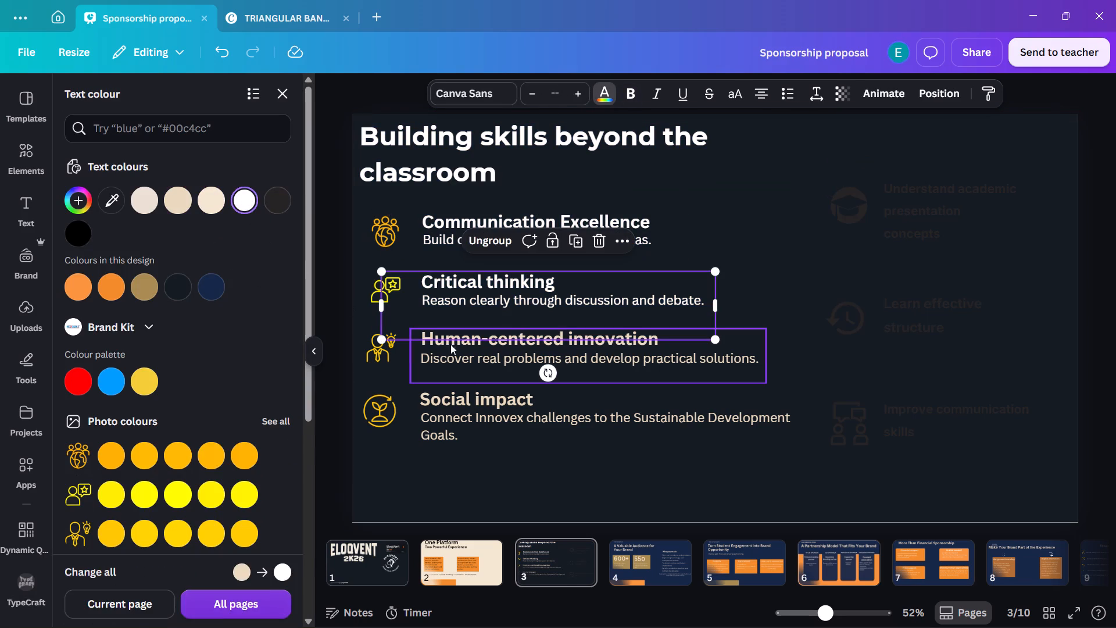
pyautogui.click(456, 345)
pyautogui.click(250, 206)
pyautogui.click(476, 406)
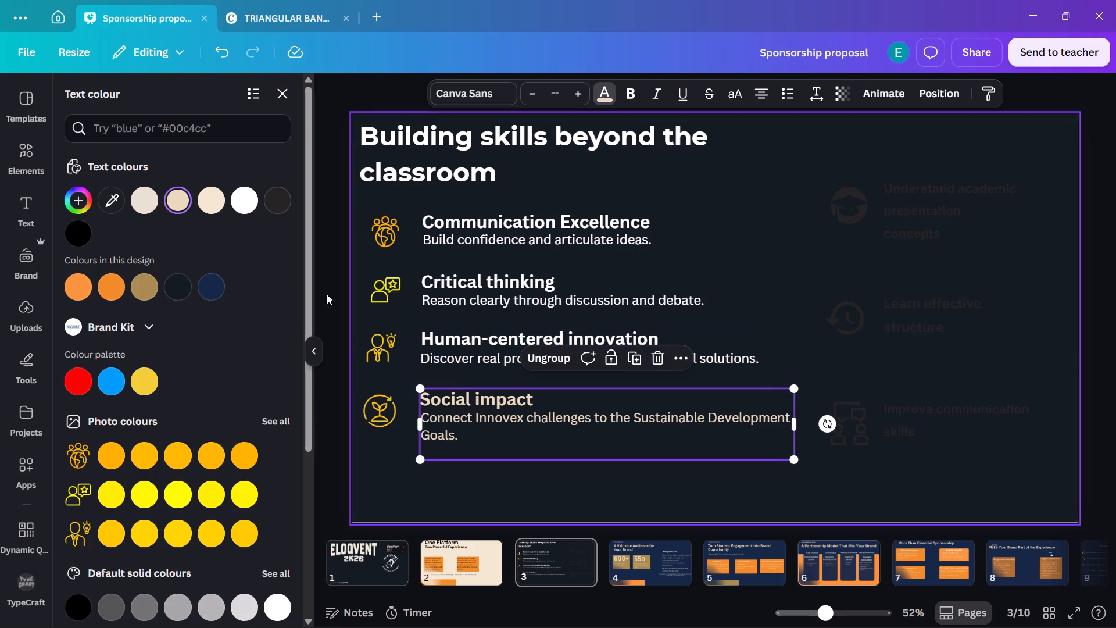
pyautogui.click(239, 200)
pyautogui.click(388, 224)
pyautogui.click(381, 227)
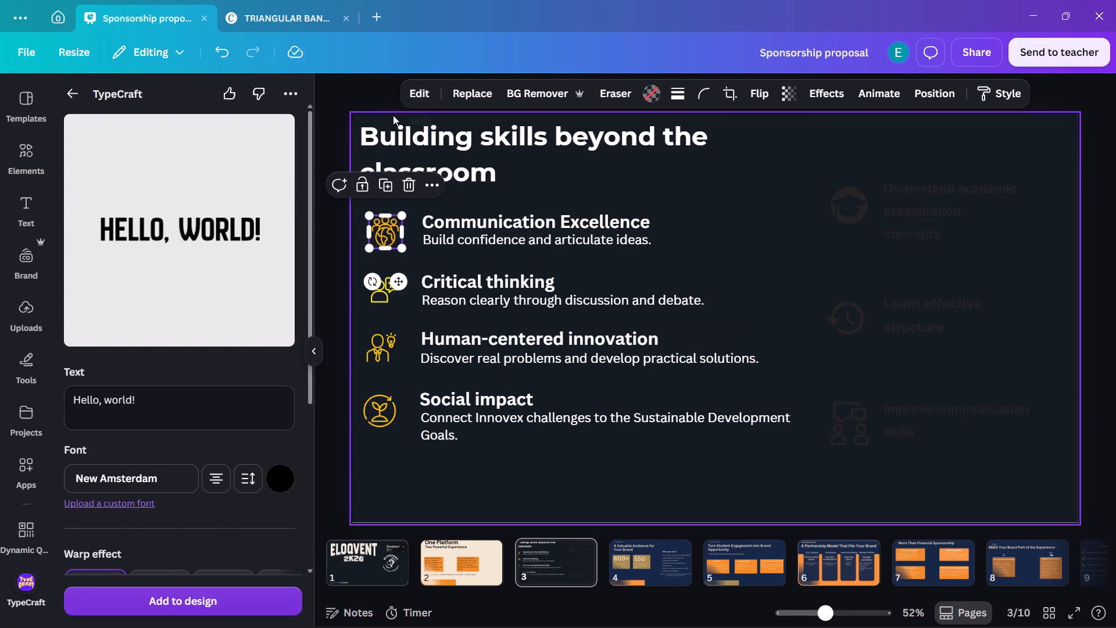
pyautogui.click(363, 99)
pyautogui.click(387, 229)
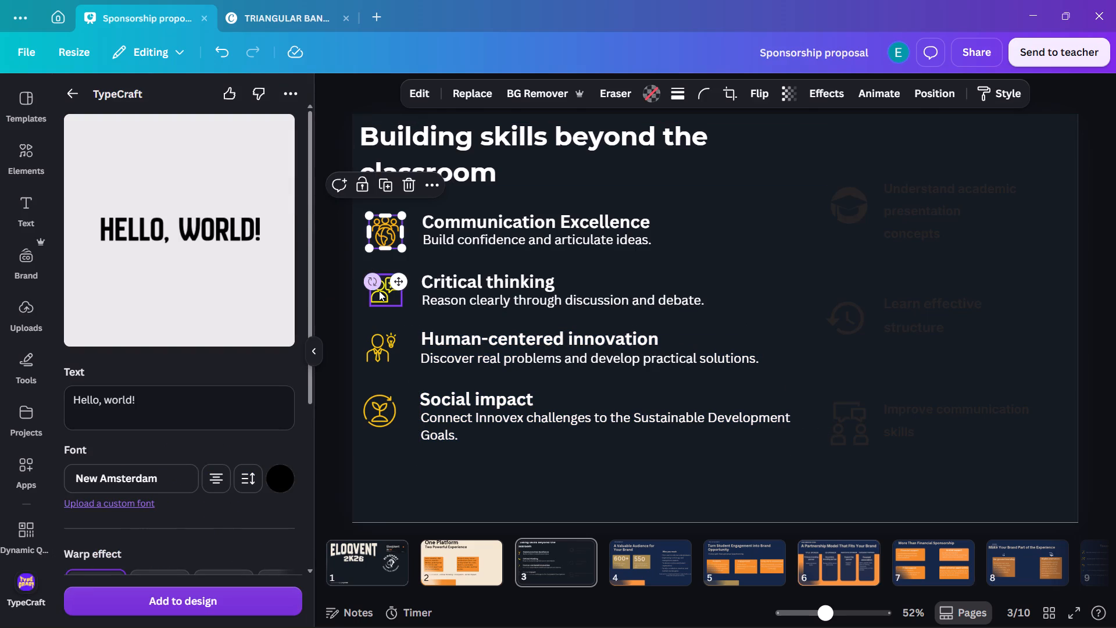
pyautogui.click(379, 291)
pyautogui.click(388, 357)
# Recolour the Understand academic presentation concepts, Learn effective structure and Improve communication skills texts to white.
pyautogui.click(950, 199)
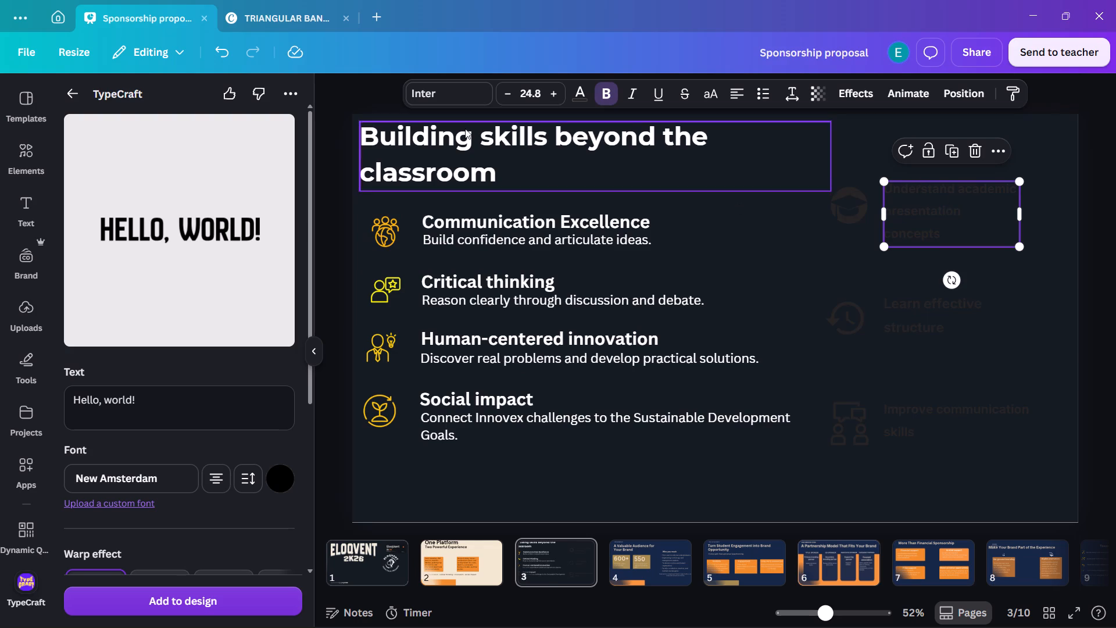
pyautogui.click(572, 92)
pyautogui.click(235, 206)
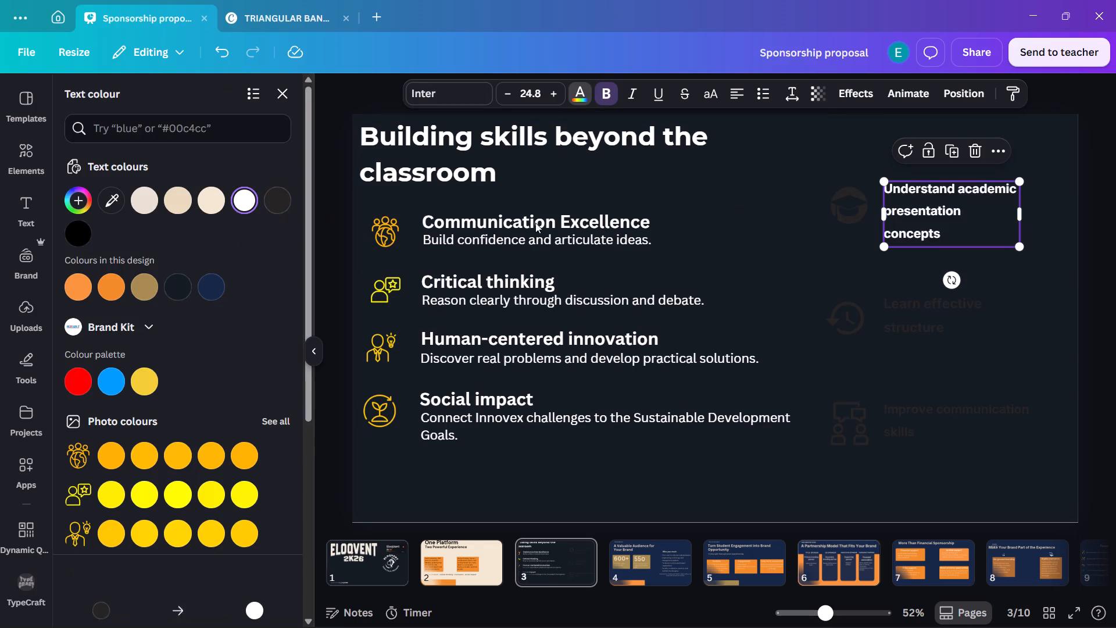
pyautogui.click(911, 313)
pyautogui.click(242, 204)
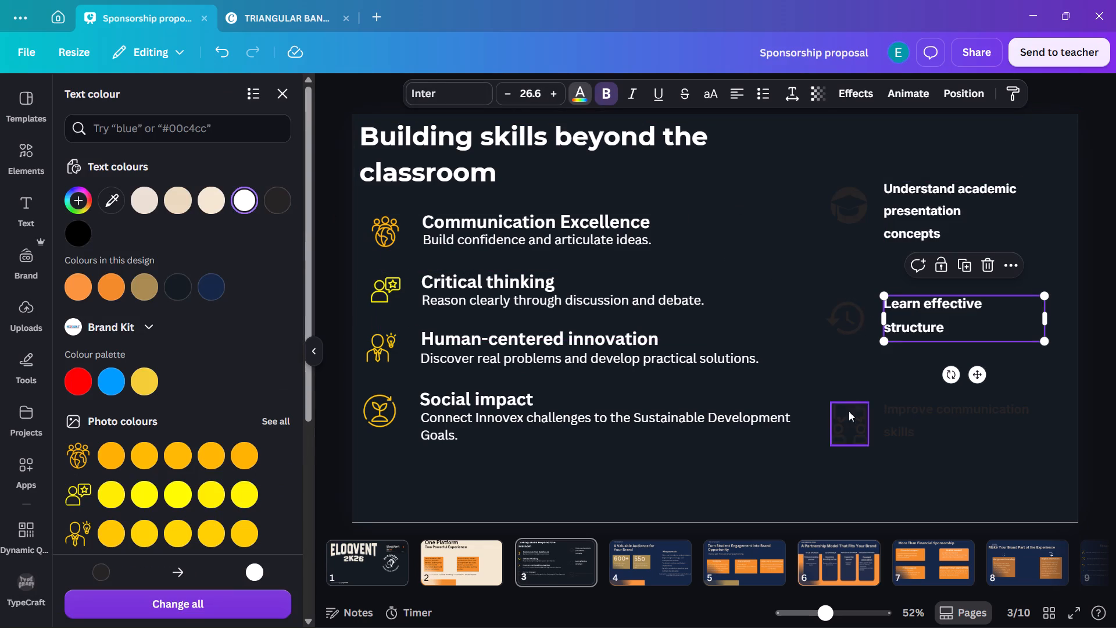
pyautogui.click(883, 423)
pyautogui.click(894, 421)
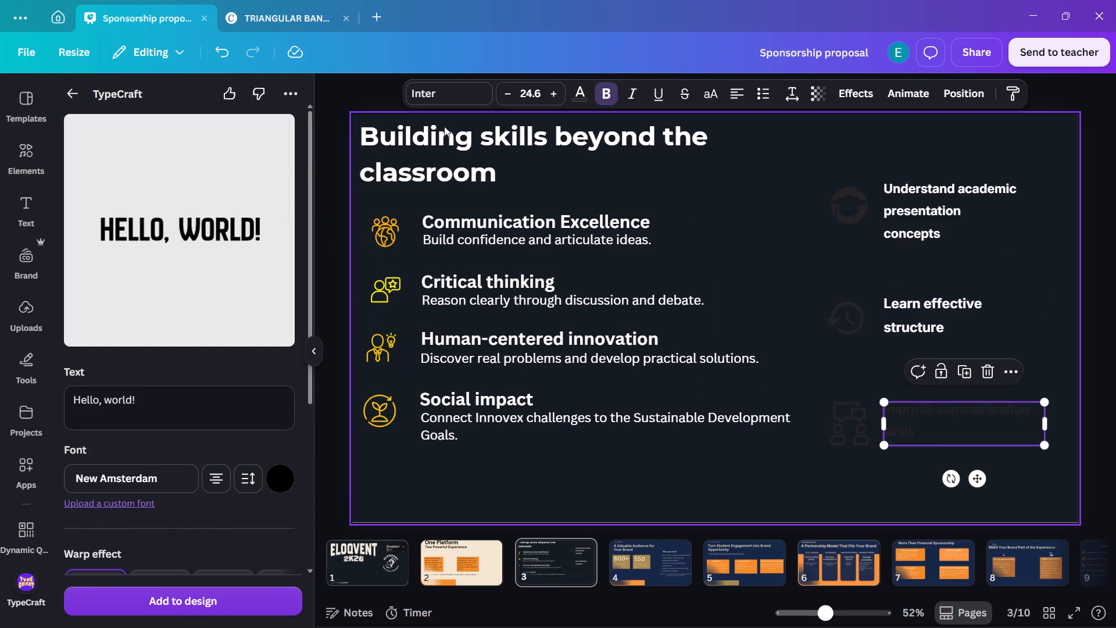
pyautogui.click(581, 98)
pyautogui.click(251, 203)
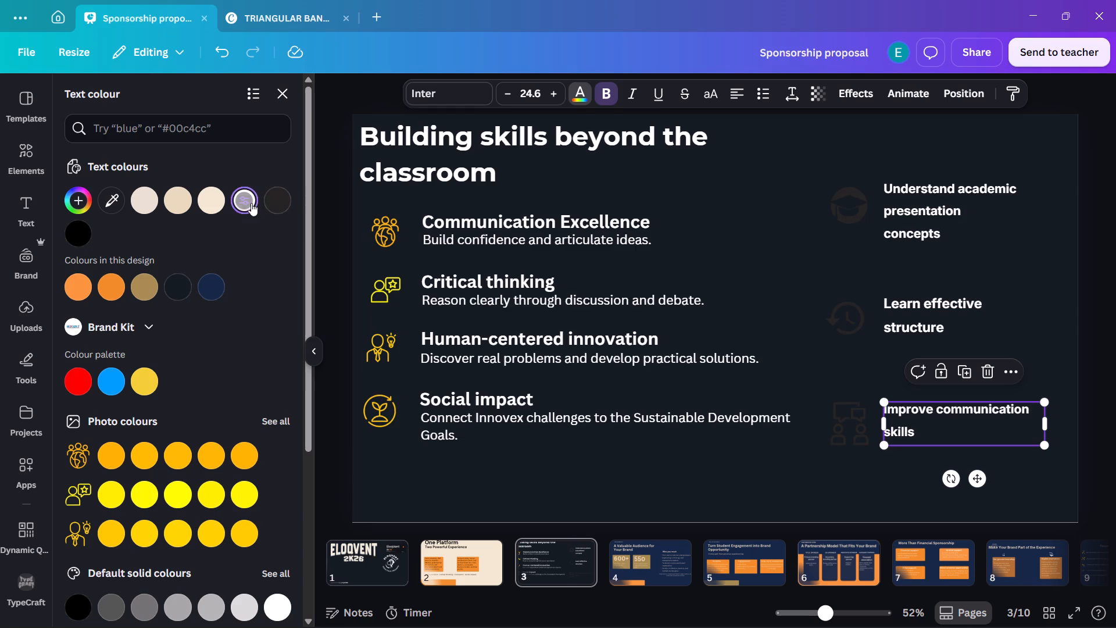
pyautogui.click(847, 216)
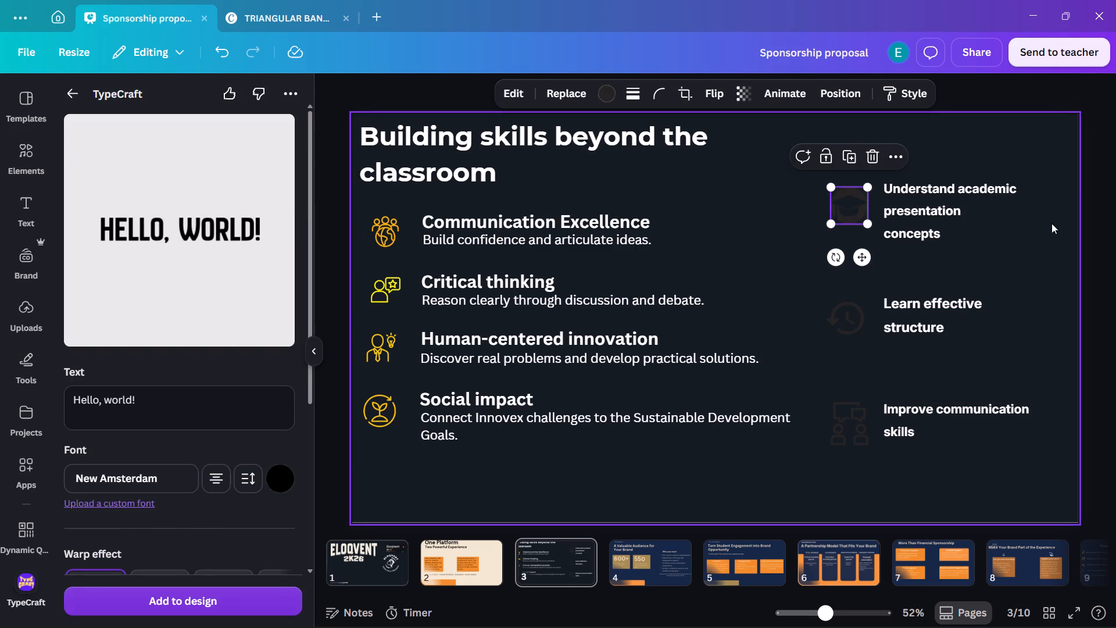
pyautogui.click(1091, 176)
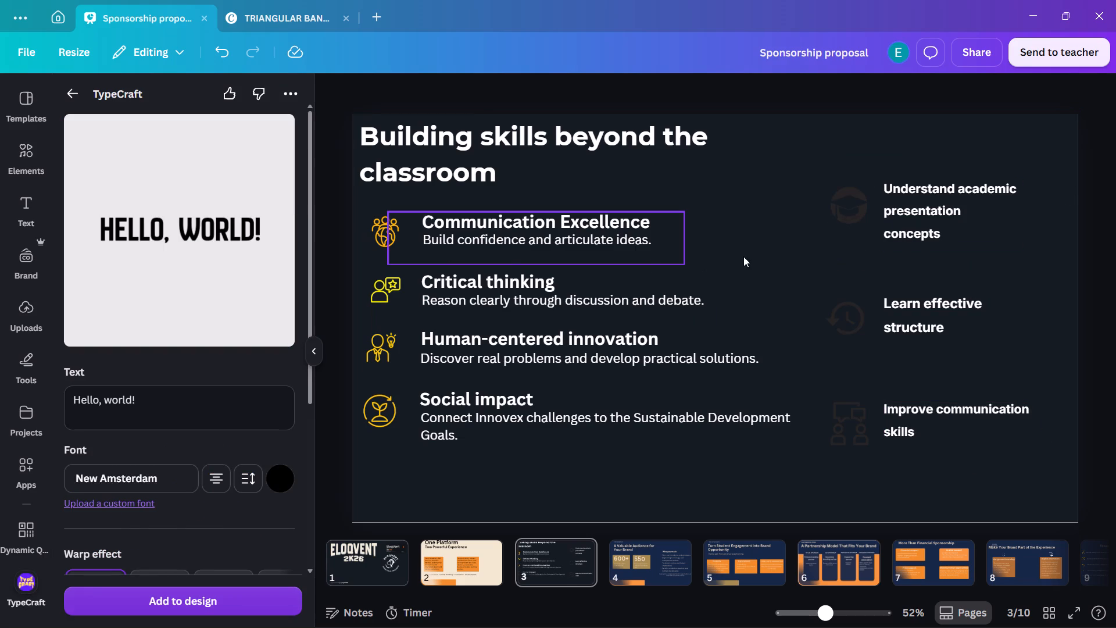
# Recolour the three side texts on page 3 to the page's dark background colour, sampled from the page.
pyautogui.click(933, 187)
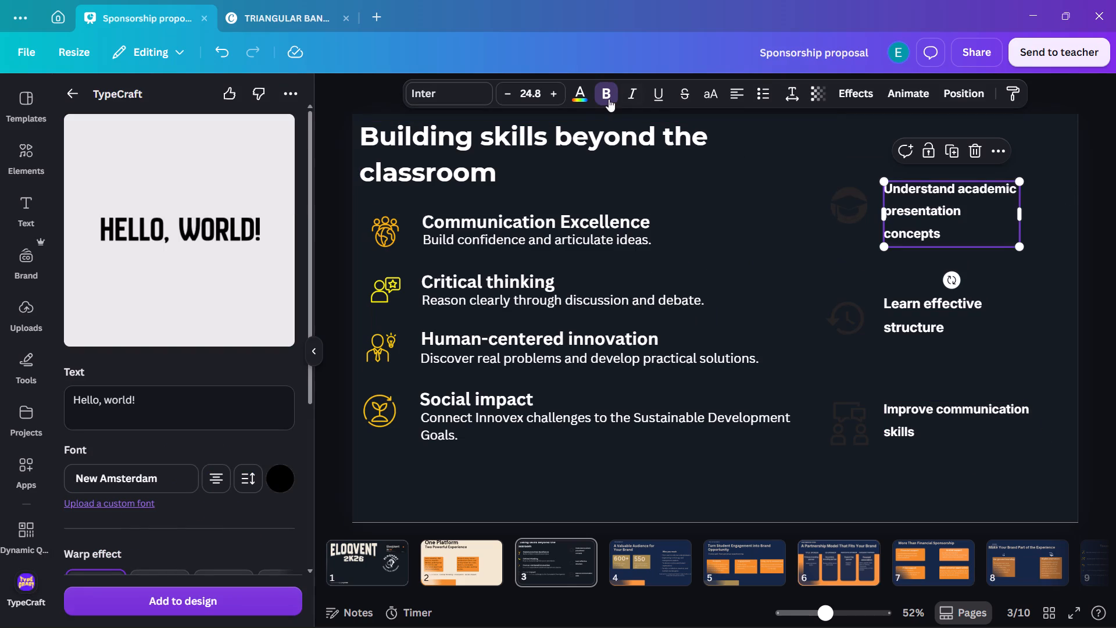
pyautogui.click(572, 94)
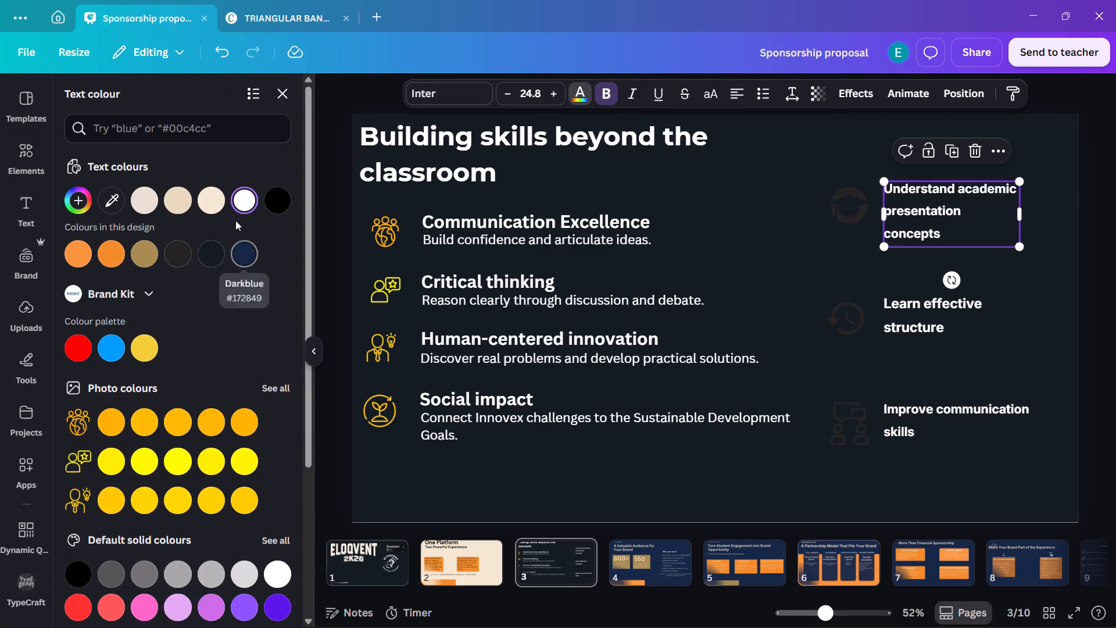
pyautogui.click(119, 204)
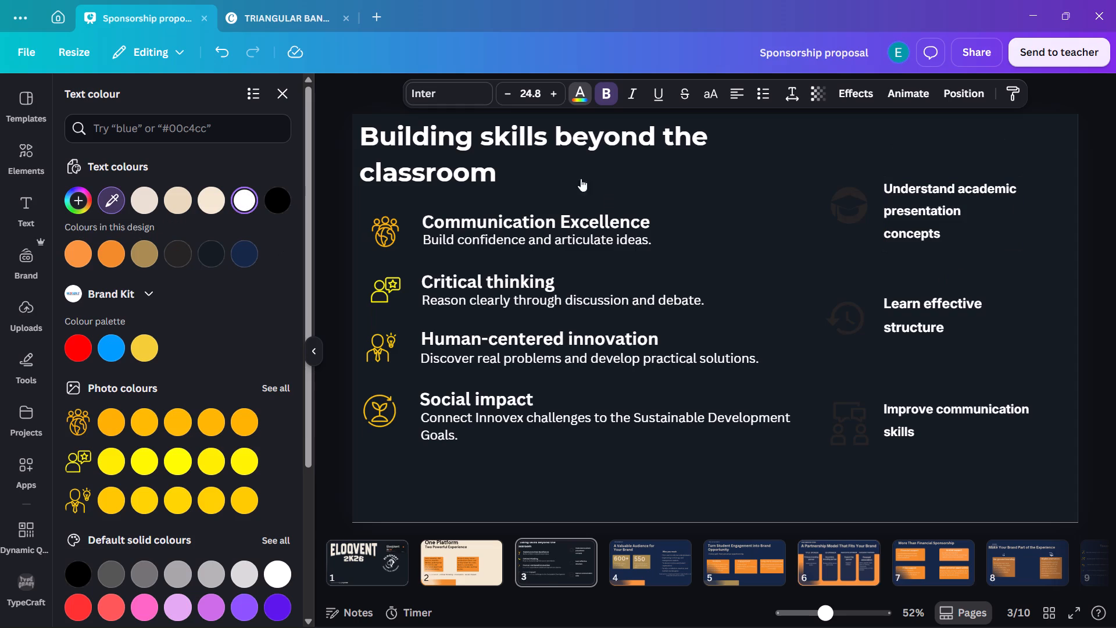
pyautogui.click(573, 179)
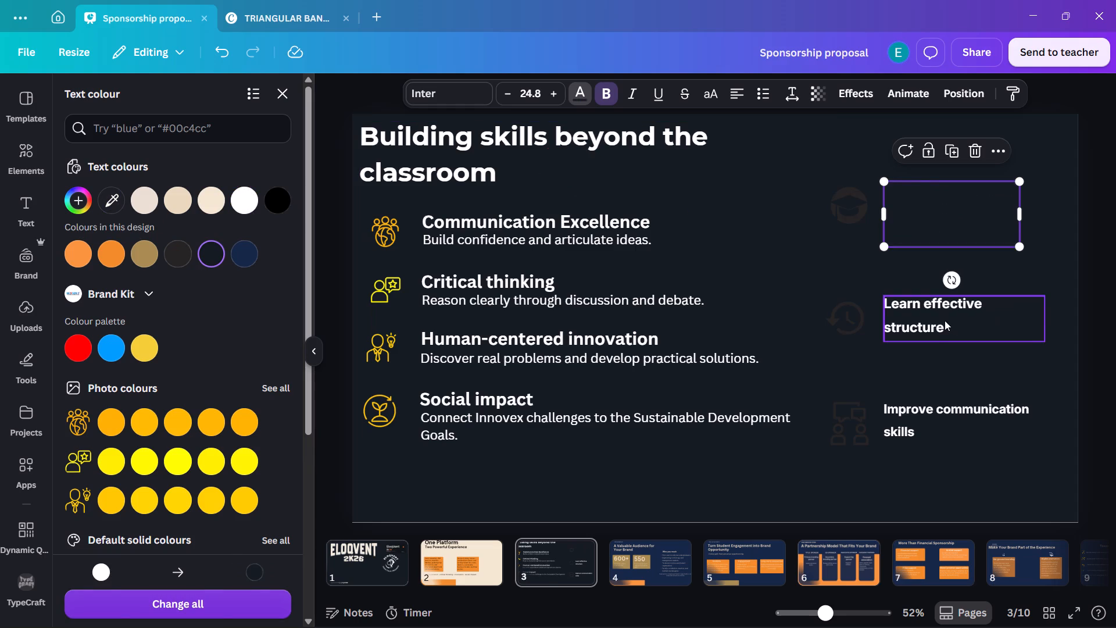
pyautogui.click(945, 320)
pyautogui.click(214, 258)
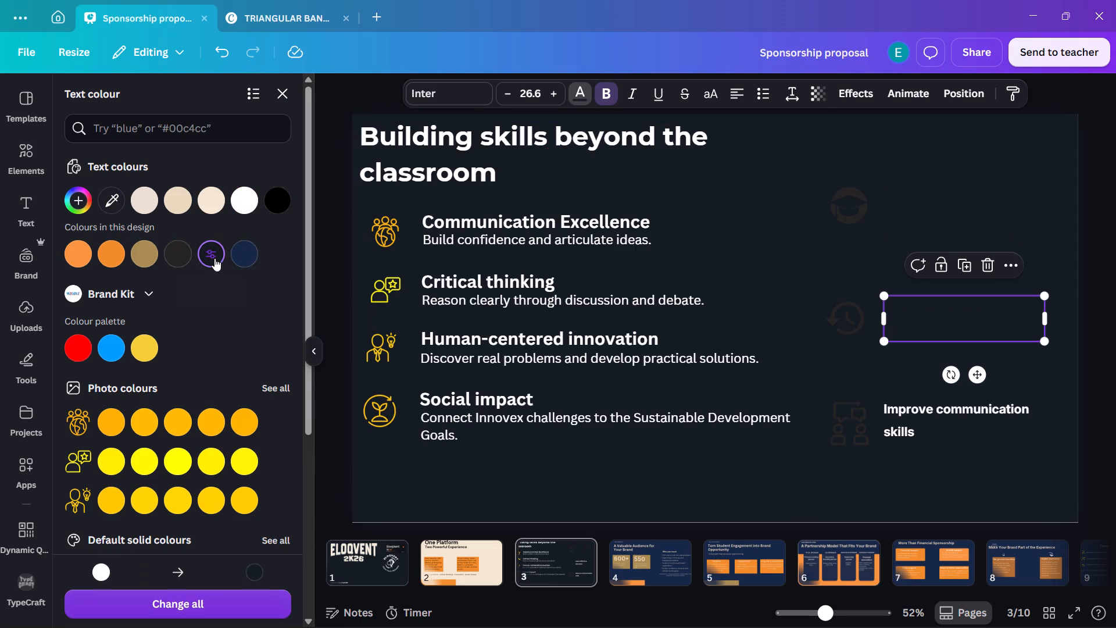
pyautogui.click(921, 427)
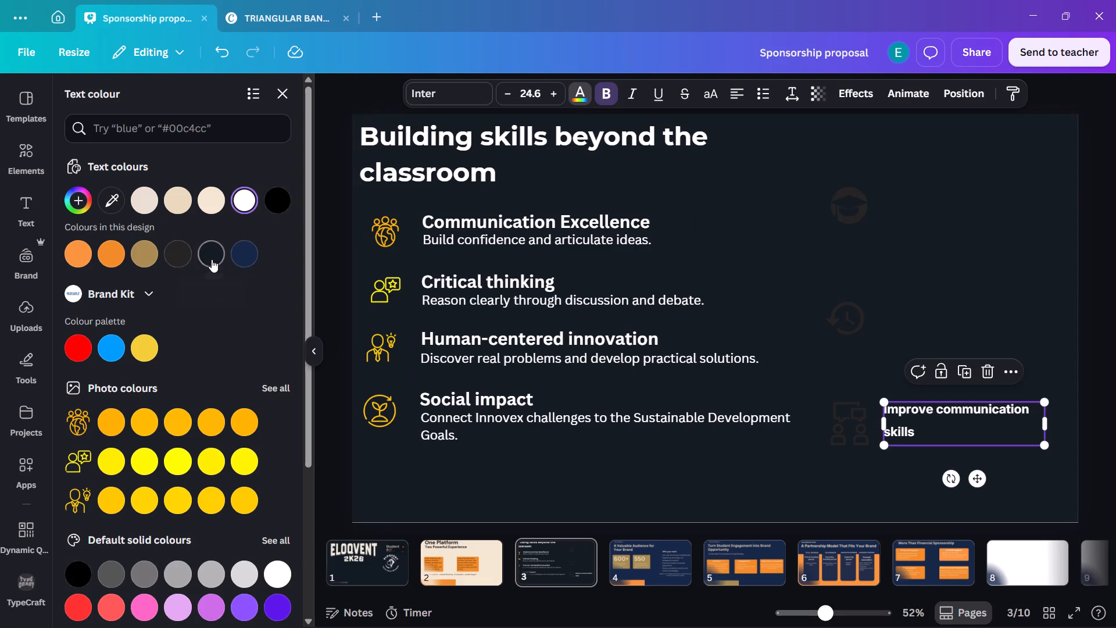
pyautogui.click(212, 259)
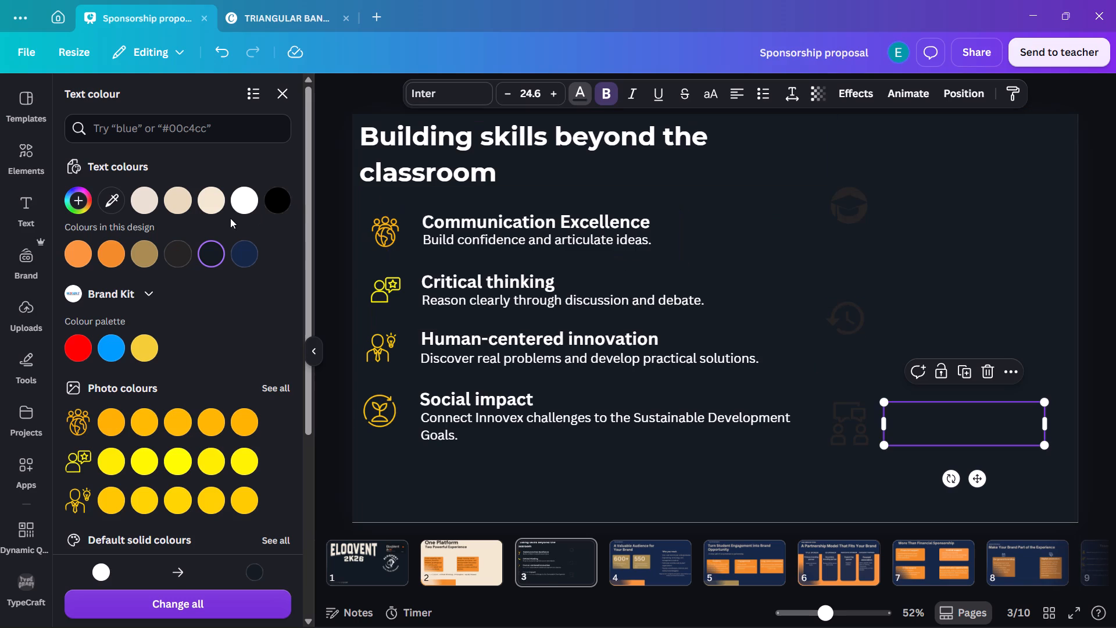
# Add a square shape over the column of three side icons and texts on page 3.
pyautogui.click(26, 364)
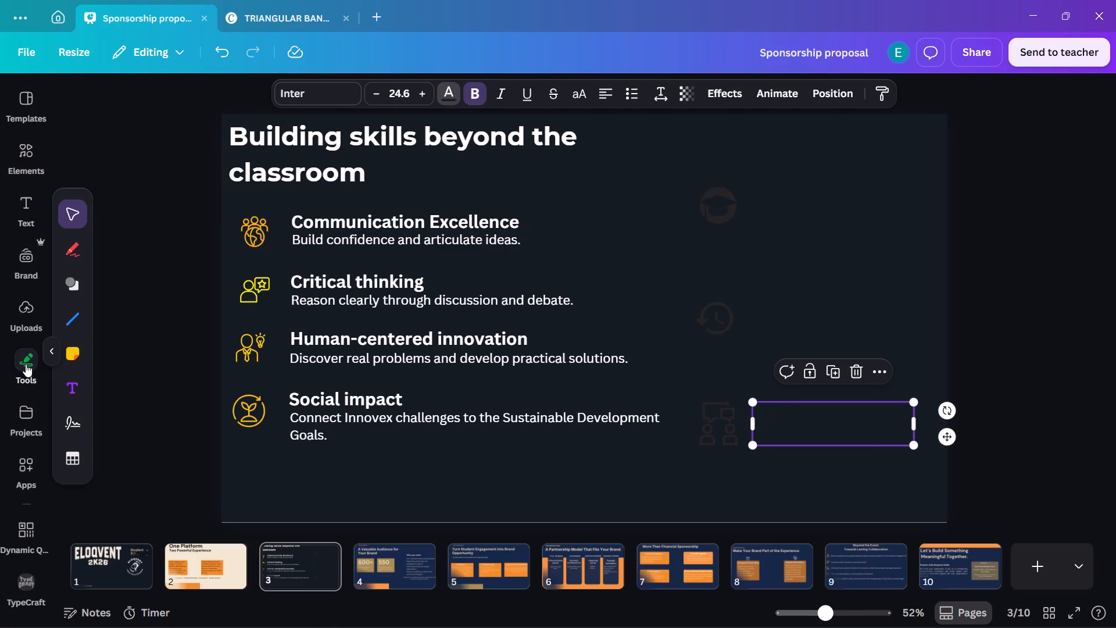
pyautogui.click(77, 273)
pyautogui.click(110, 197)
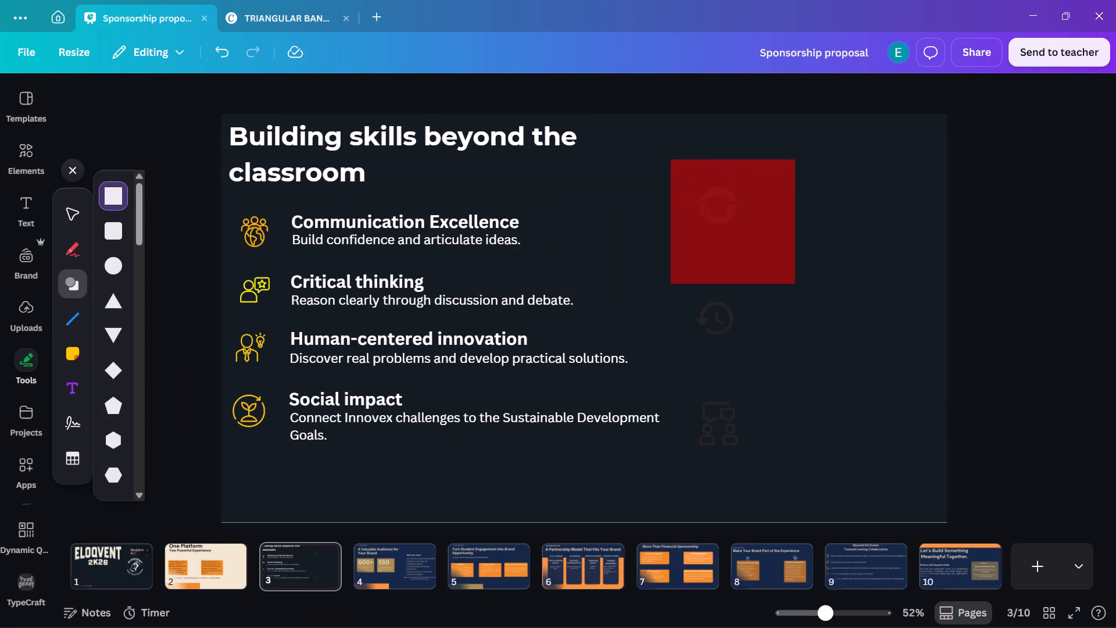
# Stretch the square on page 3 into a full-height panel spanning from beside the skill texts to the page's outer edge.
pyautogui.click(674, 112)
pyautogui.click(673, 147)
pyautogui.moveTo(734, 145); pyautogui.dragTo(740, 95)
pyautogui.moveTo(734, 266); pyautogui.dragTo(749, 582)
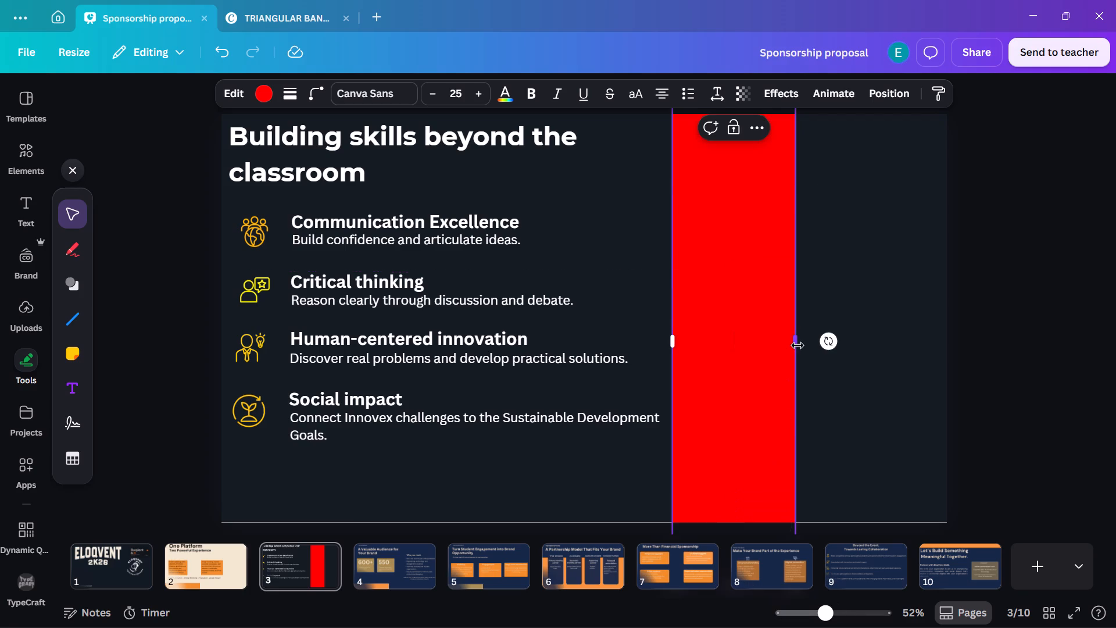
pyautogui.moveTo(797, 345); pyautogui.dragTo(957, 335)
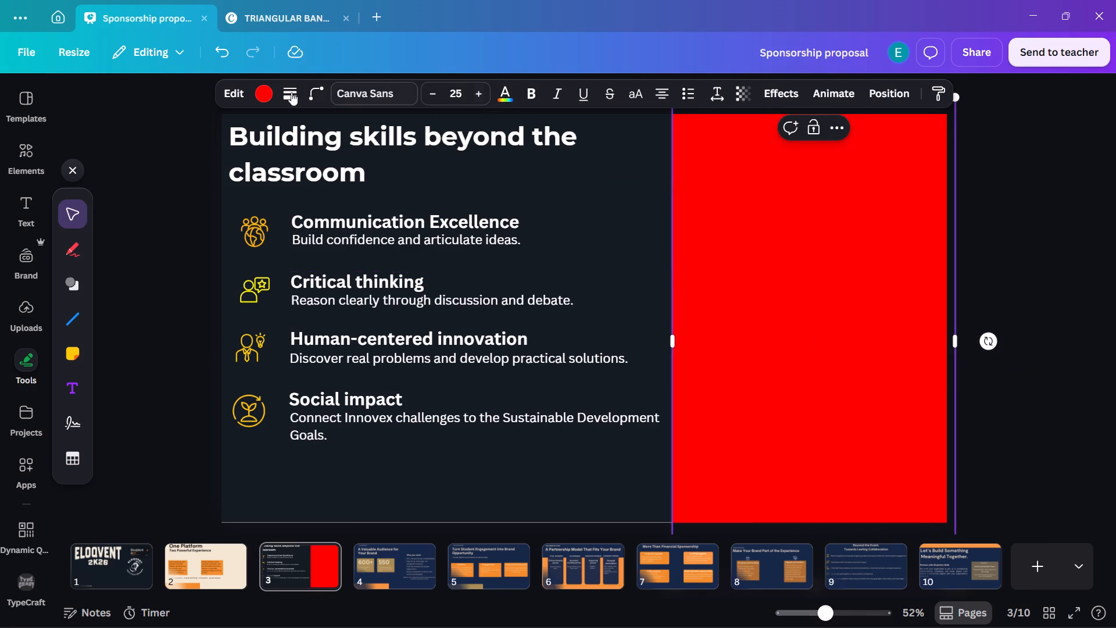
# Recolour the red panel on page 3 to the light cream among the design's existing colours.
pyautogui.click(269, 95)
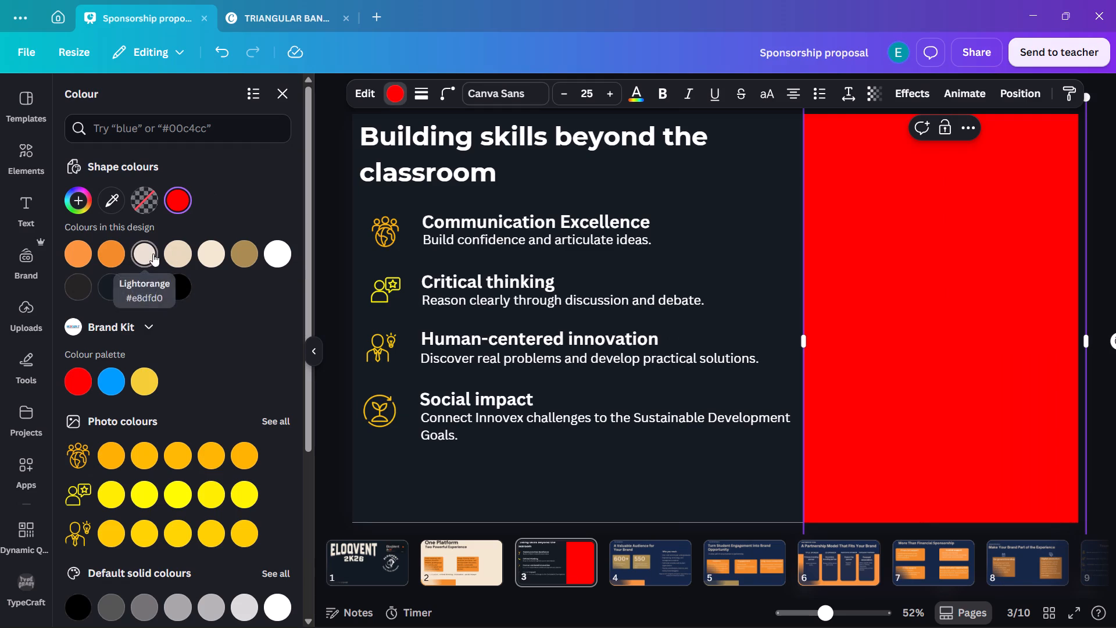
pyautogui.click(183, 254)
pyautogui.click(219, 254)
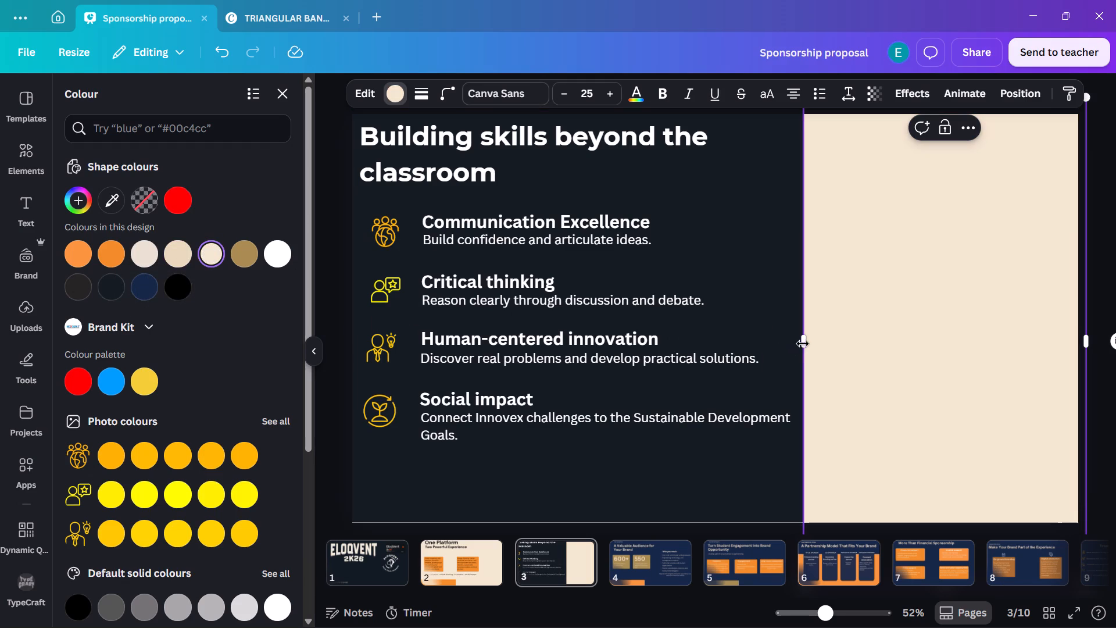
# Move the cream panel down page 3's layer order, behind the three side icons and their texts.
pyautogui.hotkey('alt', '1')
pyautogui.moveTo(178, 217); pyautogui.dragTo(193, 570)
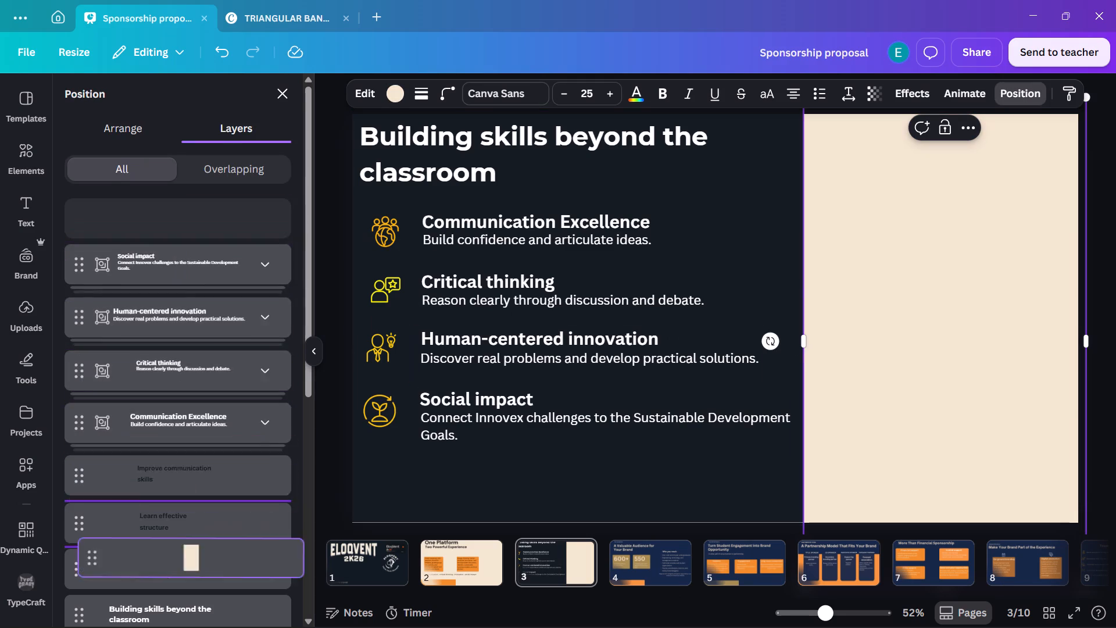
pyautogui.moveTo(193, 570); pyautogui.dragTo(181, 567)
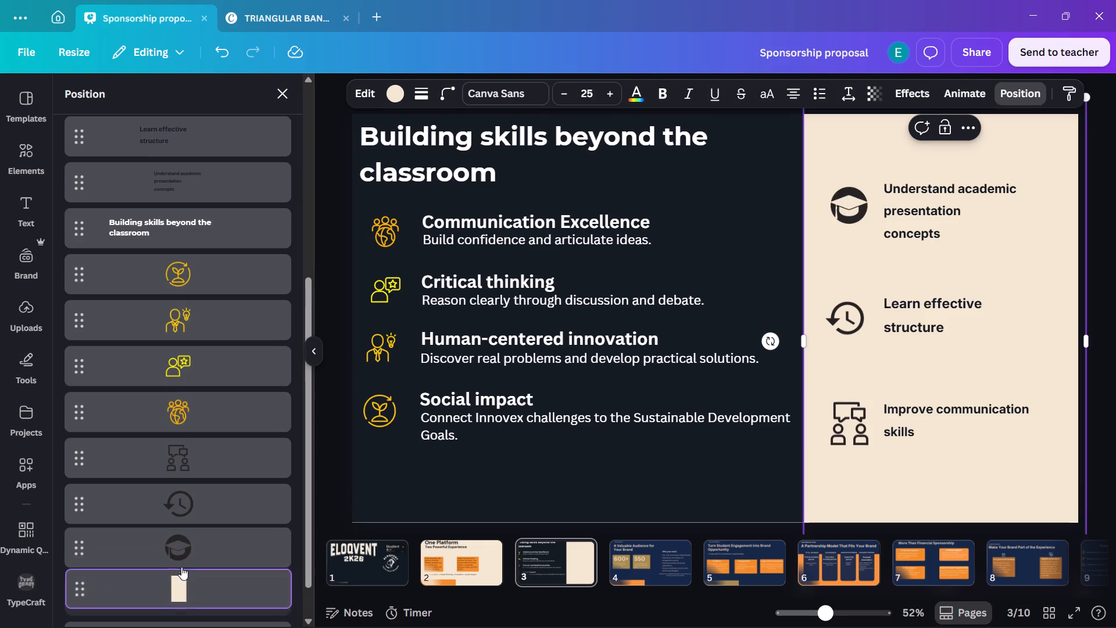
pyautogui.click(1115, 167)
pyautogui.click(1115, 165)
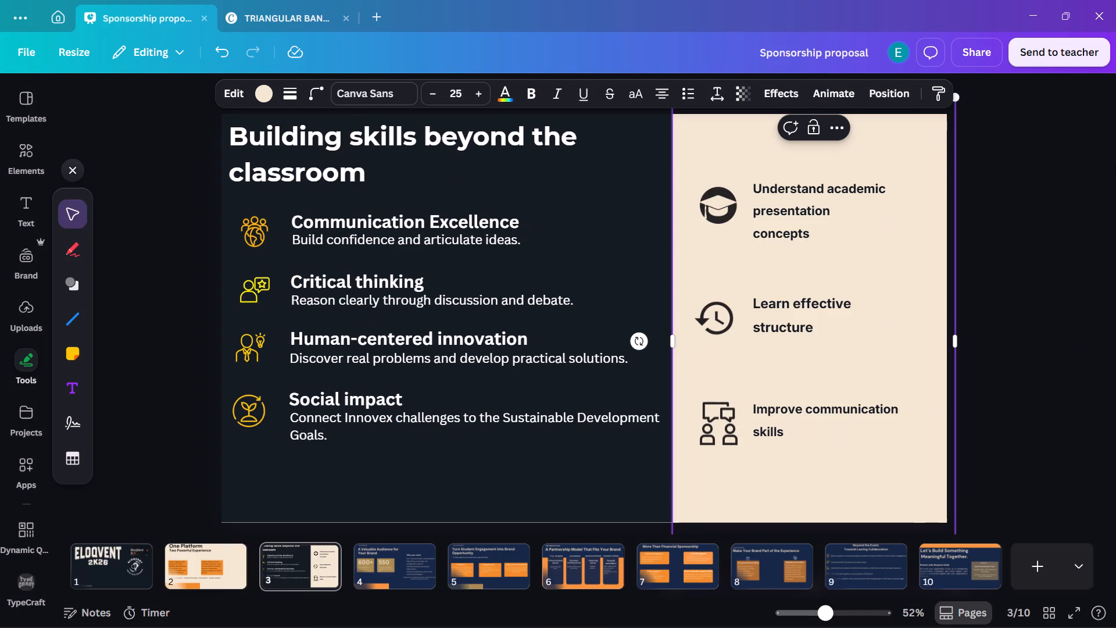
# Go to page 4, A Valuable Audience for Your Brand.
pyautogui.click(398, 569)
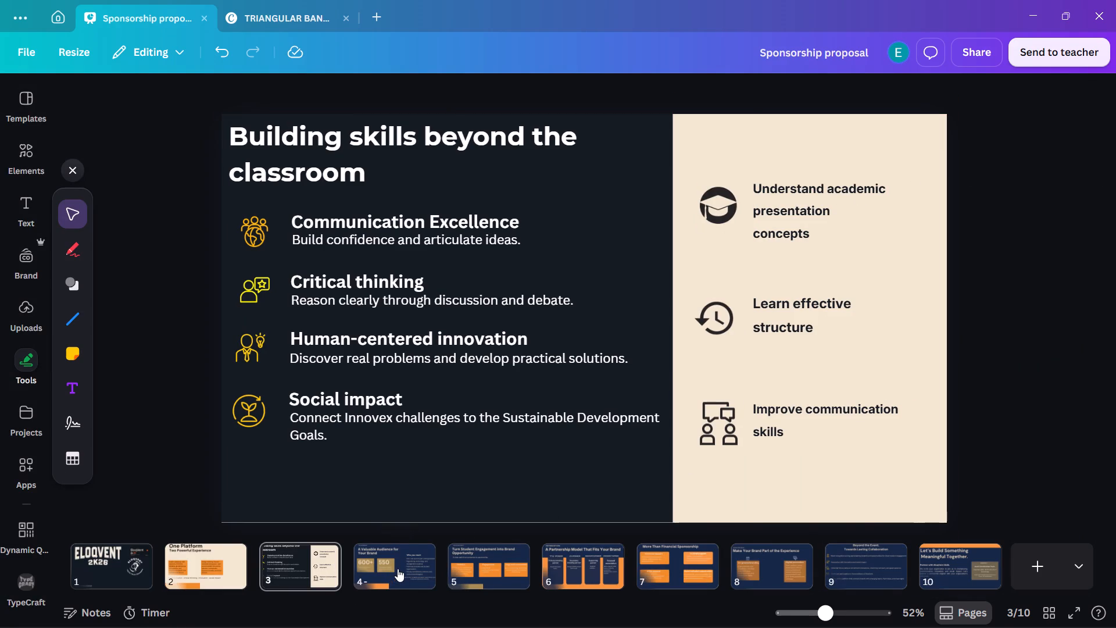
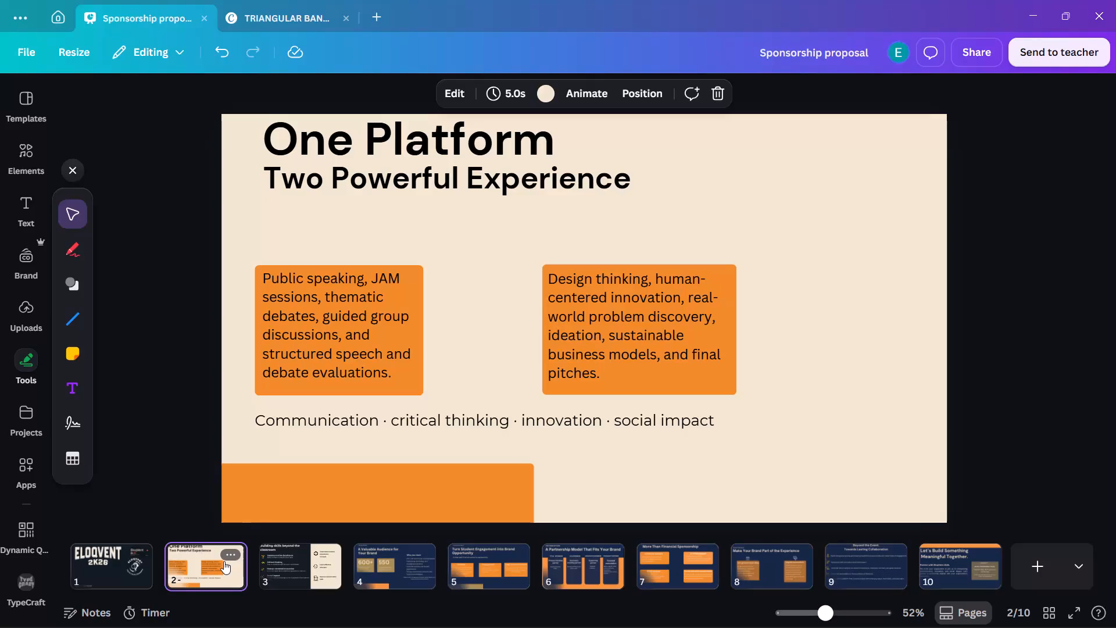
# On page 2, move the Public speaking text off its orange box and select the orange box behind it.
pyautogui.click(276, 551)
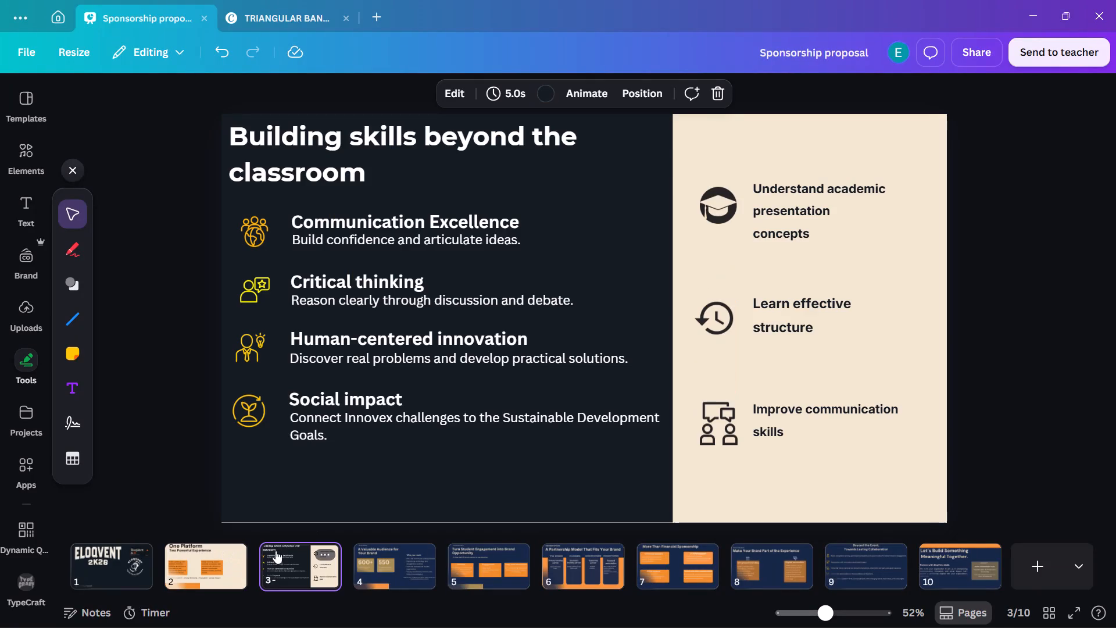
pyautogui.click(215, 565)
pyautogui.click(384, 392)
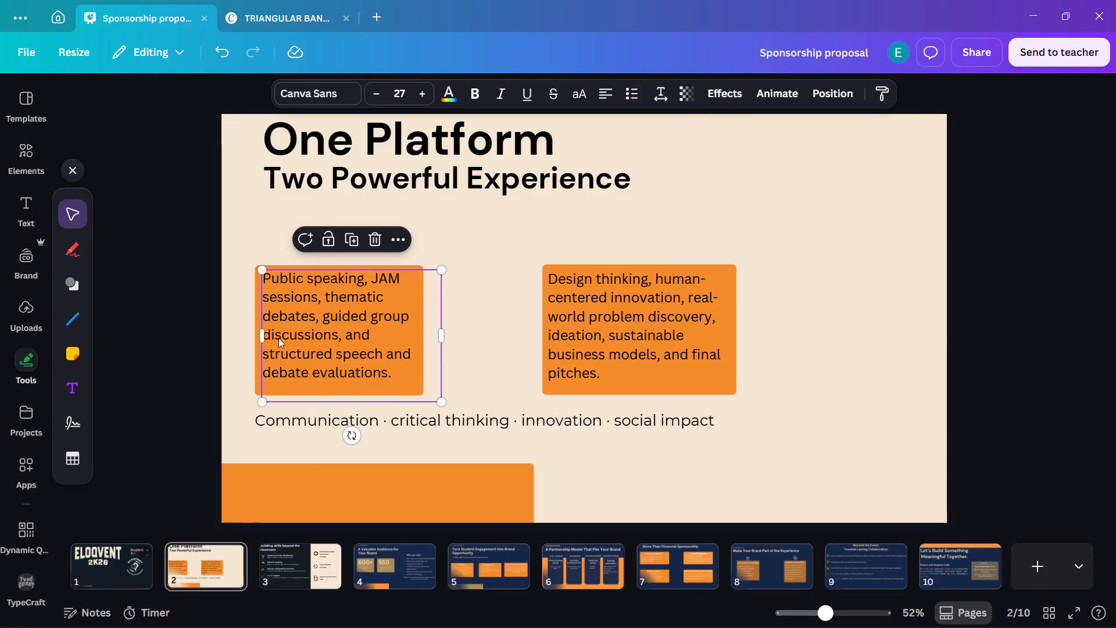
pyautogui.moveTo(293, 335); pyautogui.dragTo(366, 323)
pyautogui.click(302, 337)
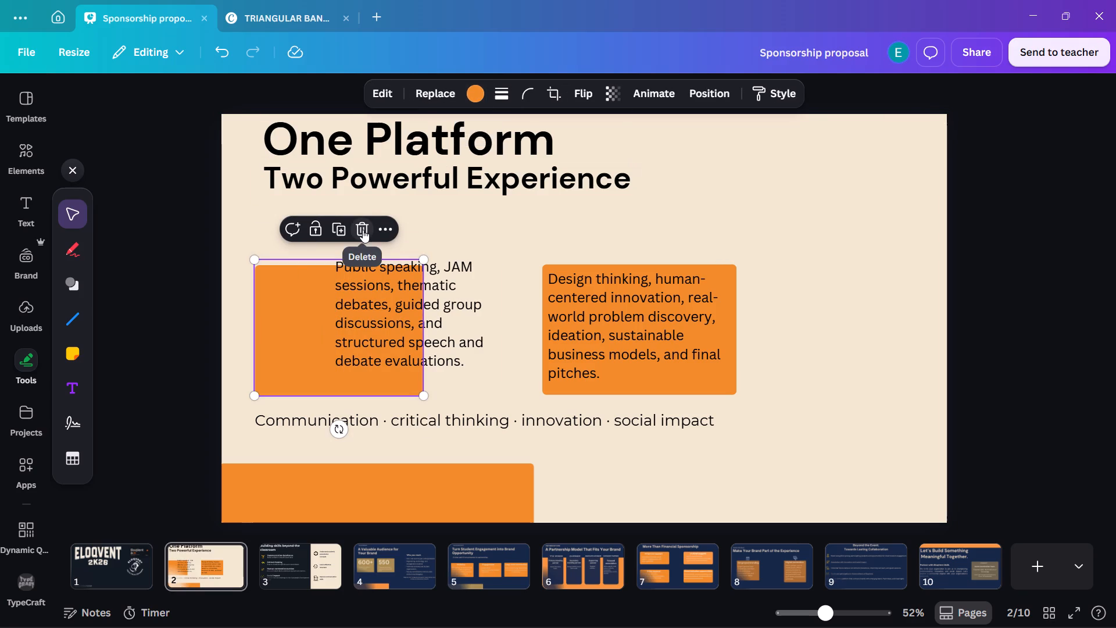
# Recolour page 2's two orange text boxes and the orange bottom bar to dark greyblue #141b23.
pyautogui.click(478, 96)
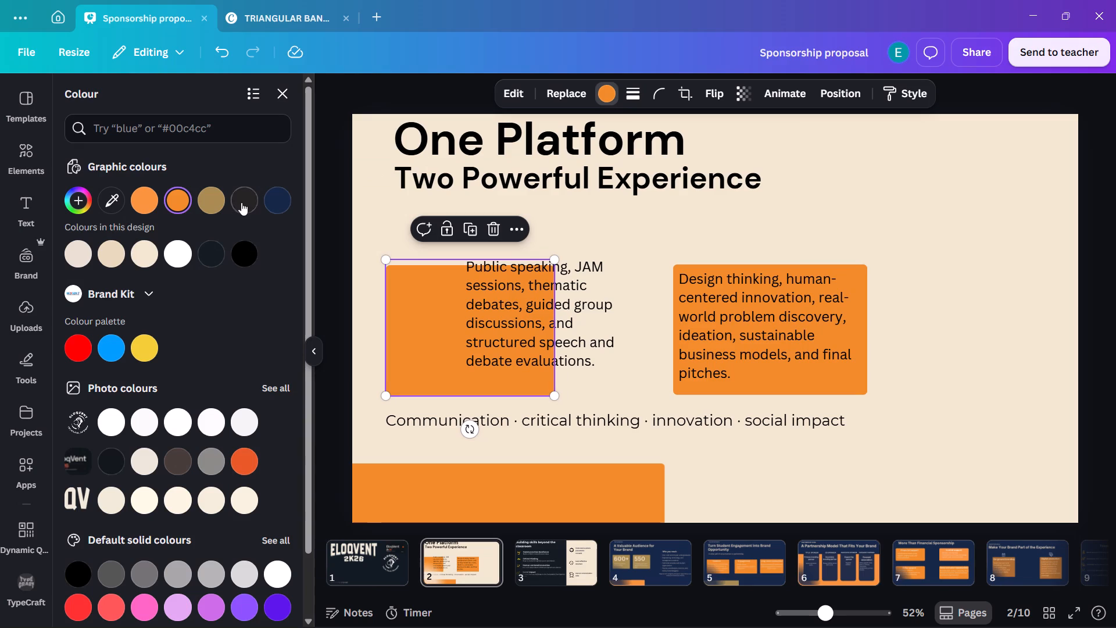
pyautogui.click(273, 198)
pyautogui.click(207, 254)
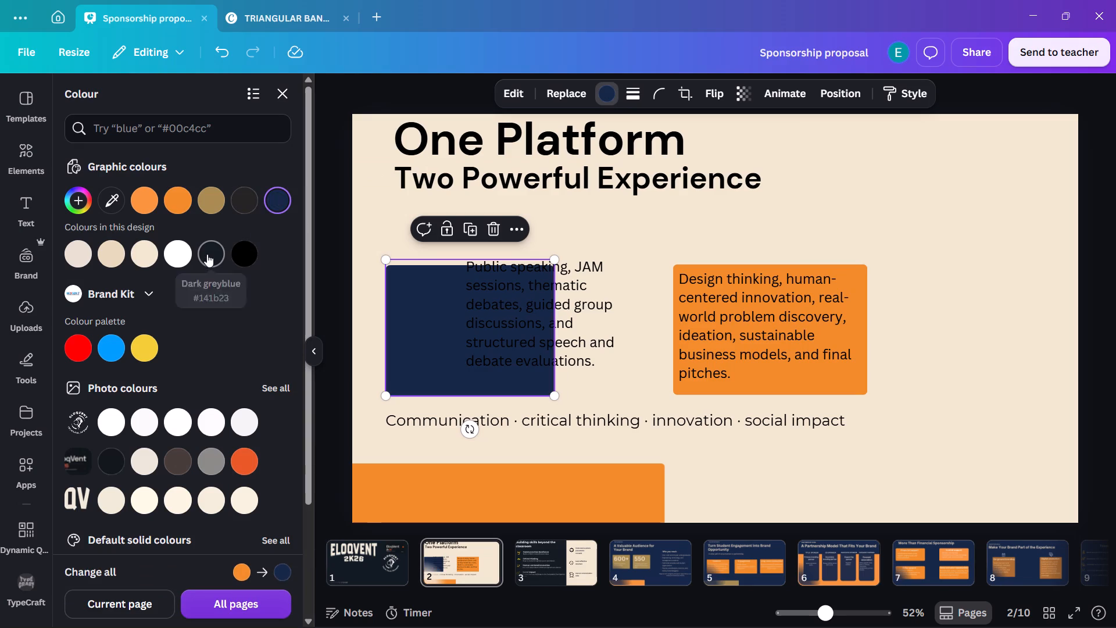
pyautogui.click(865, 359)
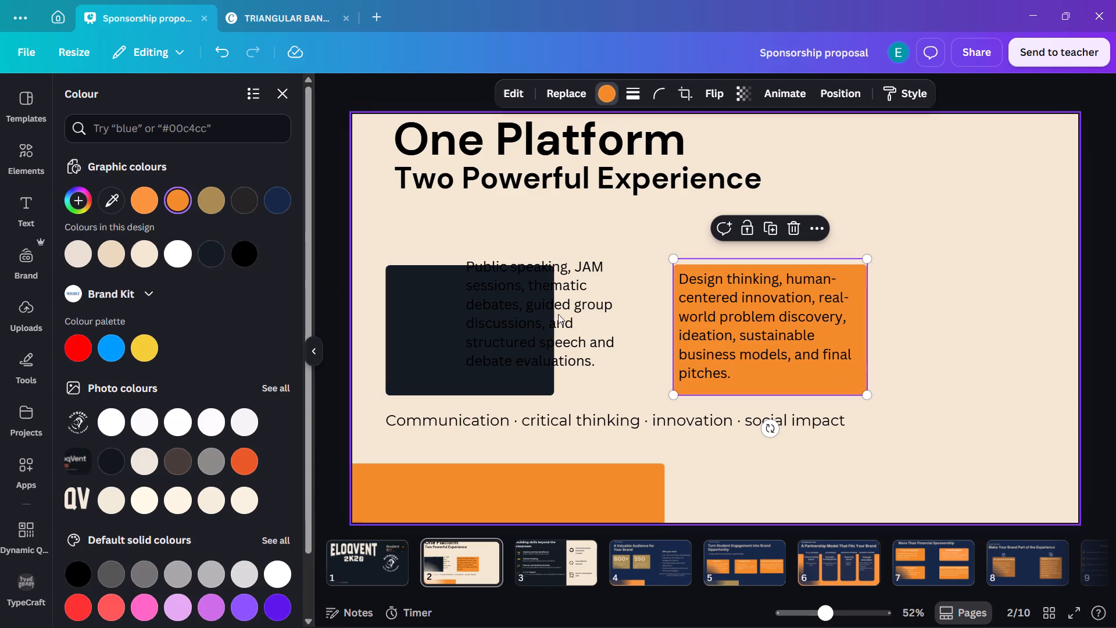
pyautogui.click(205, 251)
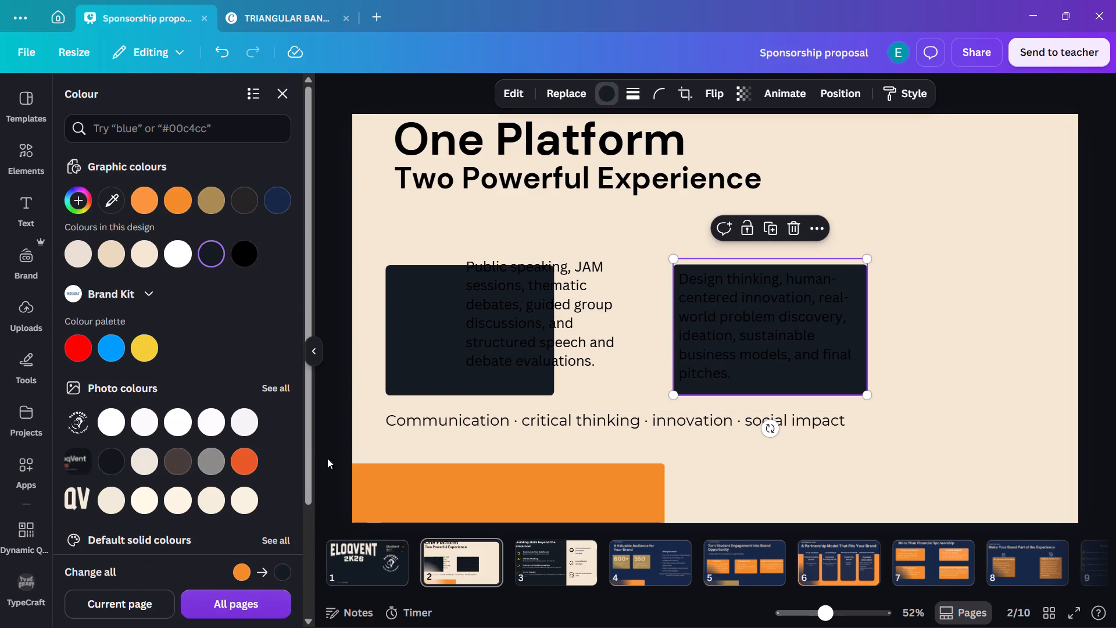
pyautogui.click(384, 475)
pyautogui.click(215, 258)
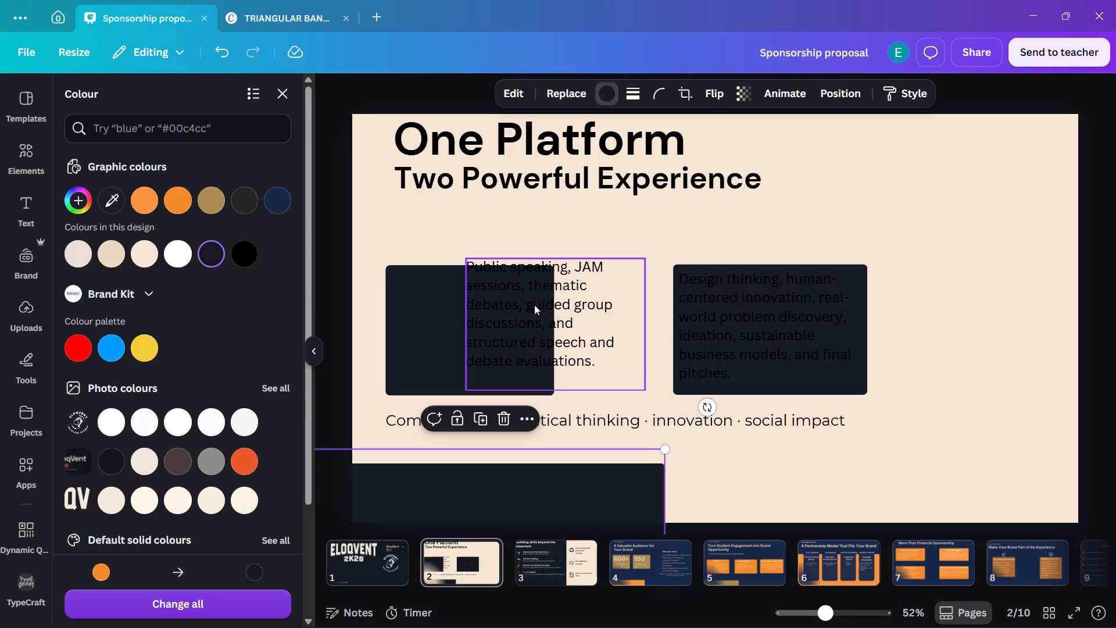
# Move the Public speaking text onto the first dark box on page 2, aligned near its inner edge.
pyautogui.moveTo(534, 305); pyautogui.dragTo(476, 313)
pyautogui.click(514, 223)
pyautogui.moveTo(450, 308); pyautogui.dragTo(377, 318)
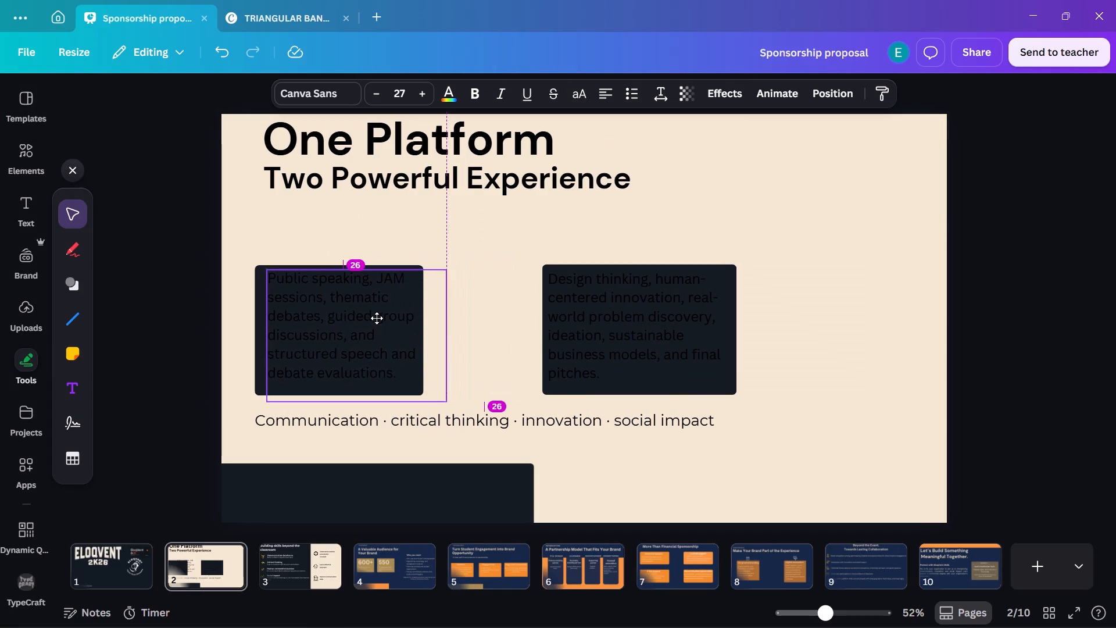
pyautogui.moveTo(377, 318); pyautogui.dragTo(376, 317)
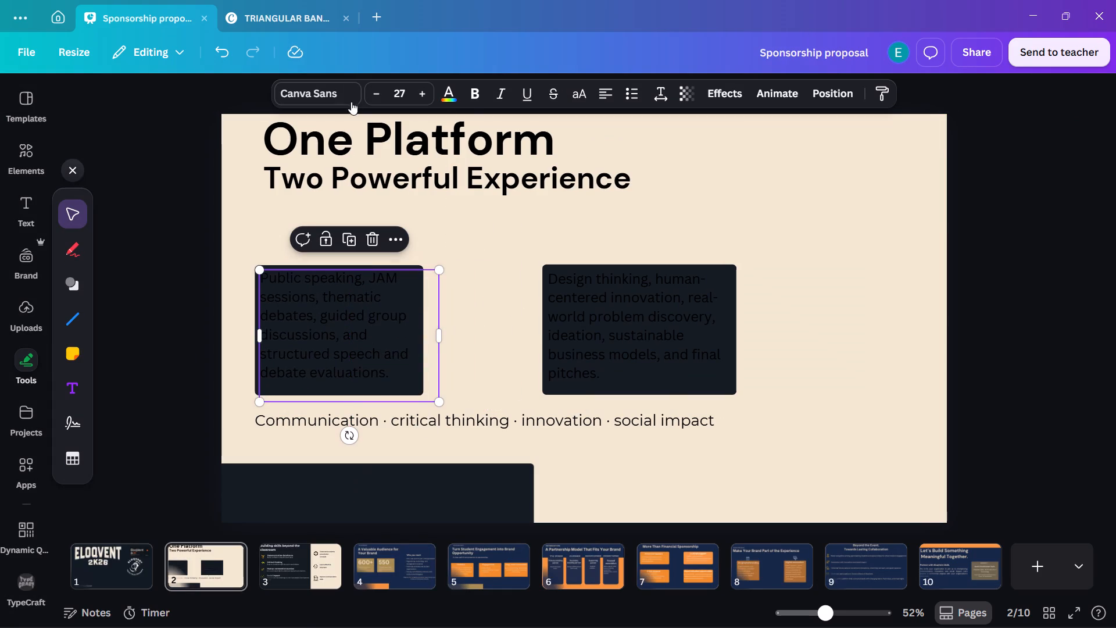
# Recolour the Public speaking and Design thinking texts on page 2 to white.
pyautogui.click(457, 99)
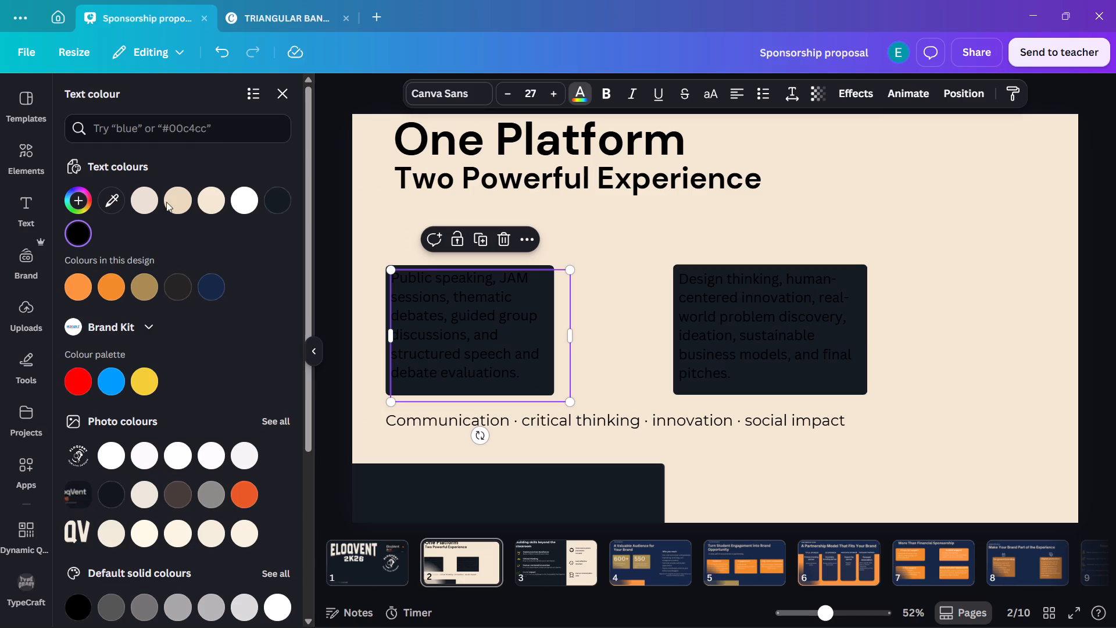
pyautogui.click(241, 200)
pyautogui.click(747, 334)
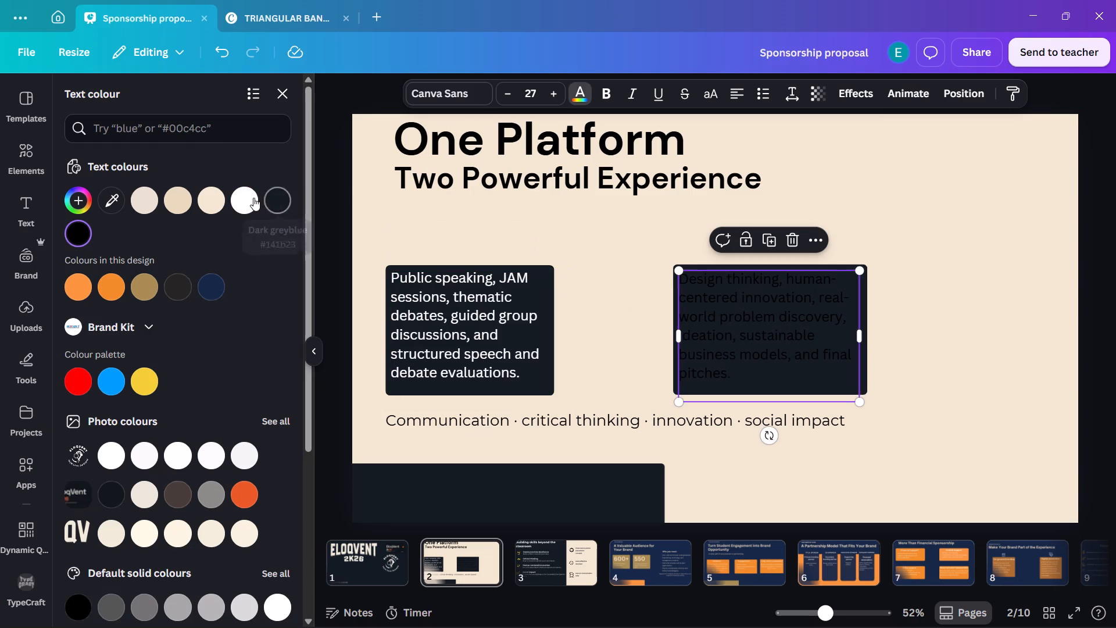
pyautogui.click(253, 198)
pyautogui.click(950, 297)
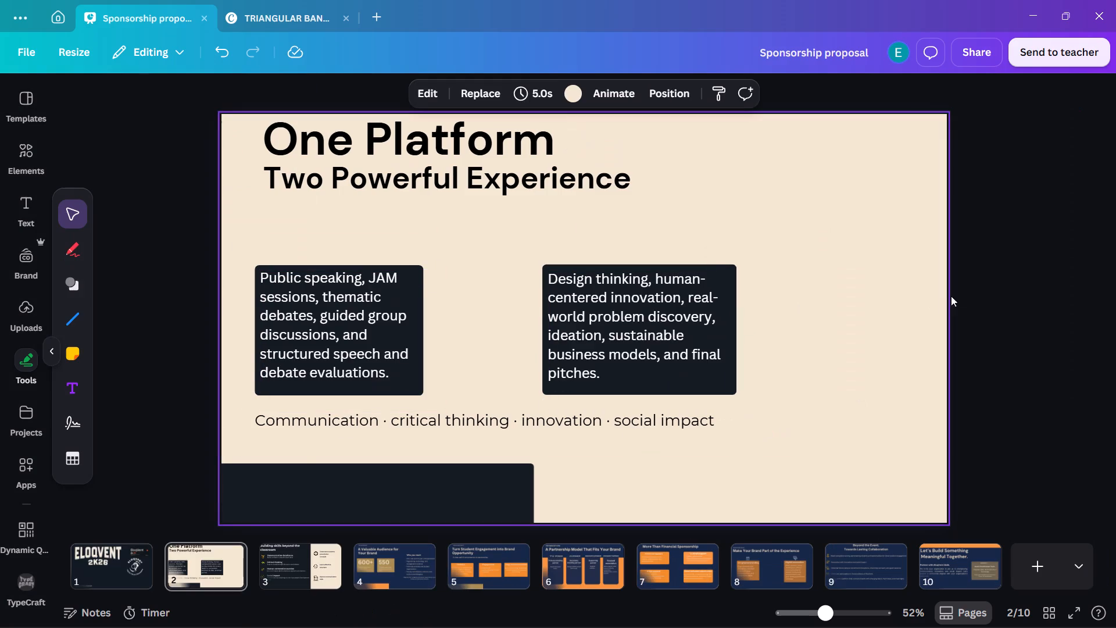
# Move the One Platform title and Two Powerful Experience subtitle lower on page 2, with more space between them.
pyautogui.click(1018, 211)
pyautogui.moveTo(466, 178); pyautogui.dragTo(473, 215)
pyautogui.moveTo(437, 140); pyautogui.dragTo(438, 154)
pyautogui.moveTo(559, 218); pyautogui.dragTo(546, 220)
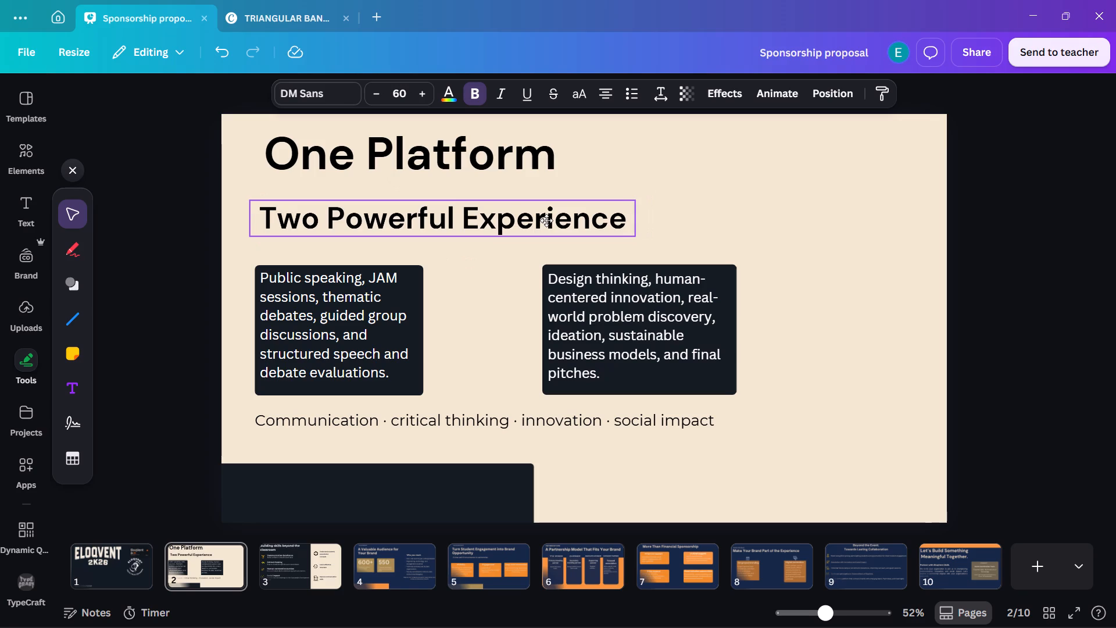
pyautogui.moveTo(546, 220); pyautogui.dragTo(548, 222)
pyautogui.moveTo(528, 151); pyautogui.dragTo(527, 160)
pyautogui.click(987, 177)
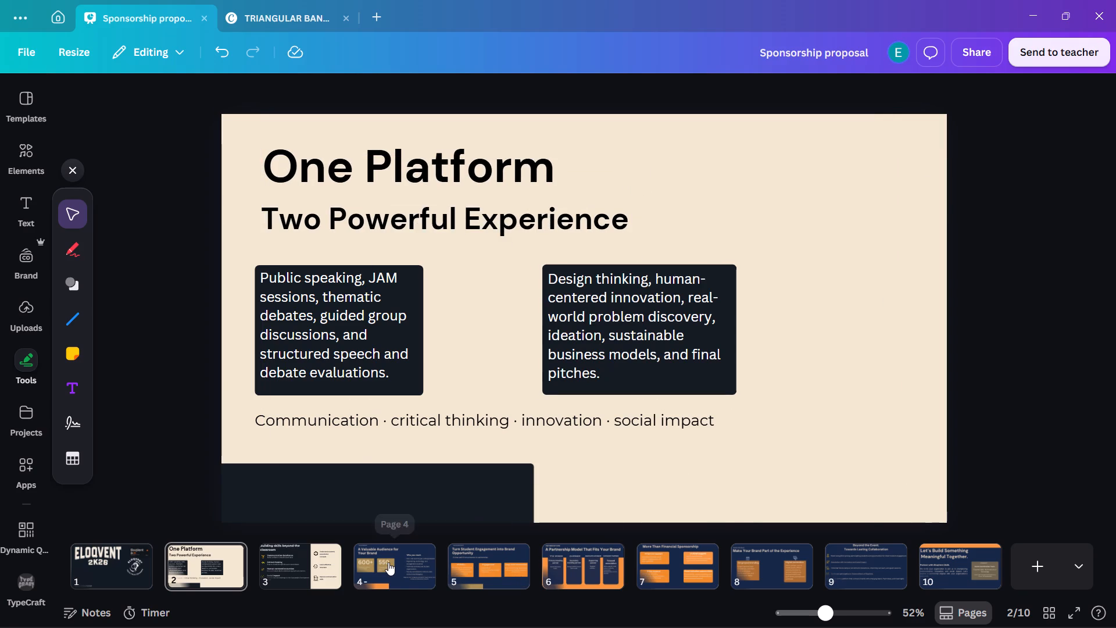
# Change page 4's navy background to the dark greyblue used on the other dark pages.
pyautogui.click(388, 562)
pyautogui.click(304, 562)
pyautogui.click(360, 562)
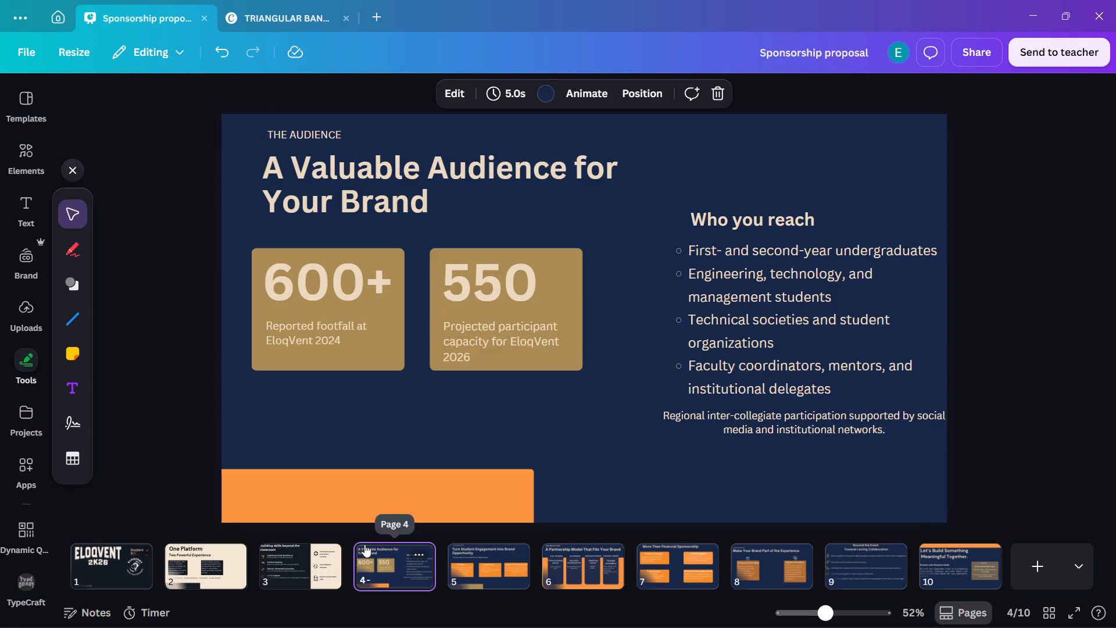
pyautogui.click(597, 441)
pyautogui.click(566, 95)
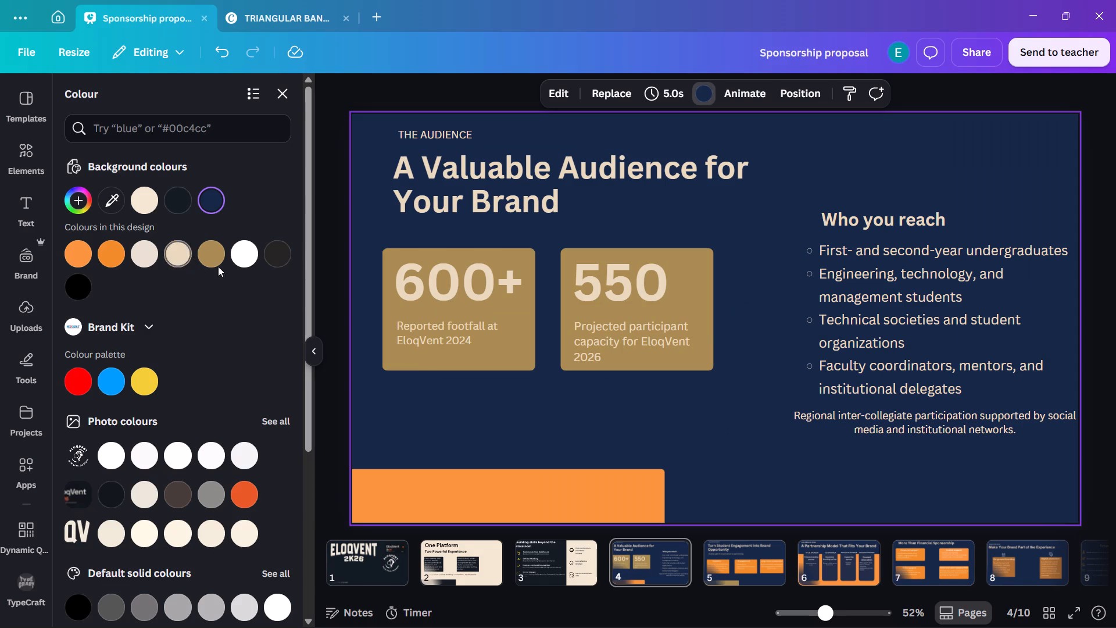
pyautogui.click(184, 202)
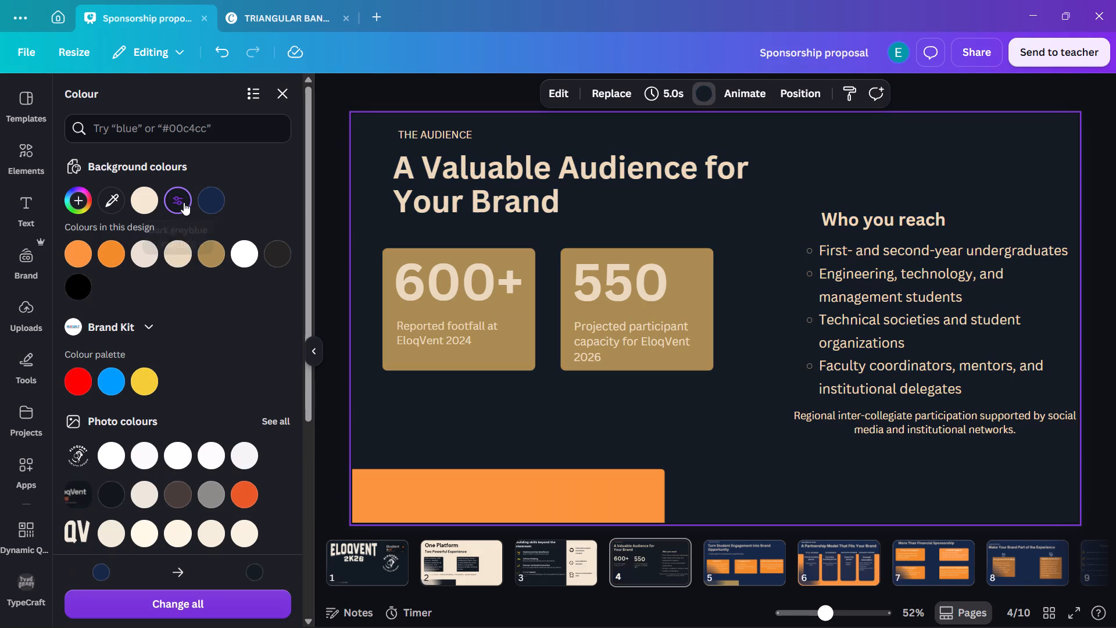
# Recolour page 4's 600+ card to light cream, and its 550 card and orange bottom bar to the darker beige.
pyautogui.click(387, 356)
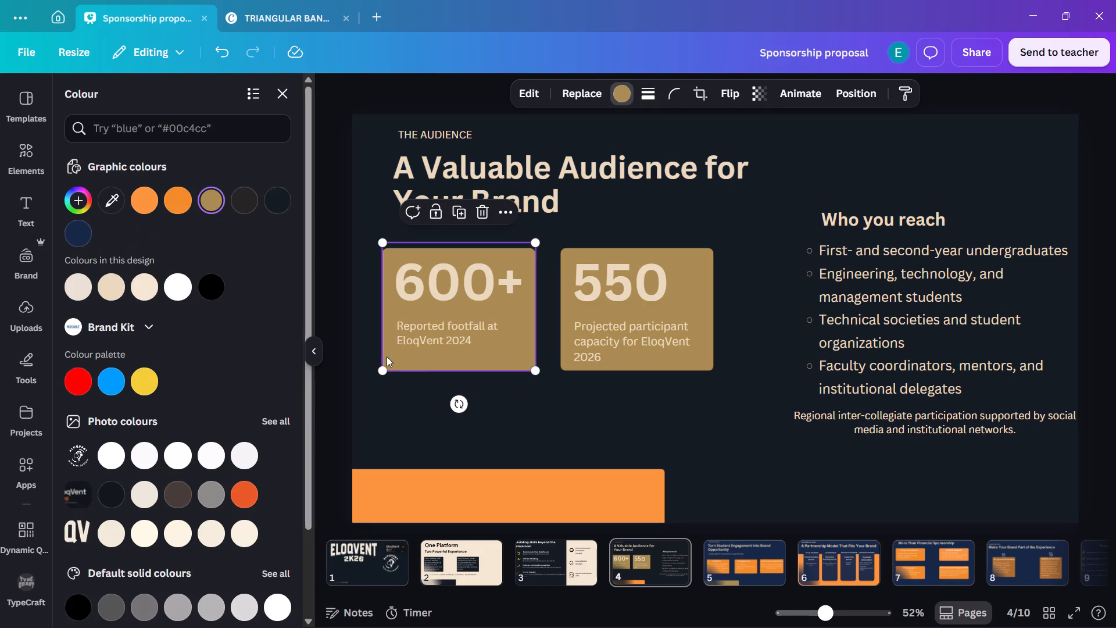
pyautogui.click(151, 290)
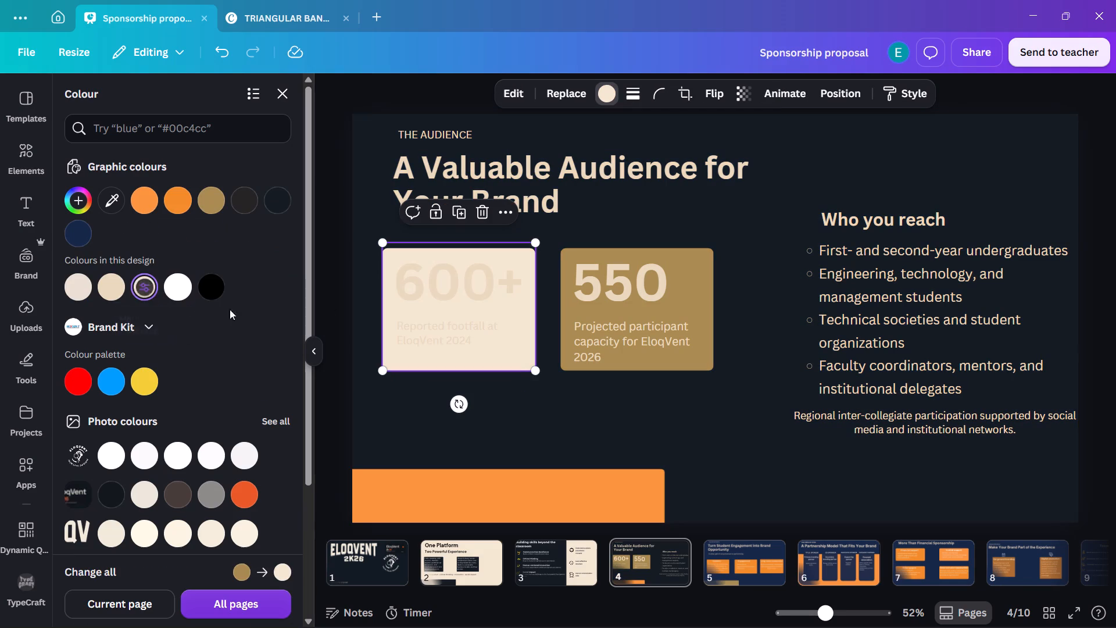
pyautogui.click(176, 290)
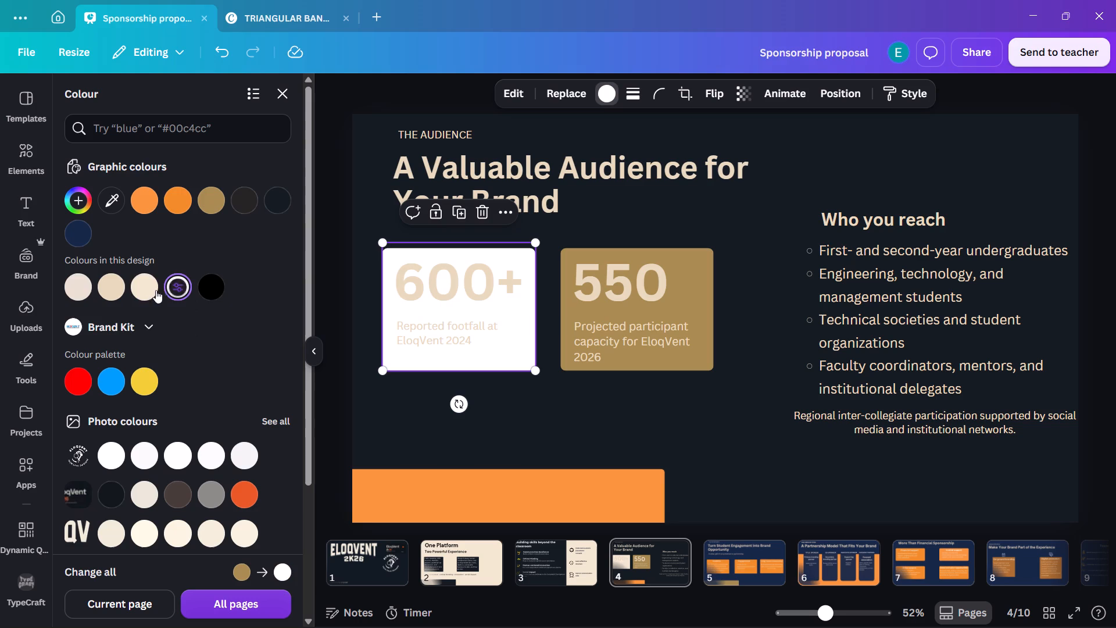
pyautogui.click(152, 290)
pyautogui.moveTo(561, 363); pyautogui.dragTo(568, 363)
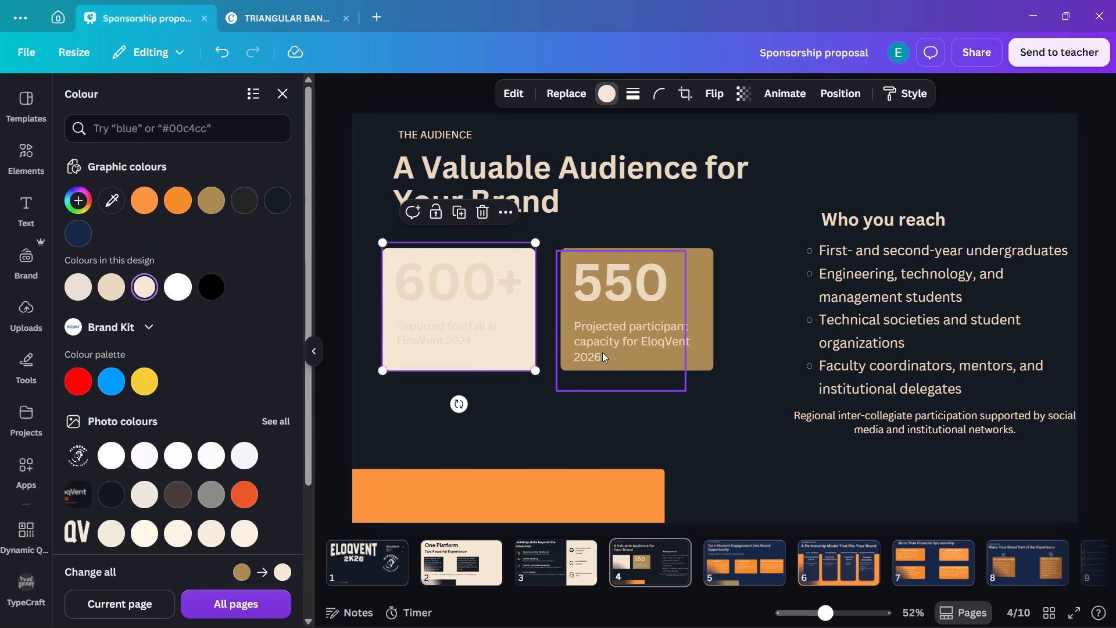
pyautogui.click(577, 261)
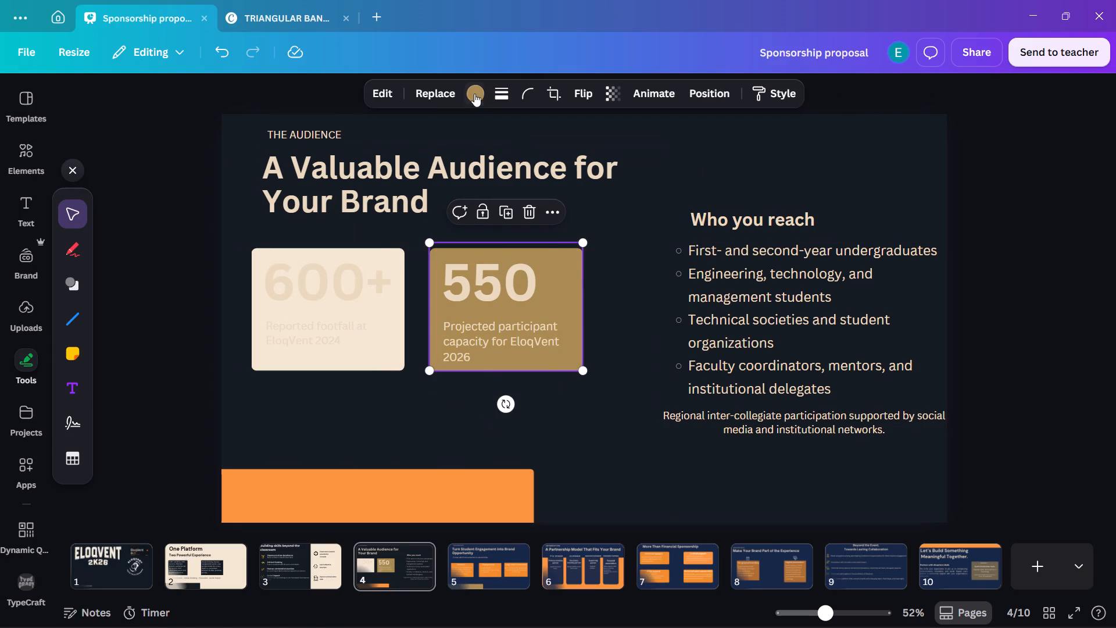
pyautogui.click(473, 93)
pyautogui.click(110, 294)
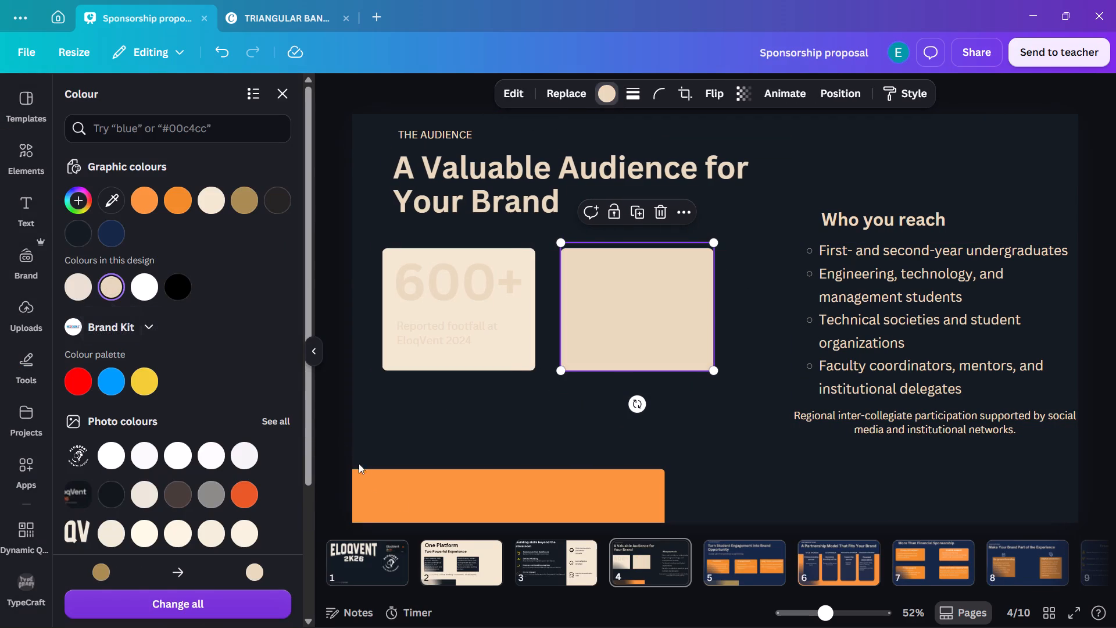
pyautogui.click(408, 500)
pyautogui.click(115, 286)
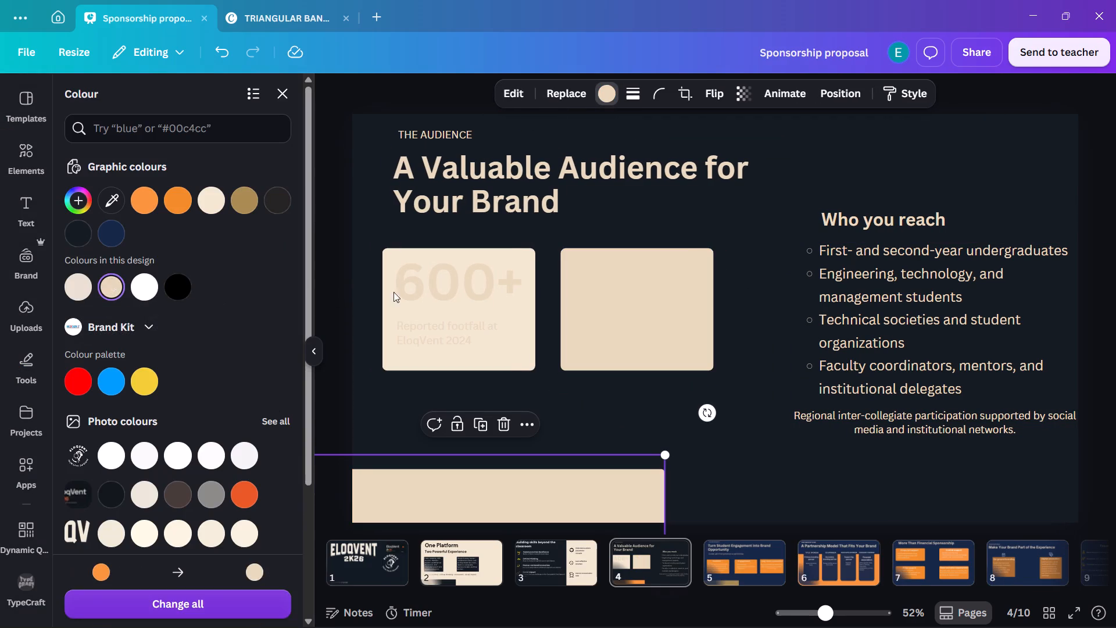
# Recolour the 600+, Reported footfall and 550 texts on page 4's cards to black.
pyautogui.click(412, 289)
pyautogui.click(446, 87)
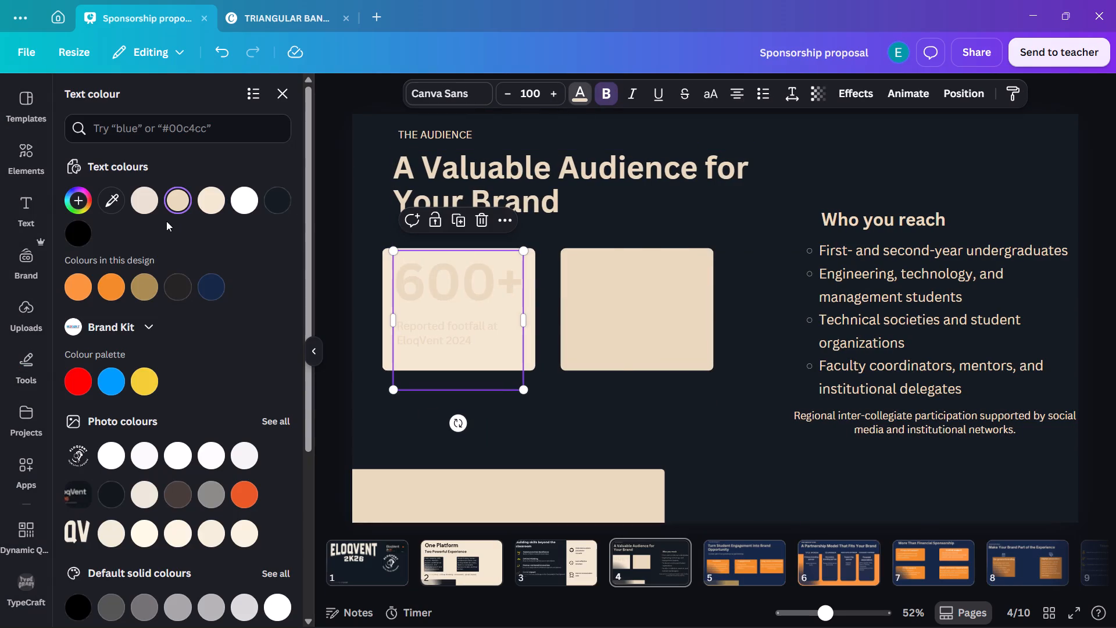
pyautogui.click(79, 230)
pyautogui.click(491, 345)
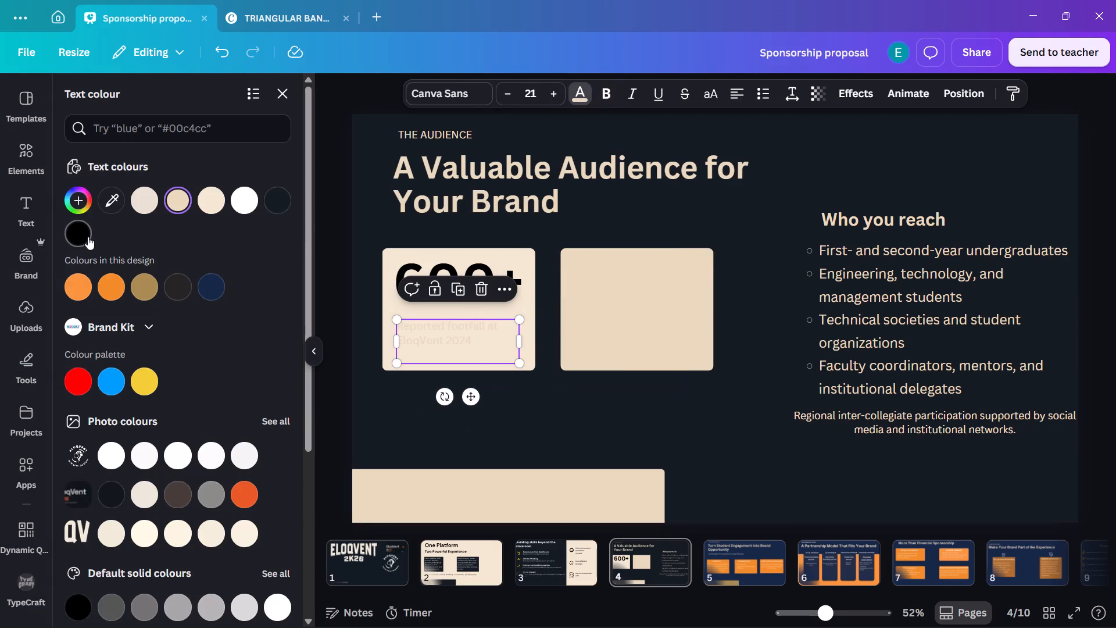
pyautogui.click(88, 237)
pyautogui.click(631, 291)
pyautogui.click(84, 234)
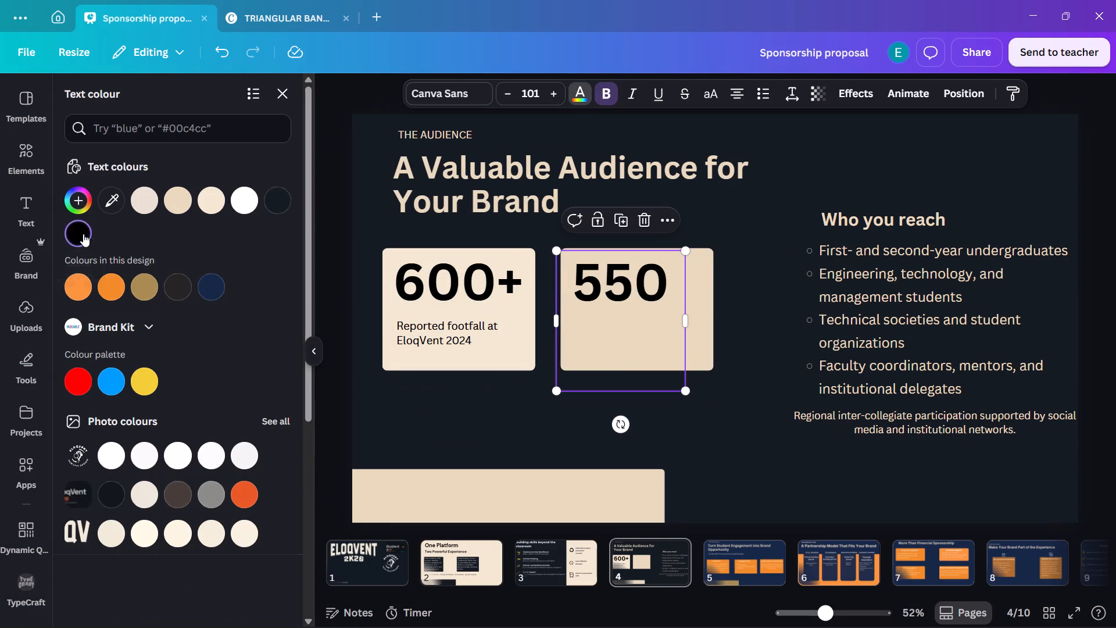
# Recolour page 4's audience list, Who you reach heading, regional participation note, main title and THE AUDIENCE label to white.
pyautogui.click(995, 270)
pyautogui.click(239, 195)
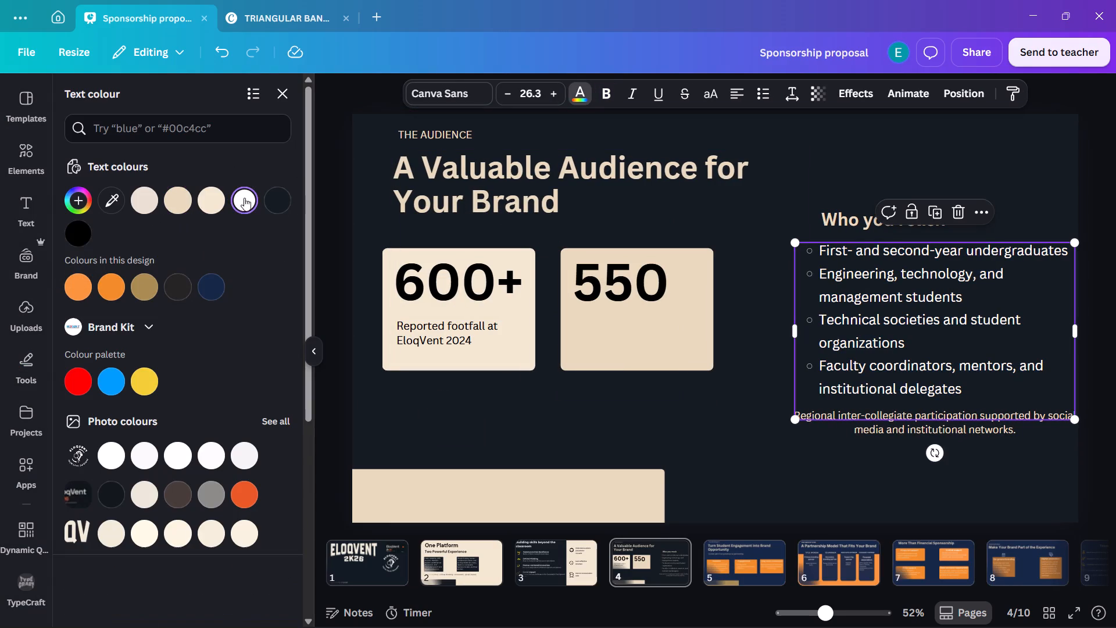
pyautogui.click(857, 224)
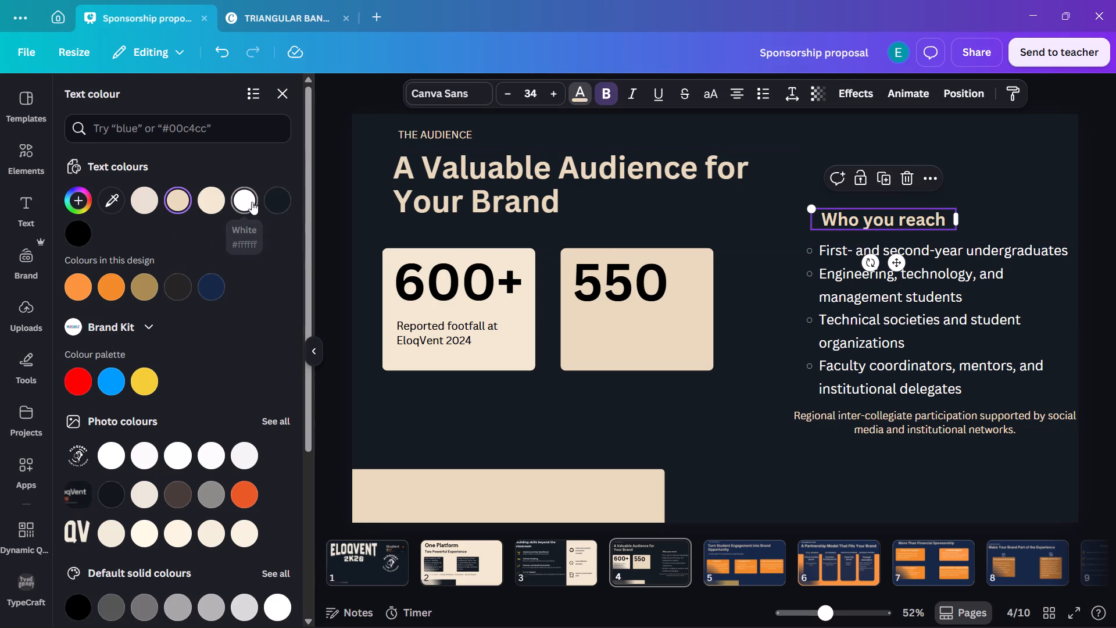
pyautogui.click(251, 202)
pyautogui.click(903, 440)
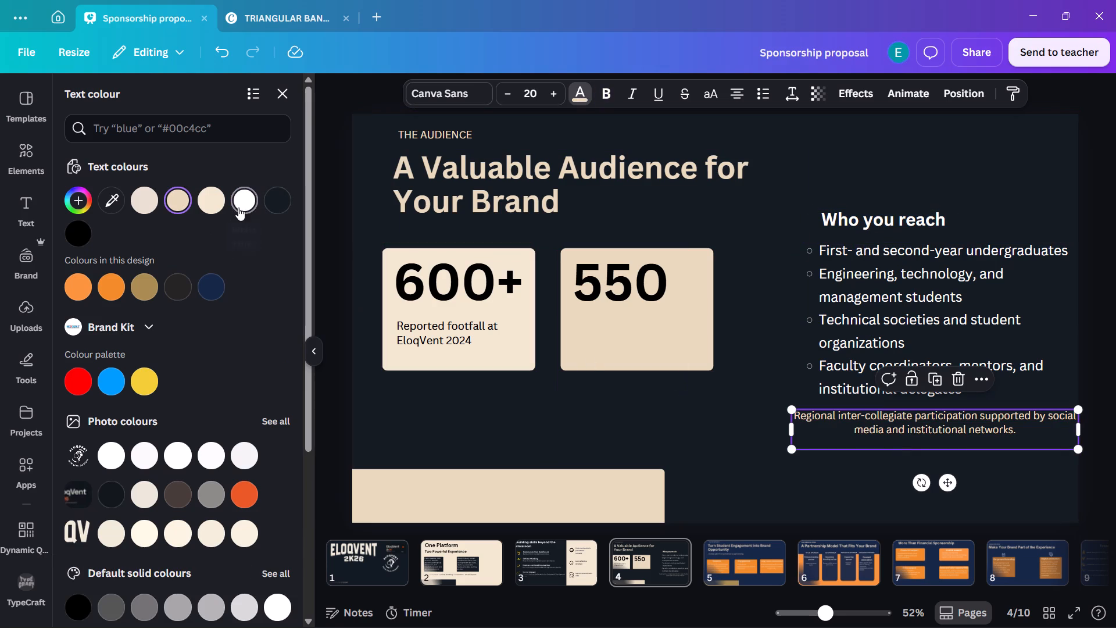
pyautogui.click(238, 208)
pyautogui.click(506, 178)
pyautogui.click(246, 199)
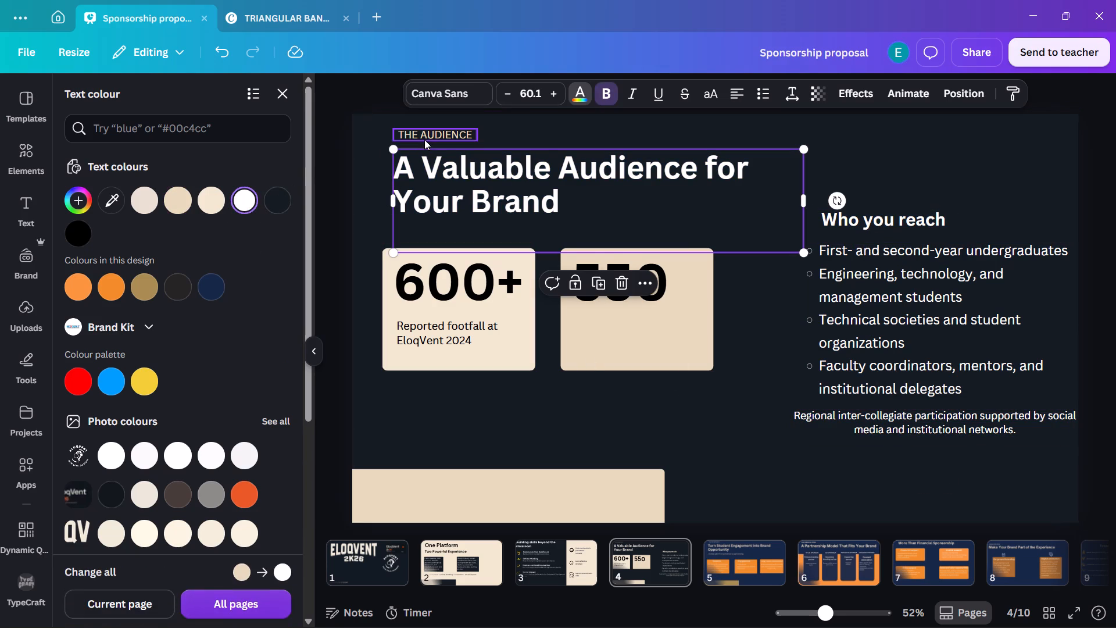
pyautogui.click(424, 140)
pyautogui.click(239, 194)
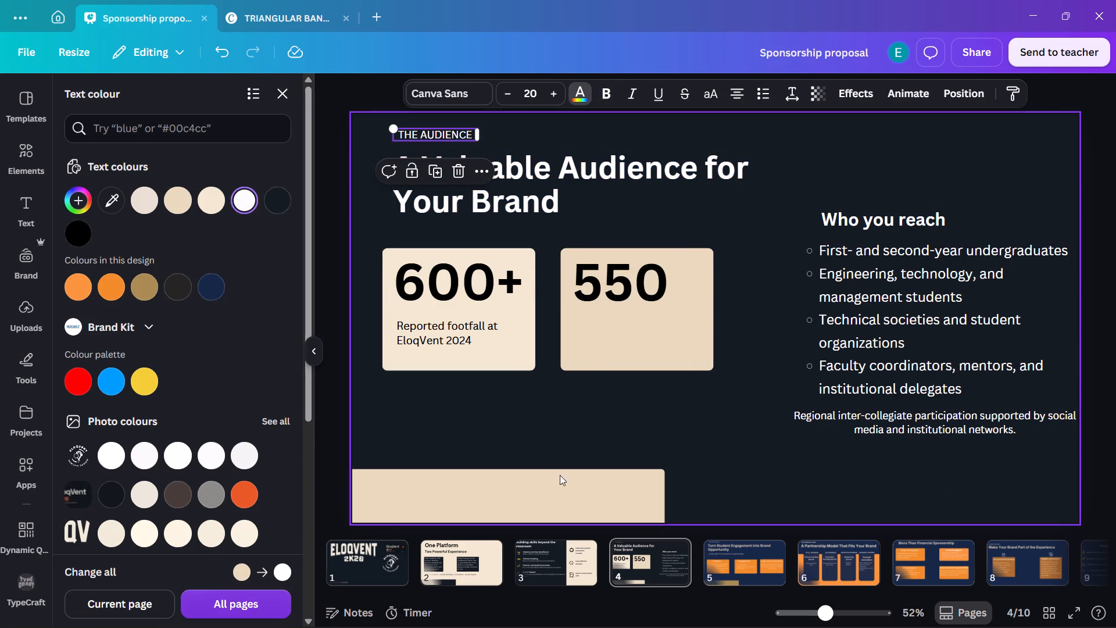
pyautogui.click(779, 501)
# Recolour the Projected participant capacity text on page 4's 550 card to black.
pyautogui.click(534, 327)
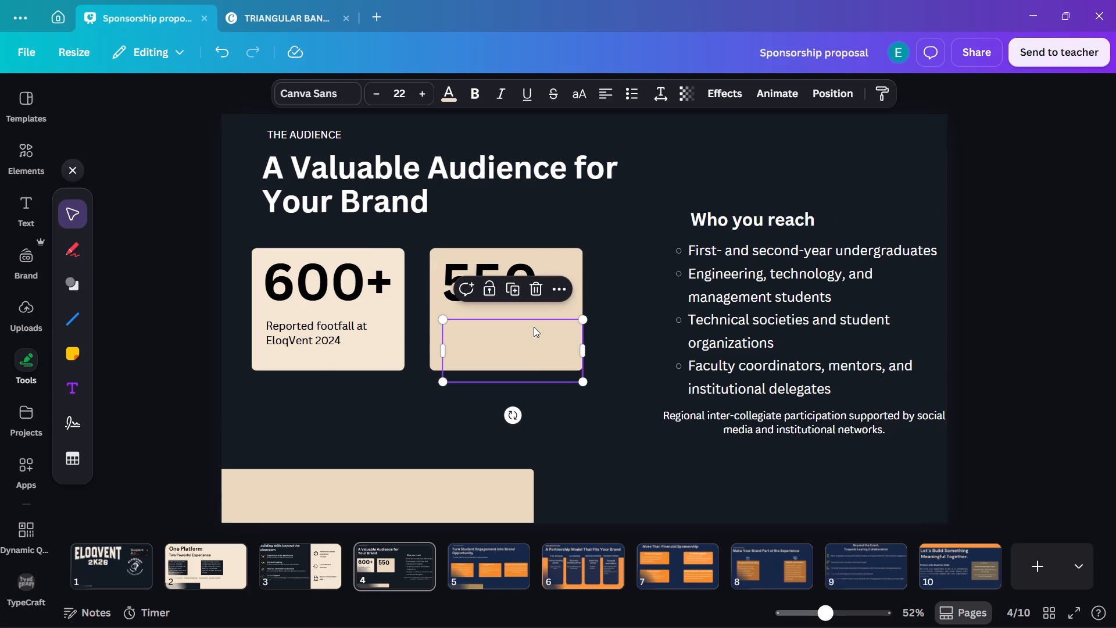
pyautogui.click(443, 90)
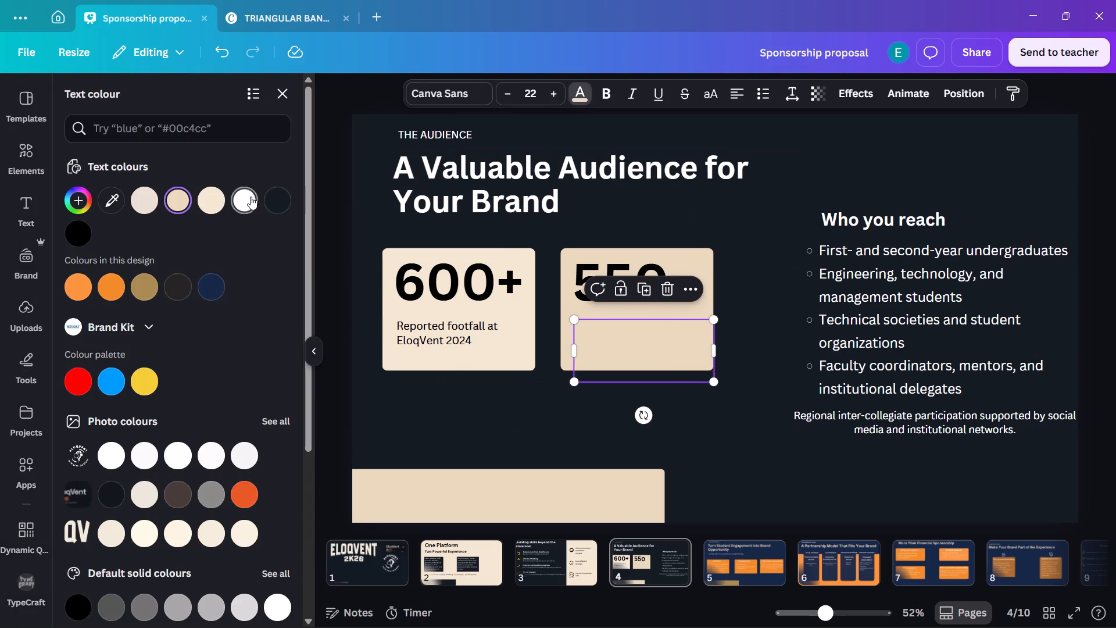
pyautogui.click(251, 197)
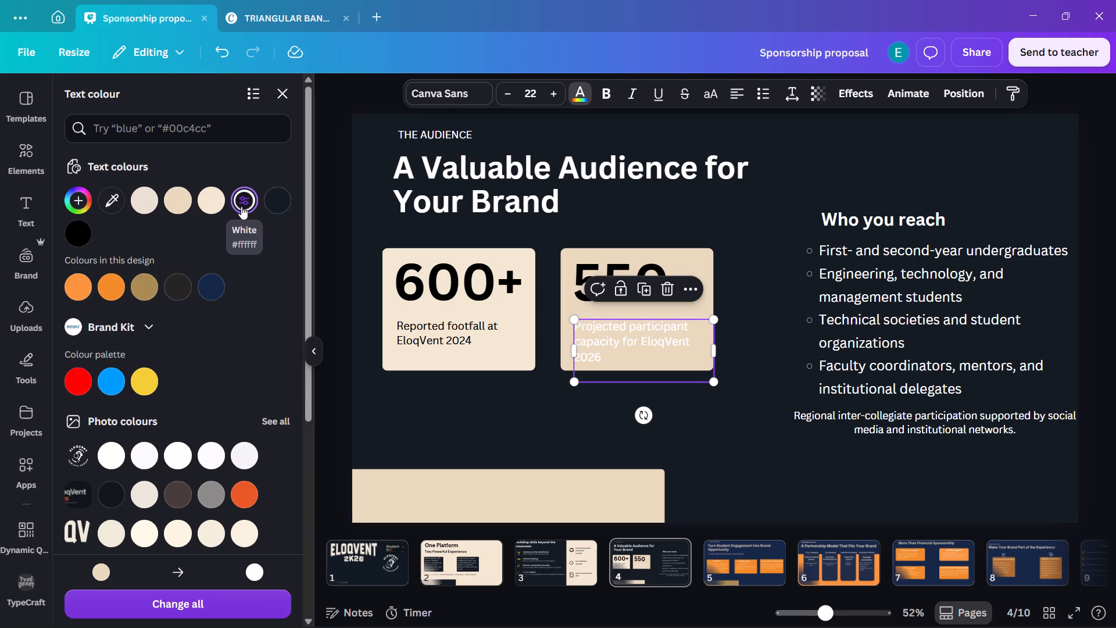
pyautogui.click(77, 238)
pyautogui.click(437, 398)
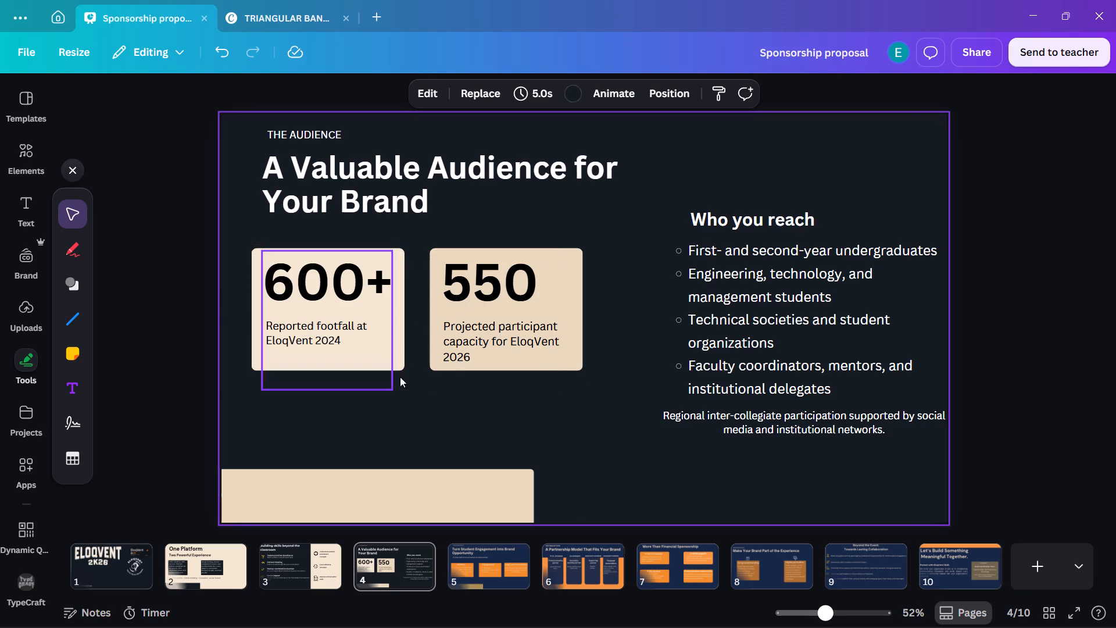
pyautogui.click(430, 412)
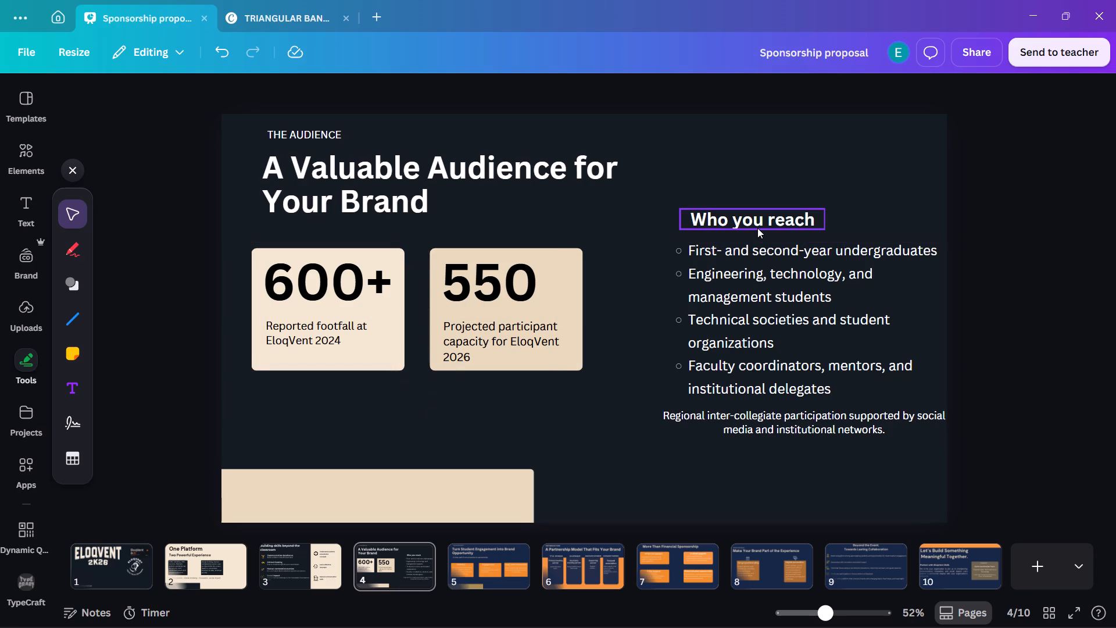
# Shift page 4's regional participation note, audience list and Who you reach heading slightly left, away from the page's right edge.
pyautogui.click(757, 228)
pyautogui.click(831, 221)
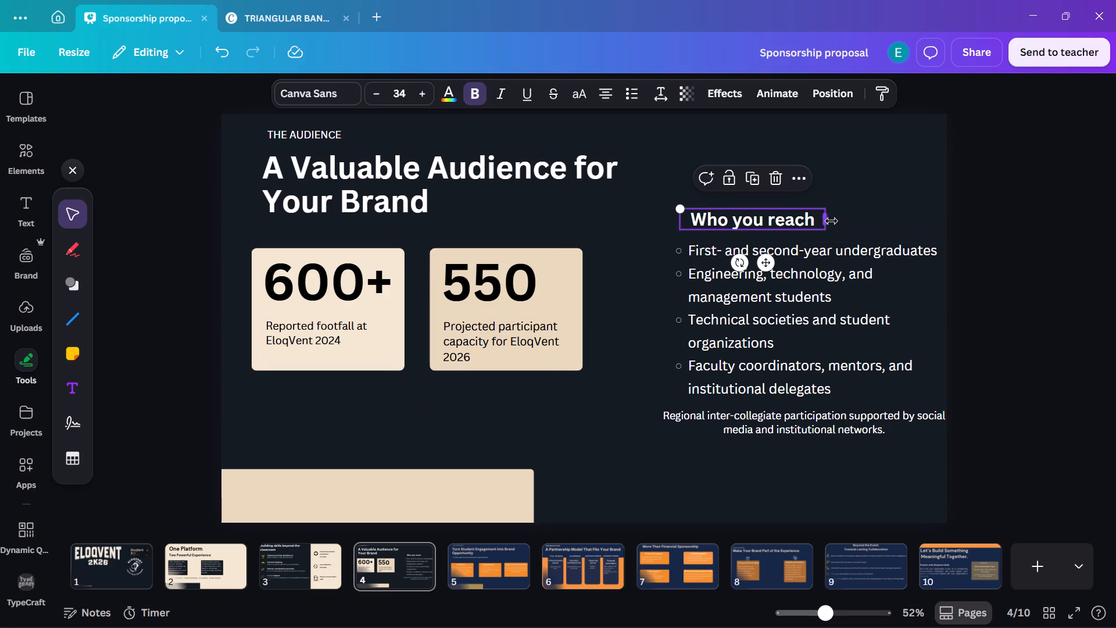
pyautogui.click(882, 199)
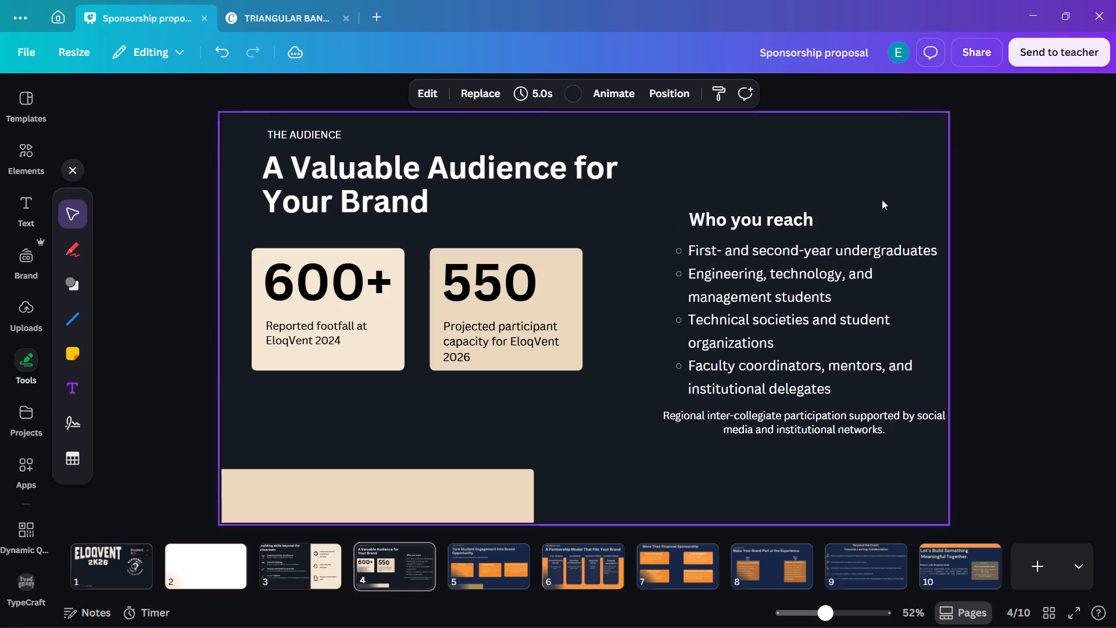
pyautogui.click(1073, 247)
pyautogui.click(834, 411)
pyautogui.moveTo(829, 430); pyautogui.dragTo(810, 430)
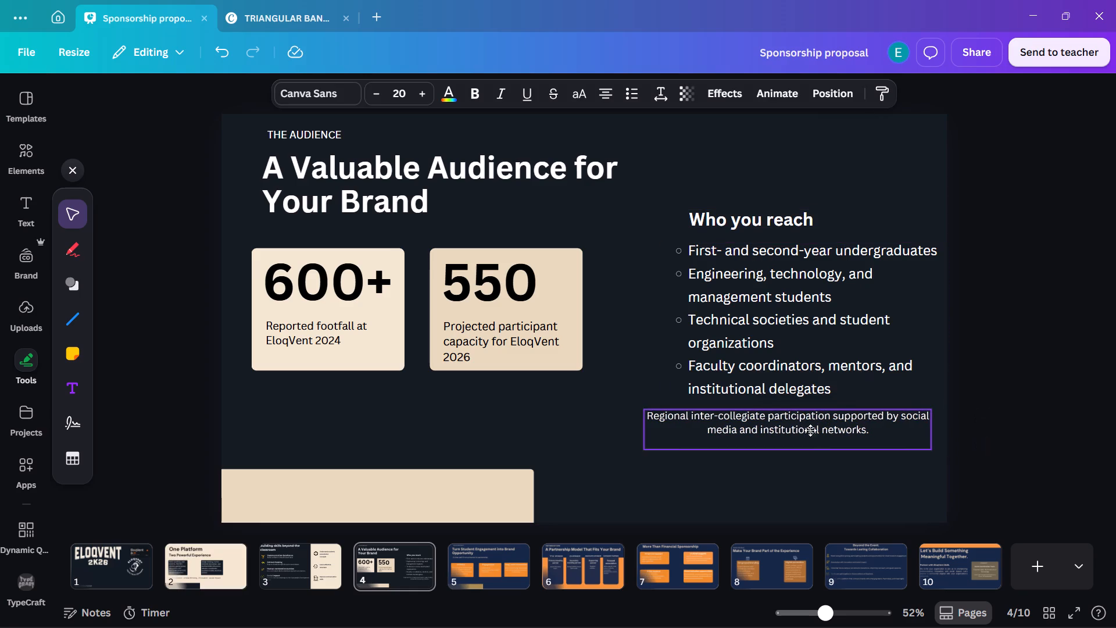
pyautogui.moveTo(810, 430); pyautogui.dragTo(818, 435)
pyautogui.click(832, 299)
pyautogui.moveTo(850, 311); pyautogui.dragTo(839, 311)
pyautogui.click(716, 222)
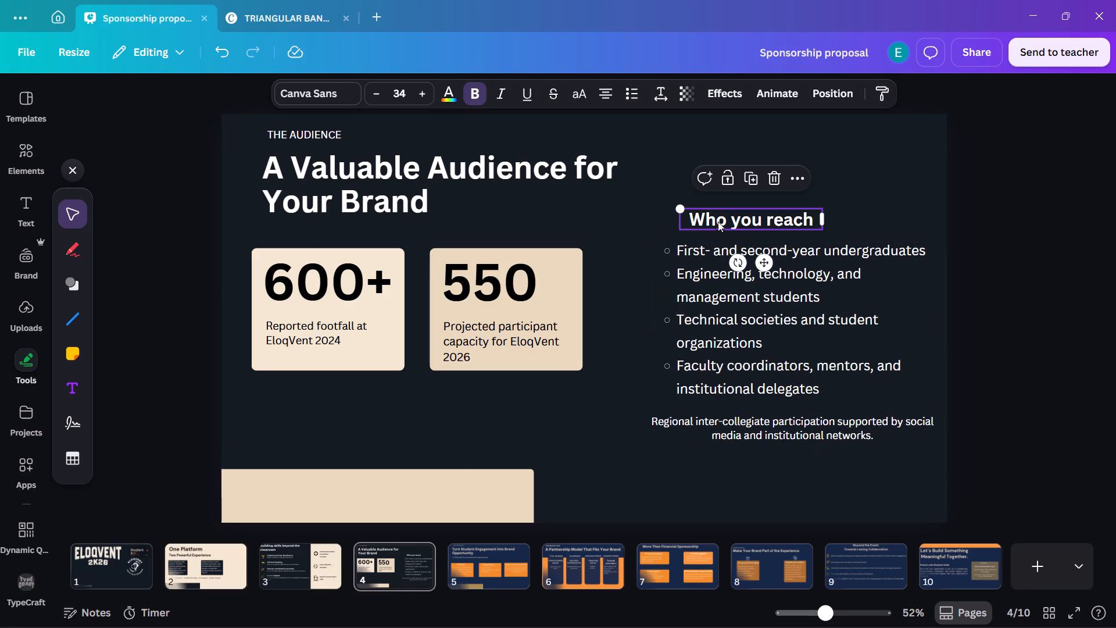
pyautogui.moveTo(770, 222); pyautogui.dragTo(754, 222)
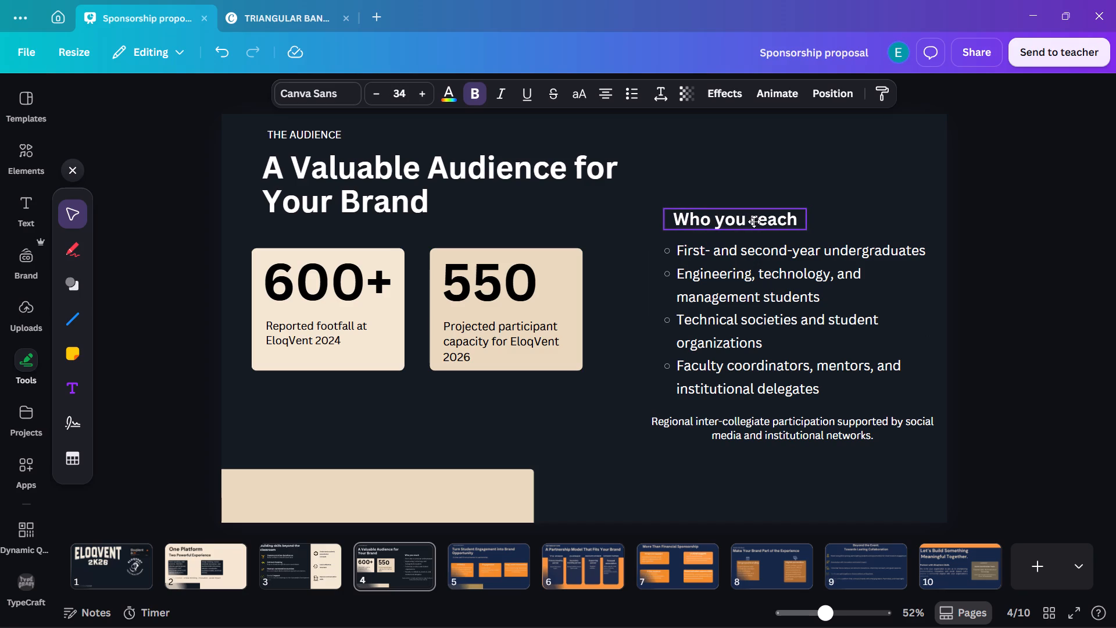
pyautogui.moveTo(754, 222); pyautogui.dragTo(753, 222)
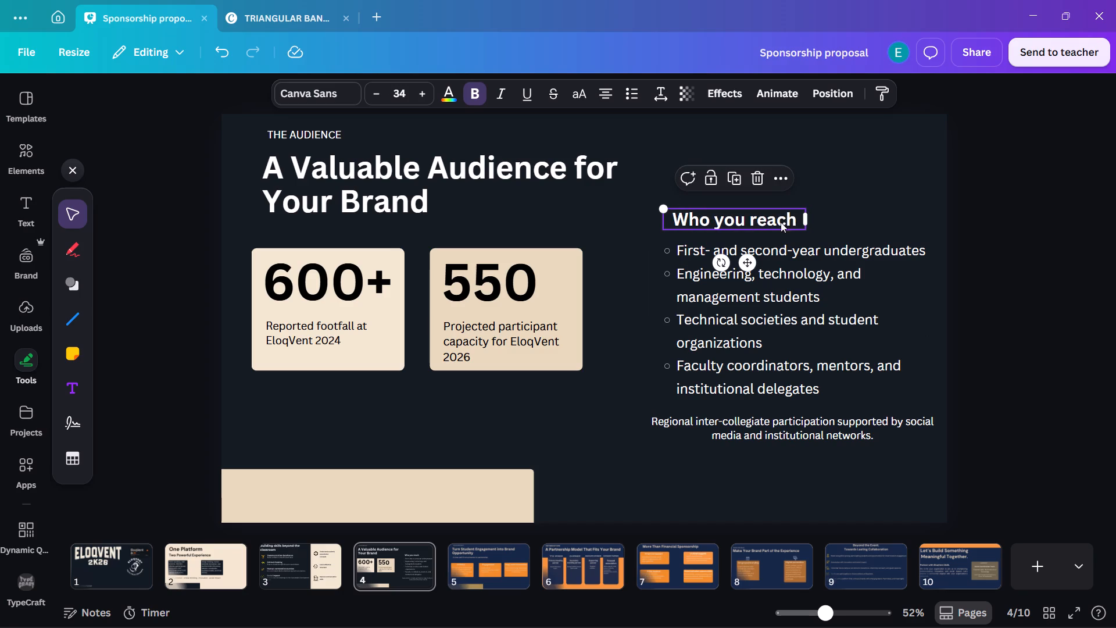
pyautogui.click(883, 222)
pyautogui.click(999, 237)
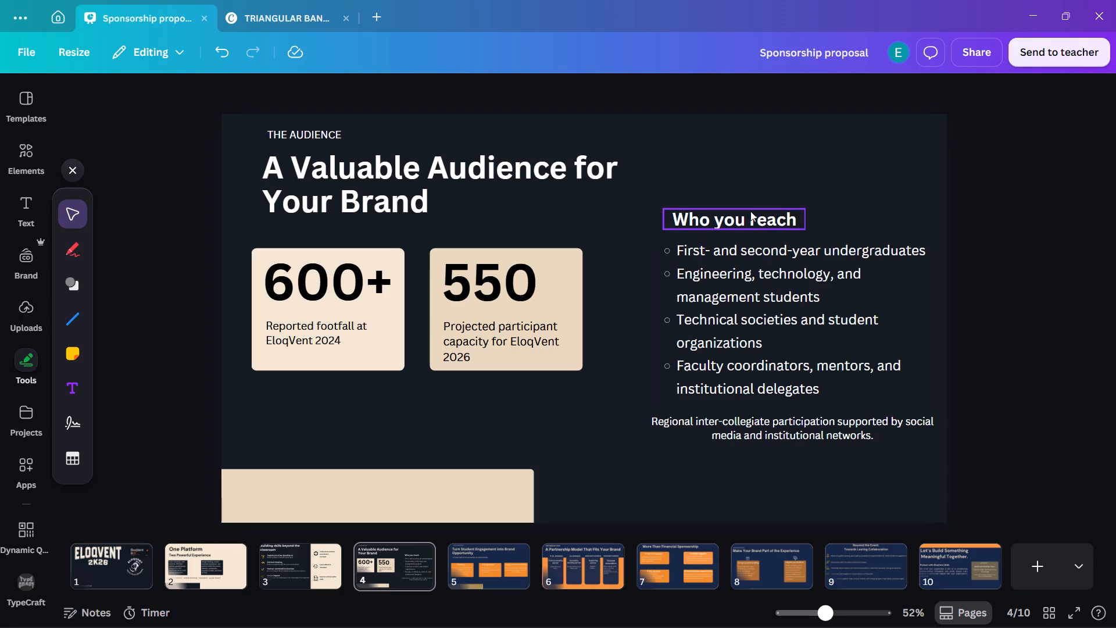
# Change page 5's navy background to the near-black dark colour used on the cover.
pyautogui.click(489, 565)
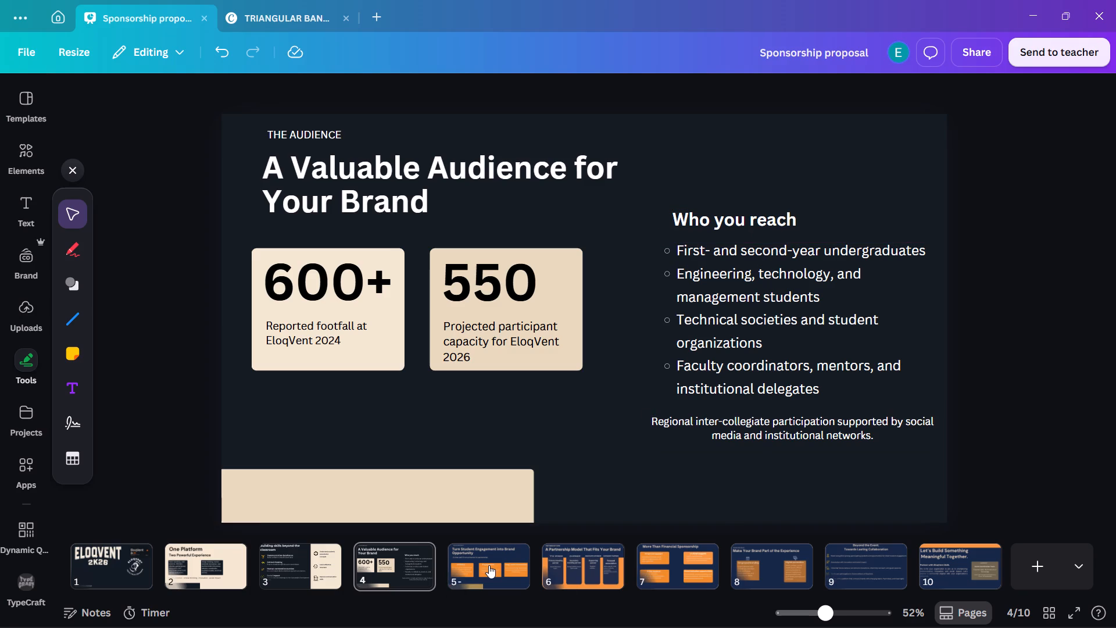
pyautogui.click(604, 461)
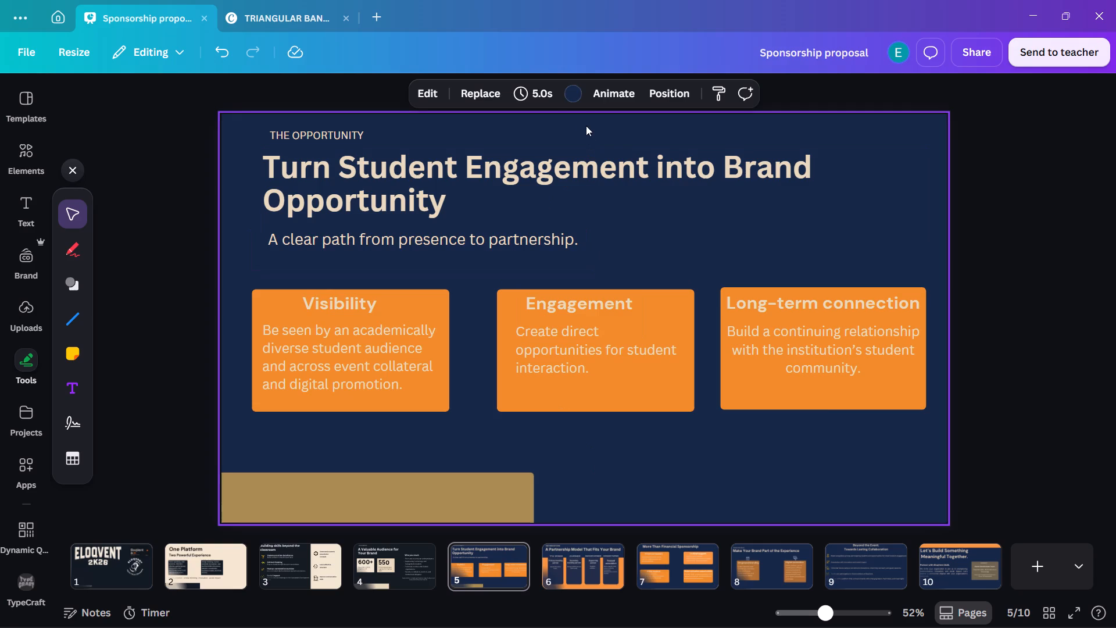
pyautogui.click(577, 99)
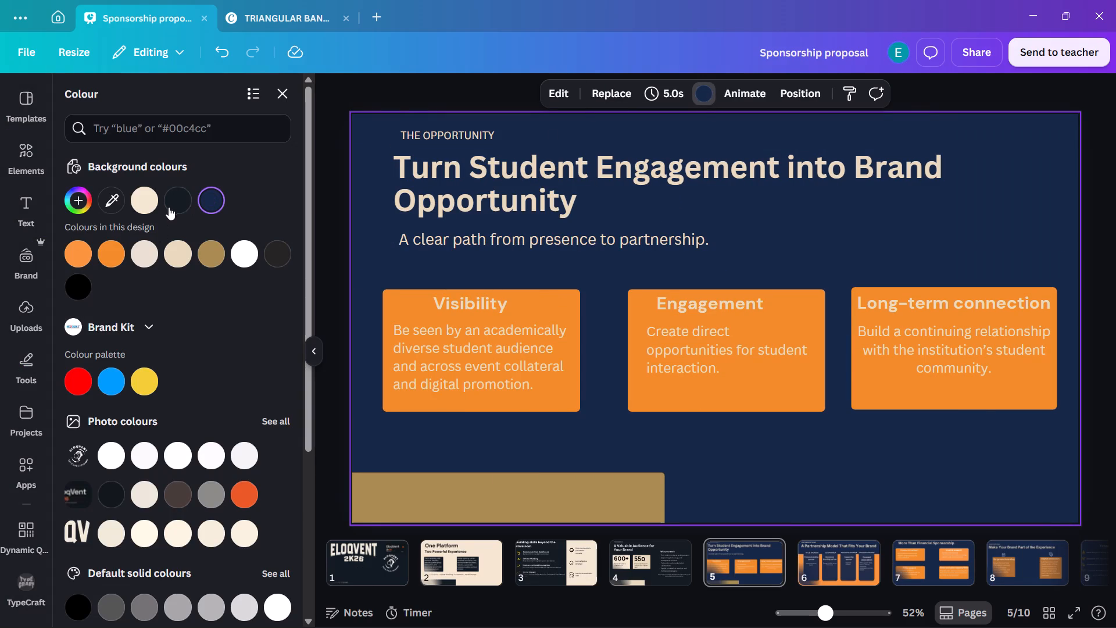
pyautogui.click(171, 205)
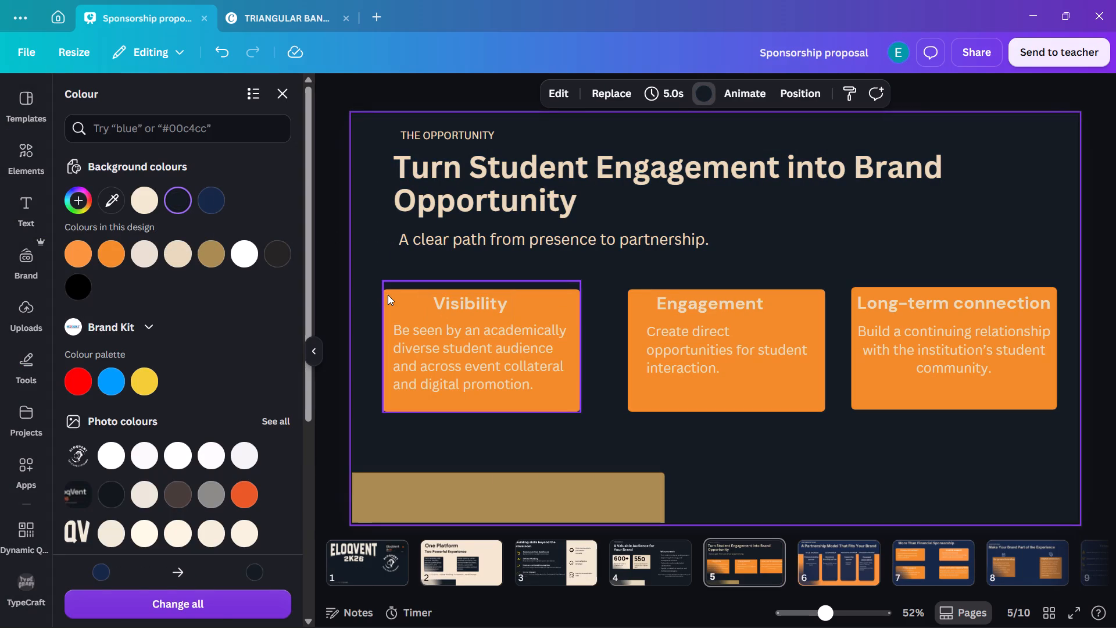
# Recolour page 5's Visibility, Engagement and Long-term connection cards to light cream #f2e6d0.
pyautogui.click(388, 295)
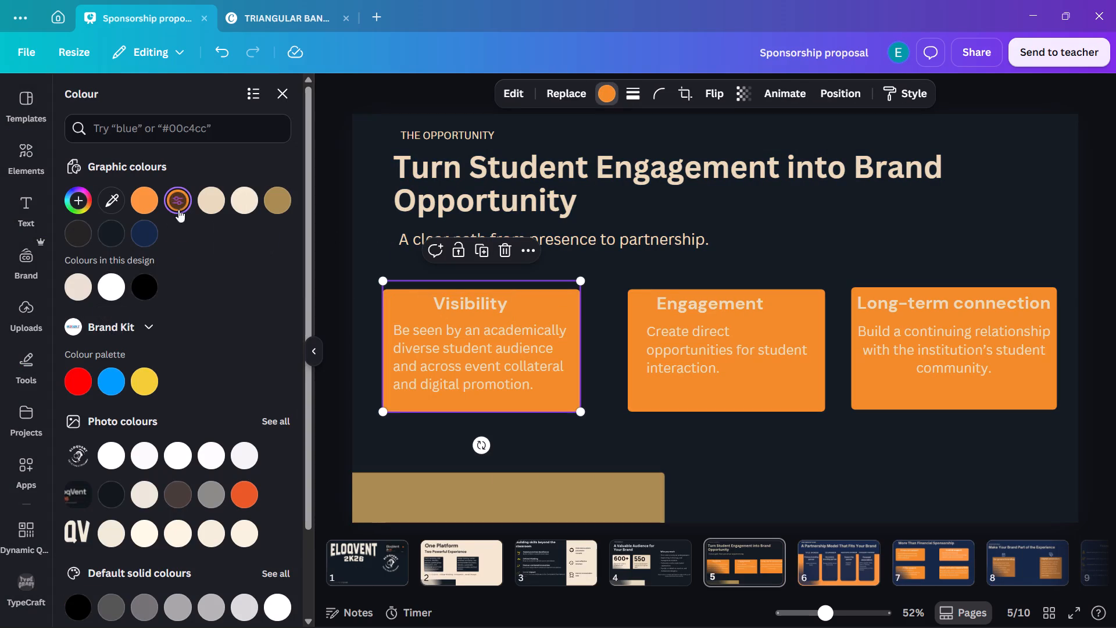
pyautogui.click(235, 199)
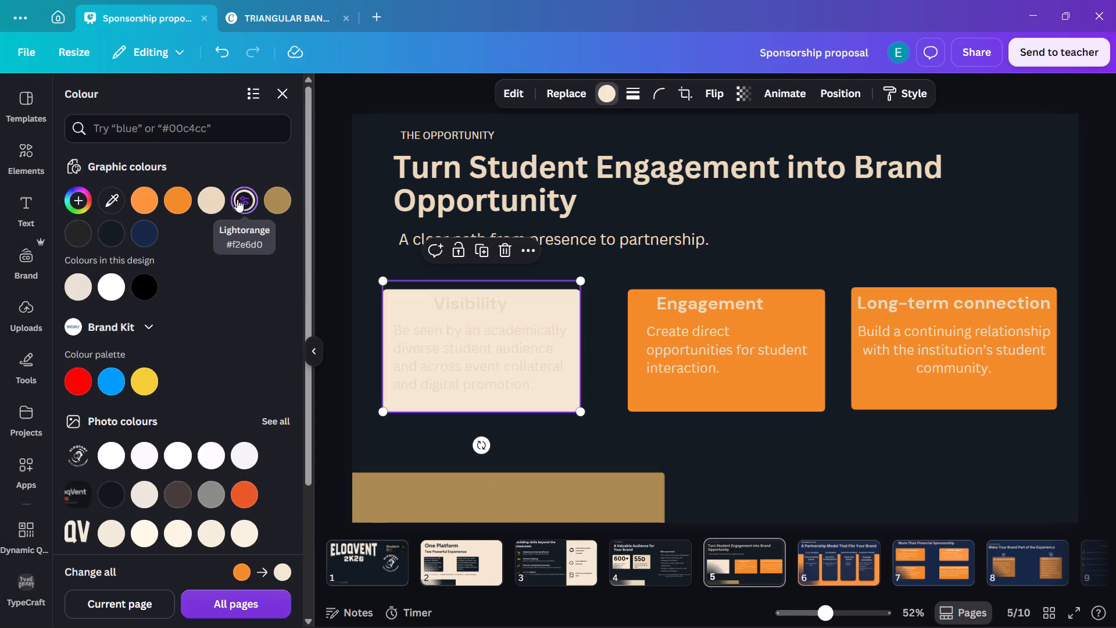
pyautogui.click(638, 292)
pyautogui.click(236, 202)
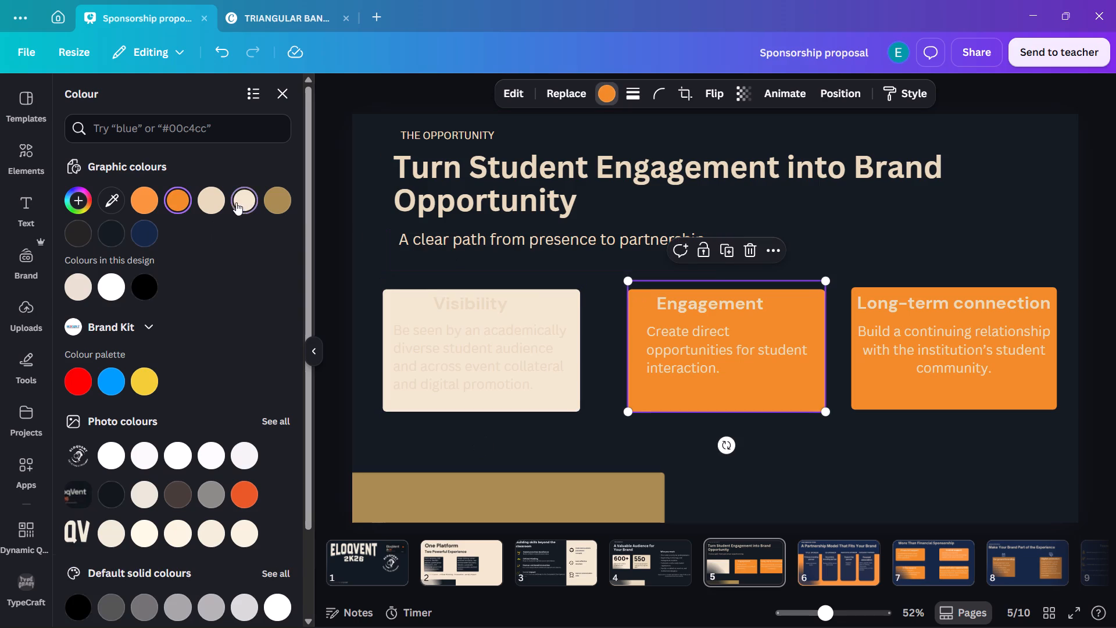
pyautogui.click(871, 288)
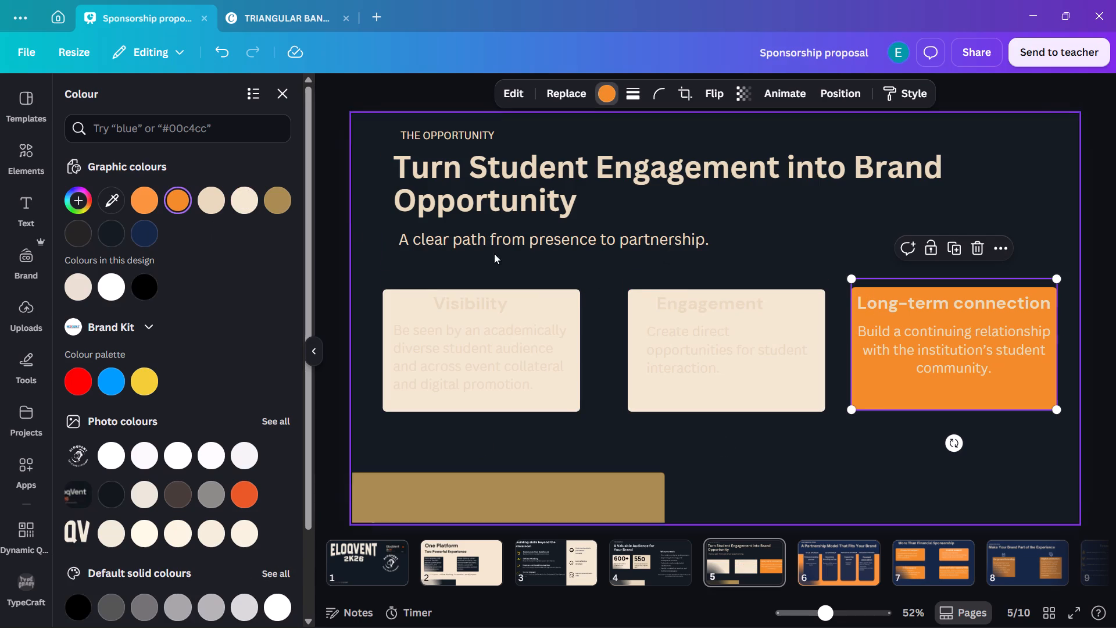
pyautogui.click(246, 205)
# Recolour the headings and descriptions on page 5's Visibility, Engagement and Long-term connection cards to black.
pyautogui.click(464, 336)
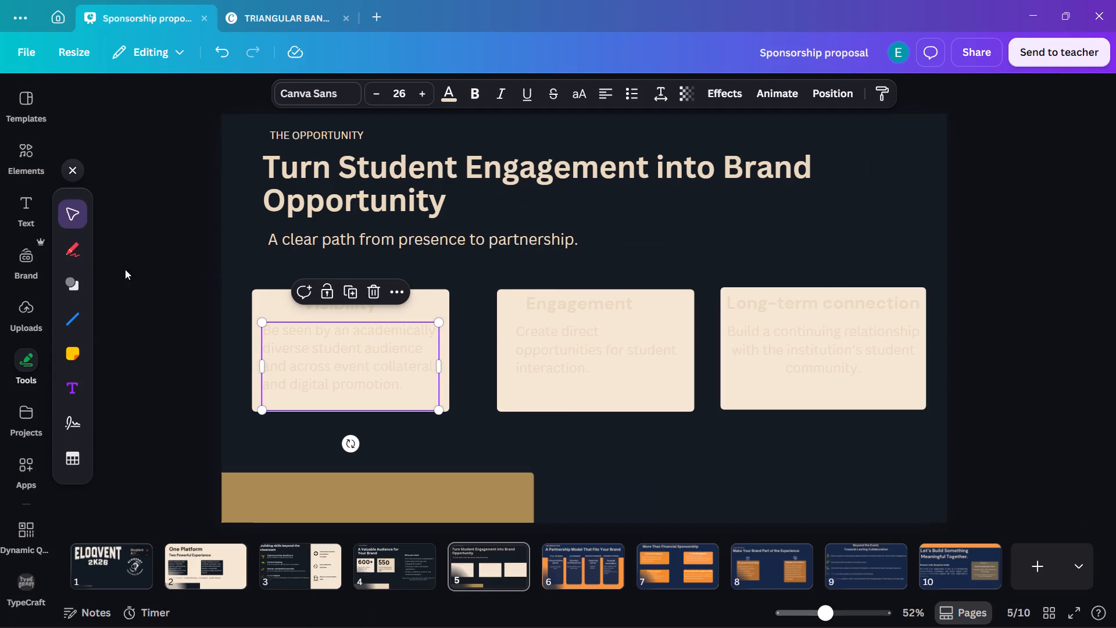
pyautogui.click(452, 95)
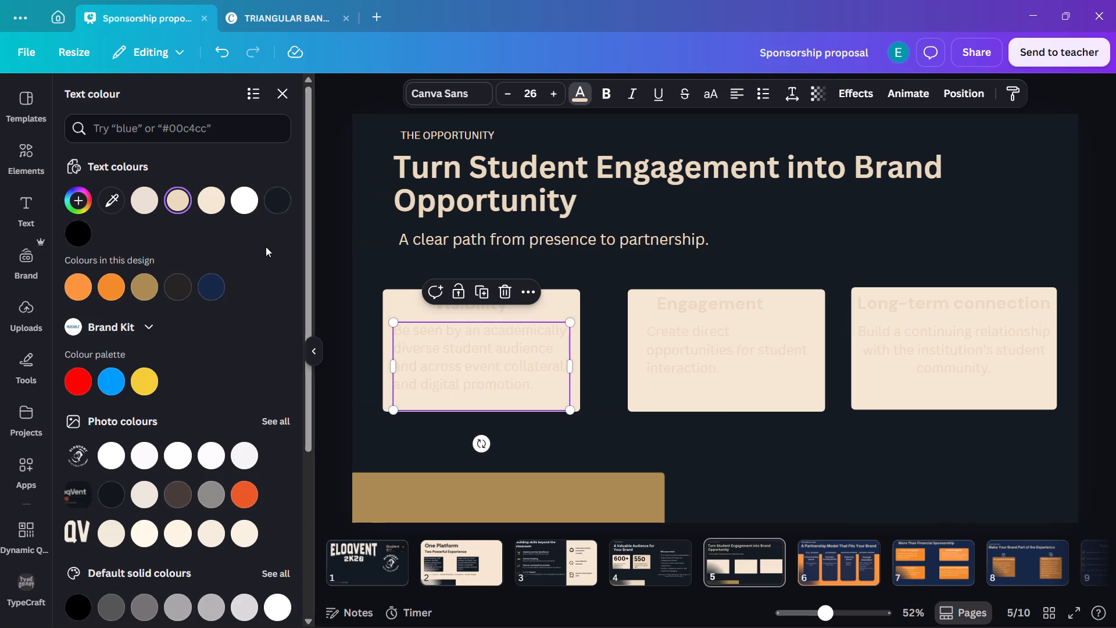
pyautogui.click(83, 234)
pyautogui.click(465, 306)
pyautogui.click(72, 240)
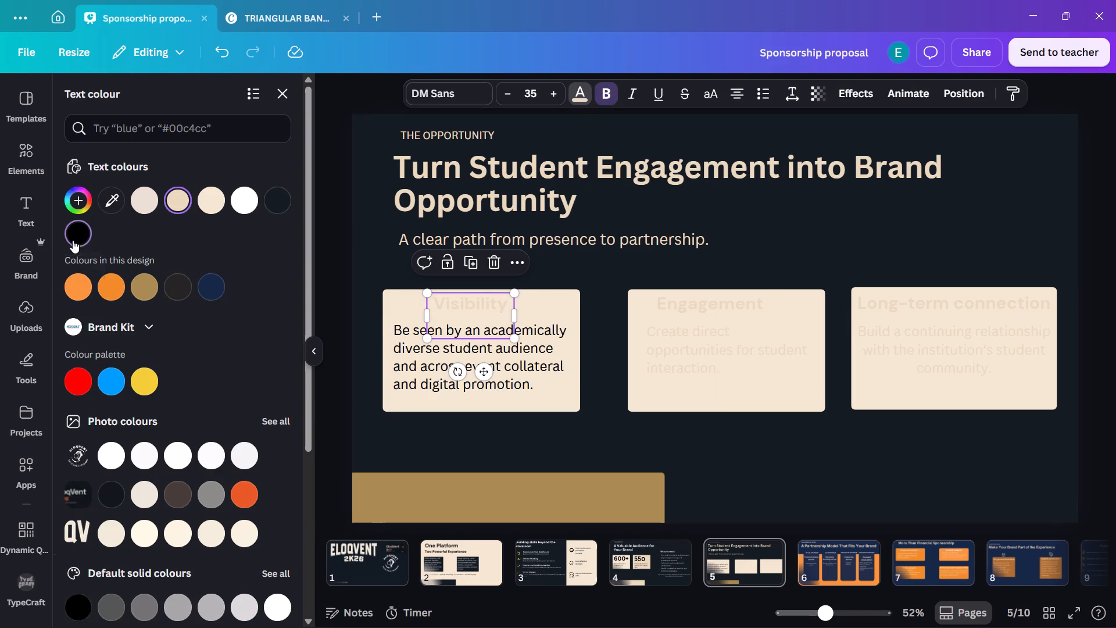
pyautogui.click(709, 304)
pyautogui.click(77, 238)
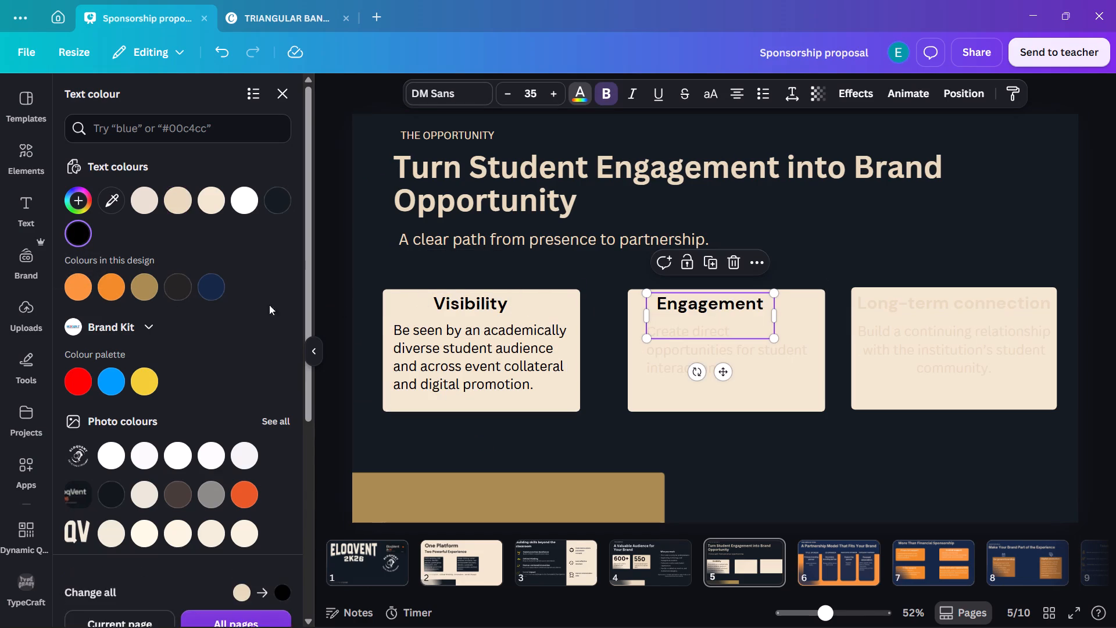
pyautogui.click(663, 346)
pyautogui.click(80, 240)
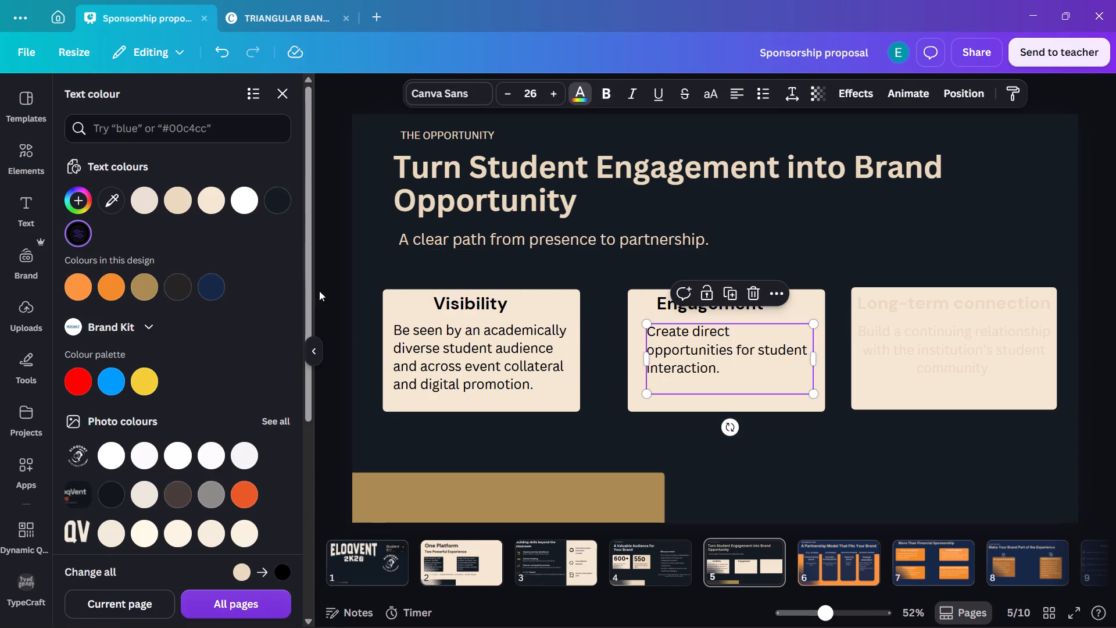
pyautogui.click(917, 309)
pyautogui.click(72, 234)
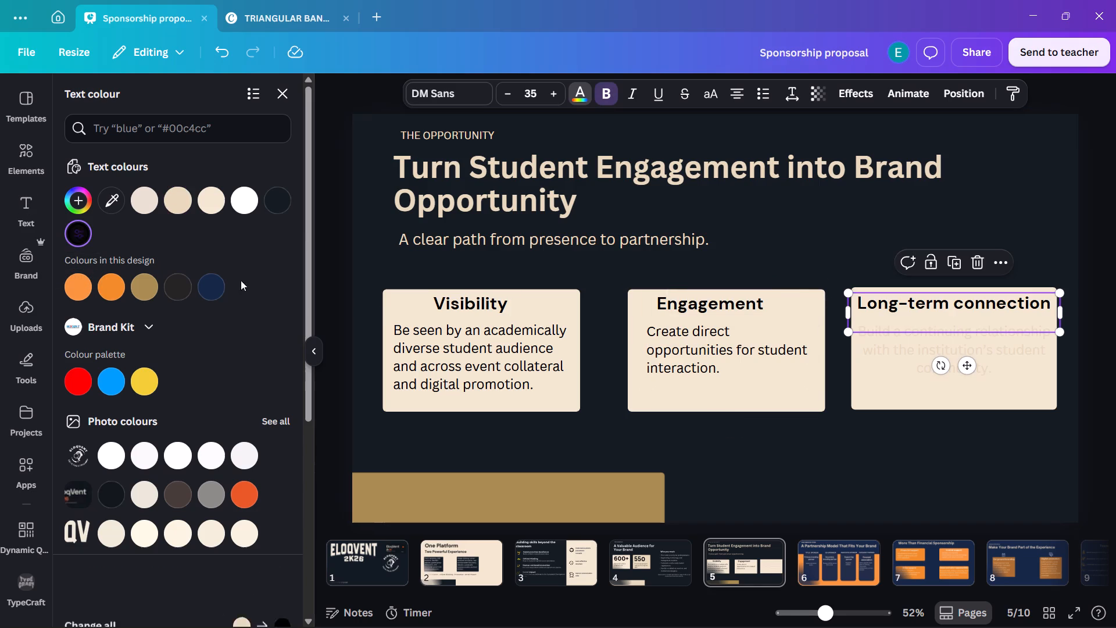
pyautogui.click(898, 363)
pyautogui.click(80, 233)
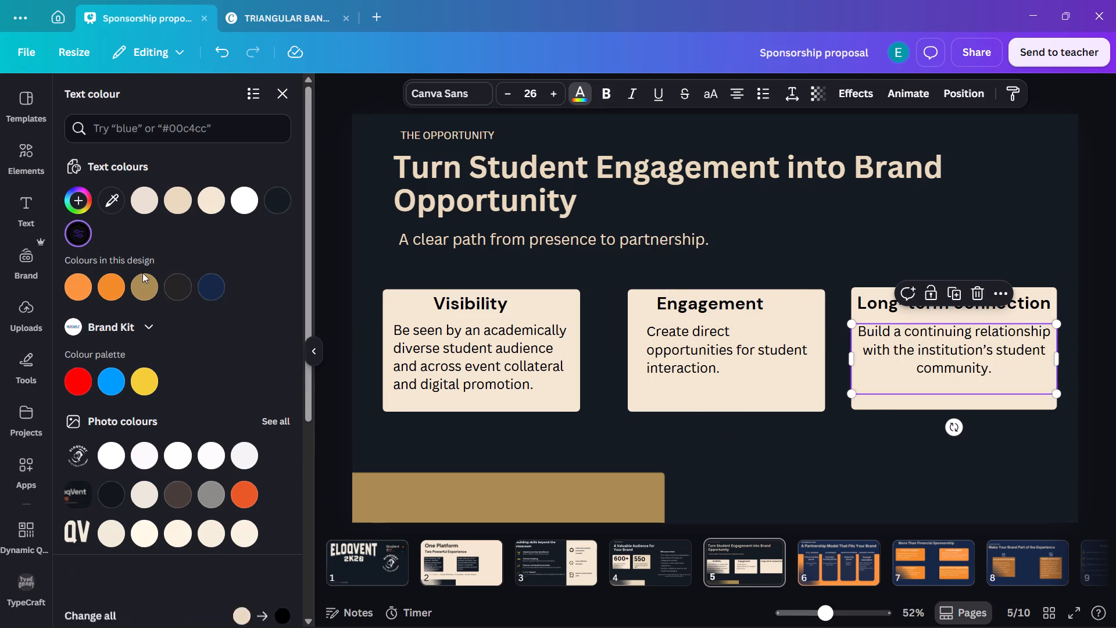
pyautogui.click(810, 458)
# Recolour page 5's main title, THE OPPORTUNITY label and the line 'A clear path from presence to partnership.' to white.
pyautogui.click(507, 187)
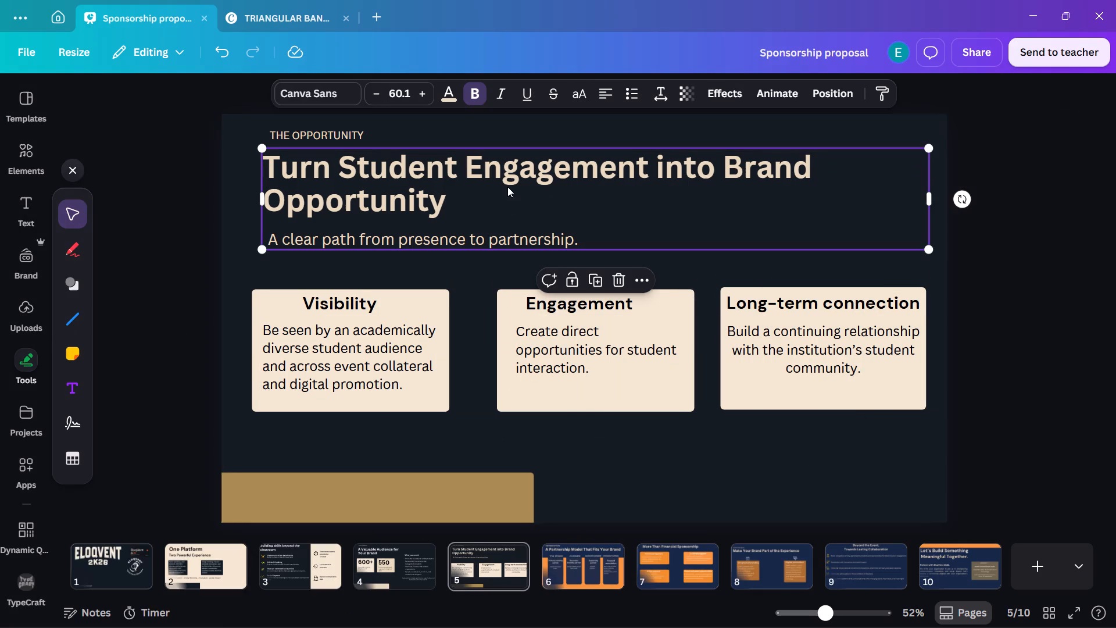
pyautogui.click(442, 97)
pyautogui.click(239, 197)
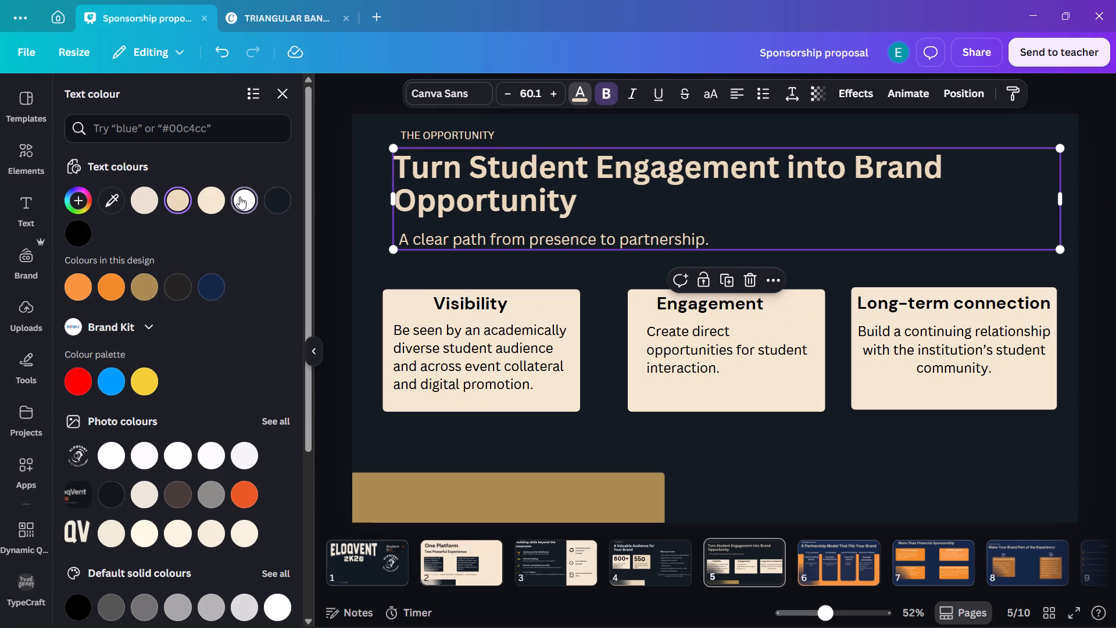
pyautogui.click(471, 134)
pyautogui.click(249, 199)
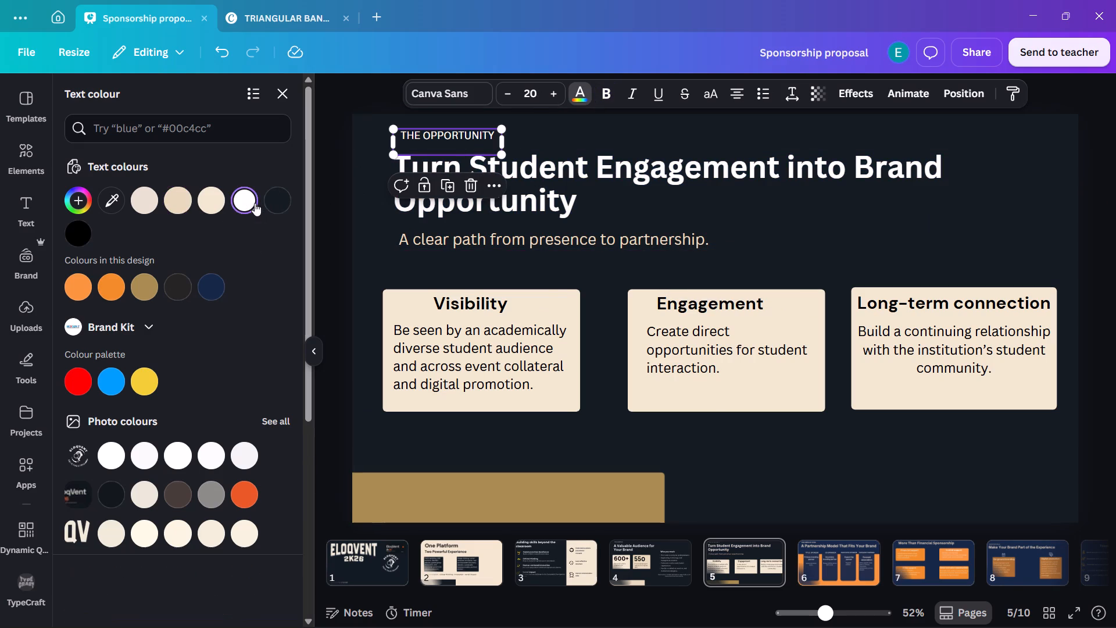
pyautogui.click(518, 247)
pyautogui.click(247, 205)
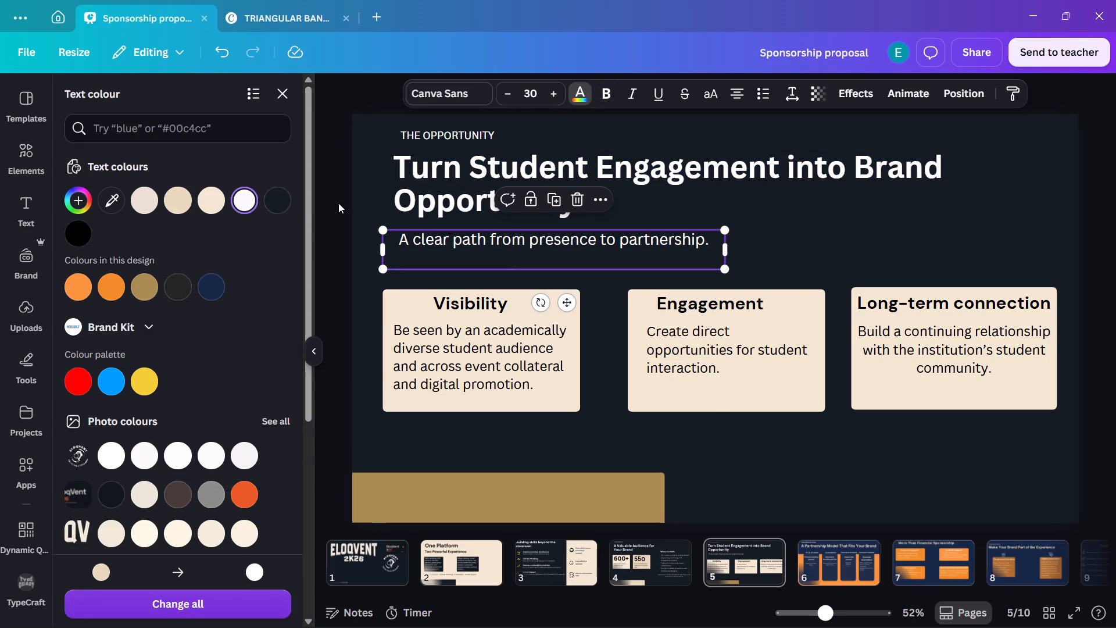
pyautogui.click(338, 203)
pyautogui.click(1022, 394)
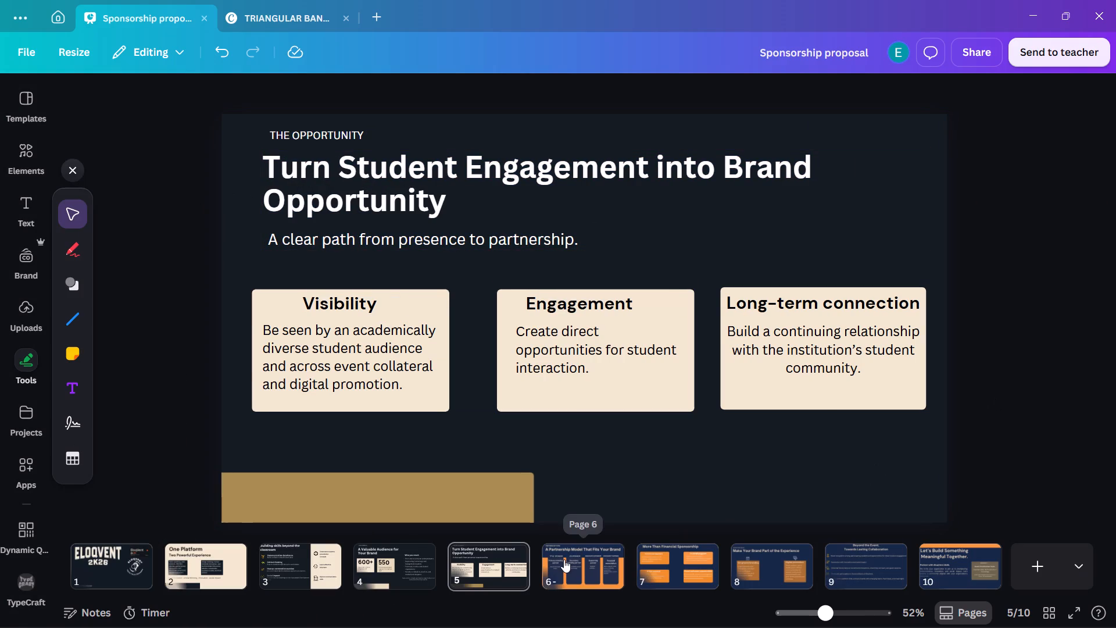
# Recolour page 5's brown bottom bar to the darker beige, trying light cream #f2e6d0 along the way.
pyautogui.click(463, 509)
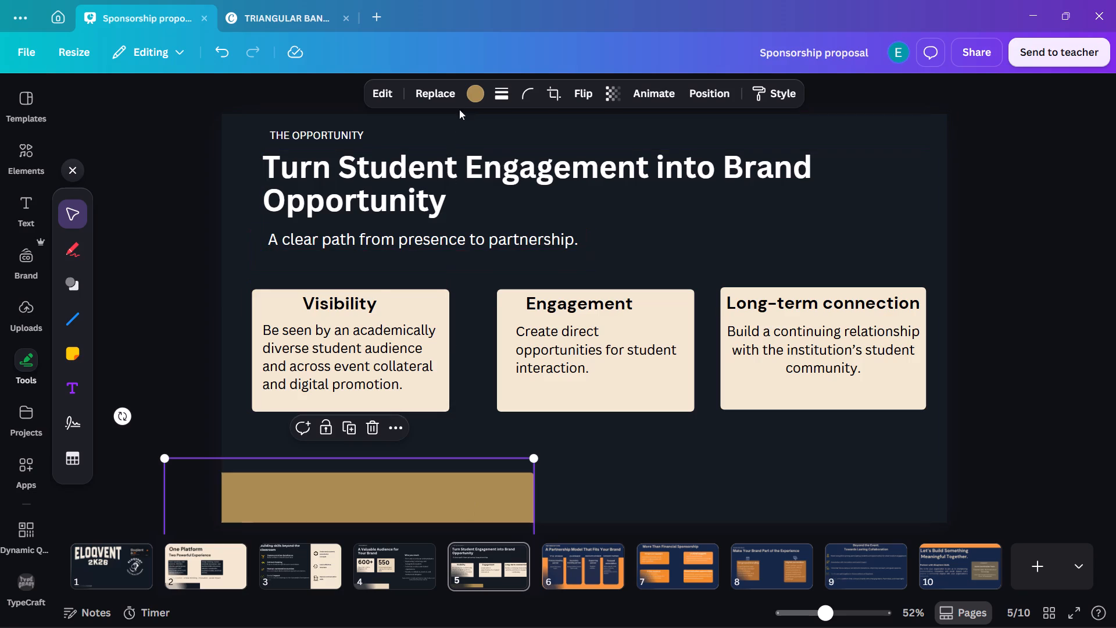
pyautogui.click(471, 95)
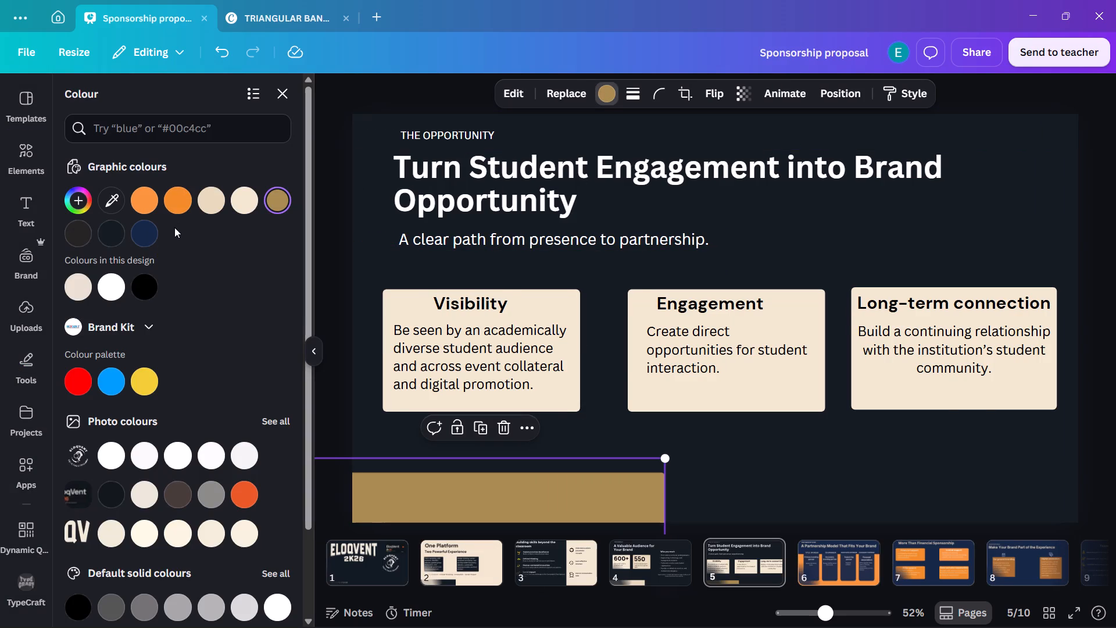
pyautogui.click(217, 203)
pyautogui.click(241, 201)
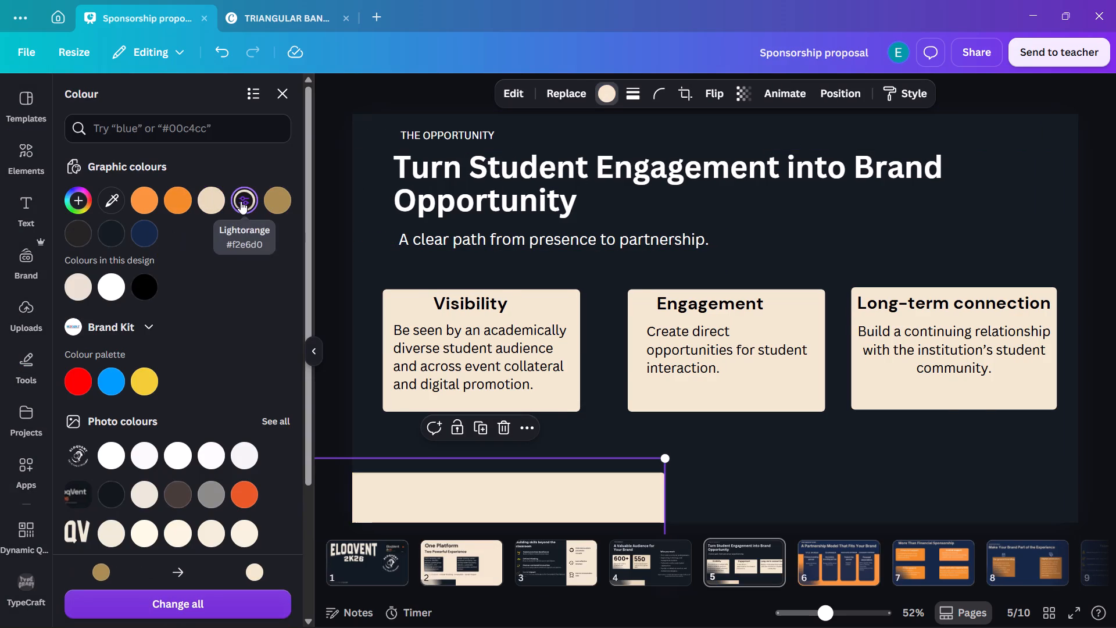
pyautogui.click(214, 203)
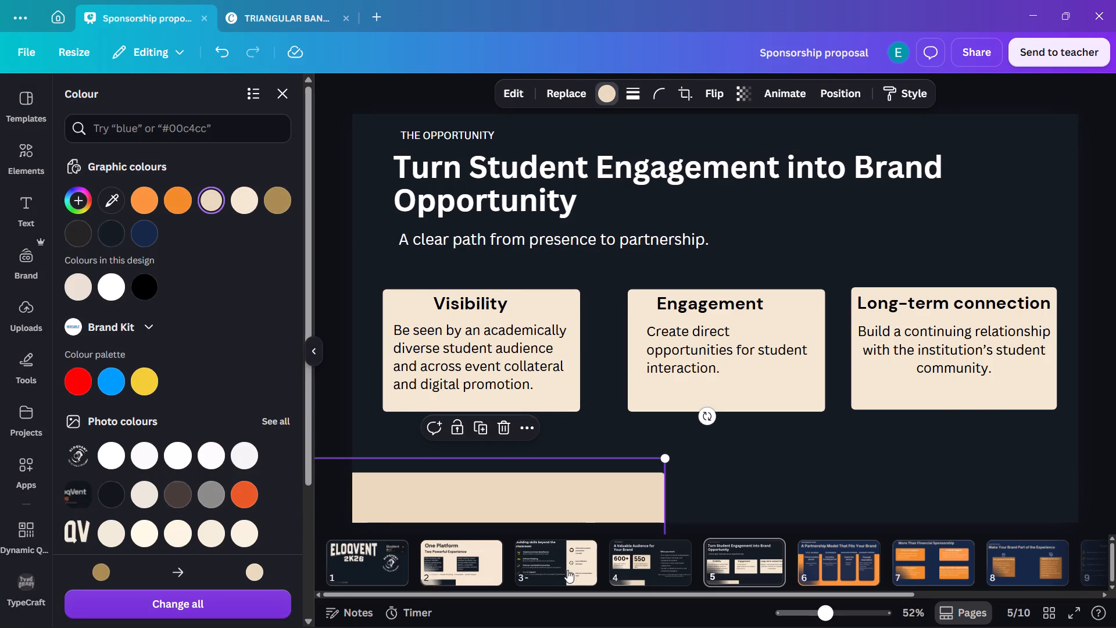
# Recolour the large orange block behind page 6's sponsor tier columns to light cream #f2e6d0.
pyautogui.click(818, 559)
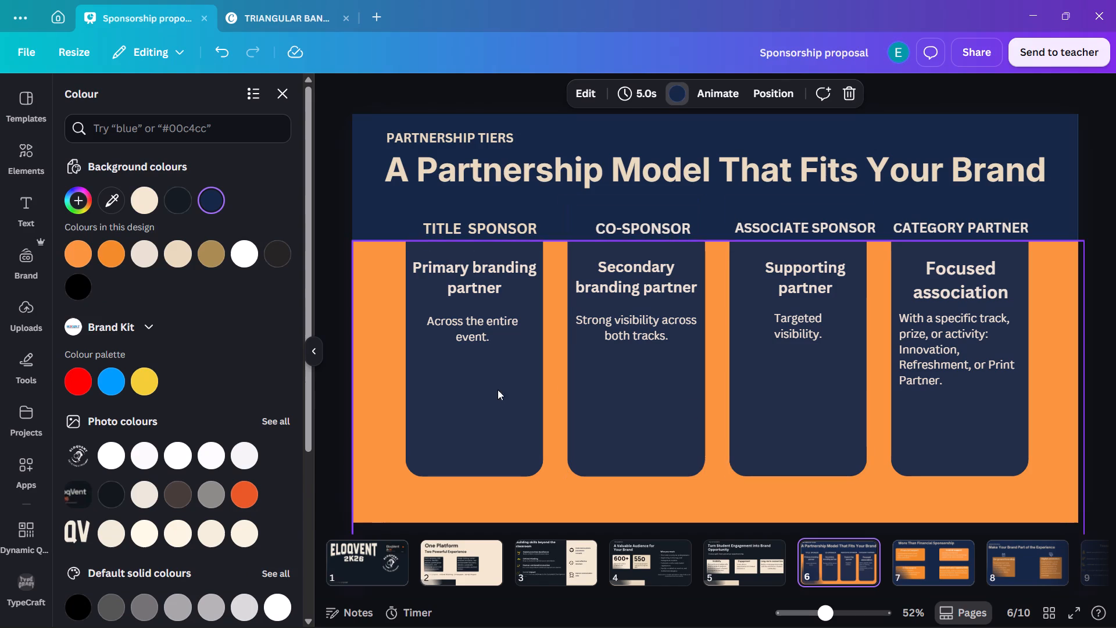
pyautogui.click(482, 390)
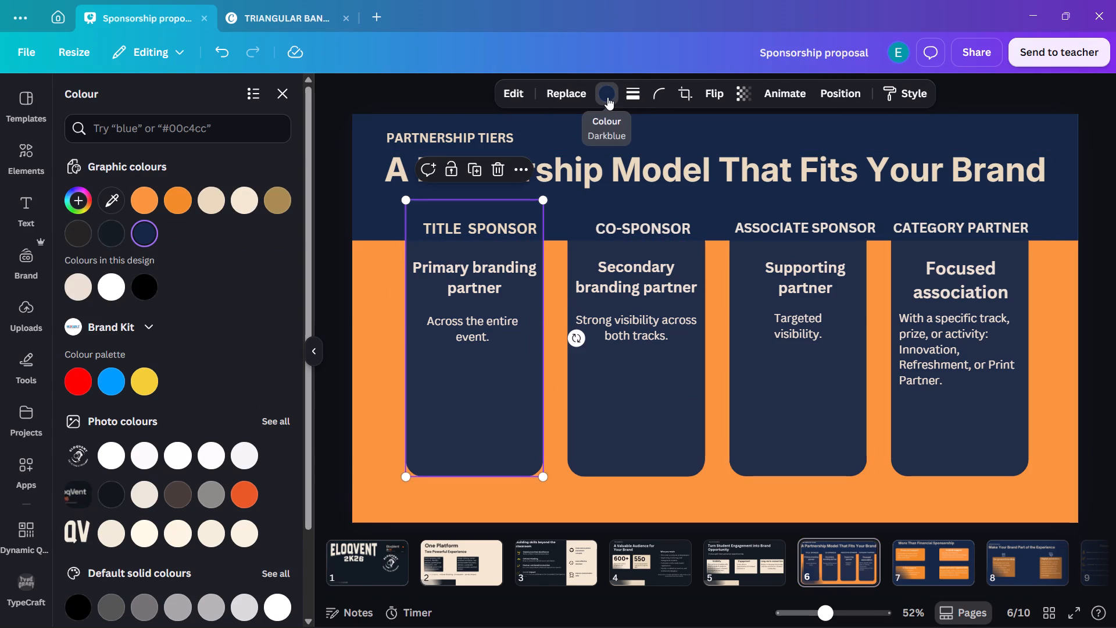
pyautogui.click(374, 363)
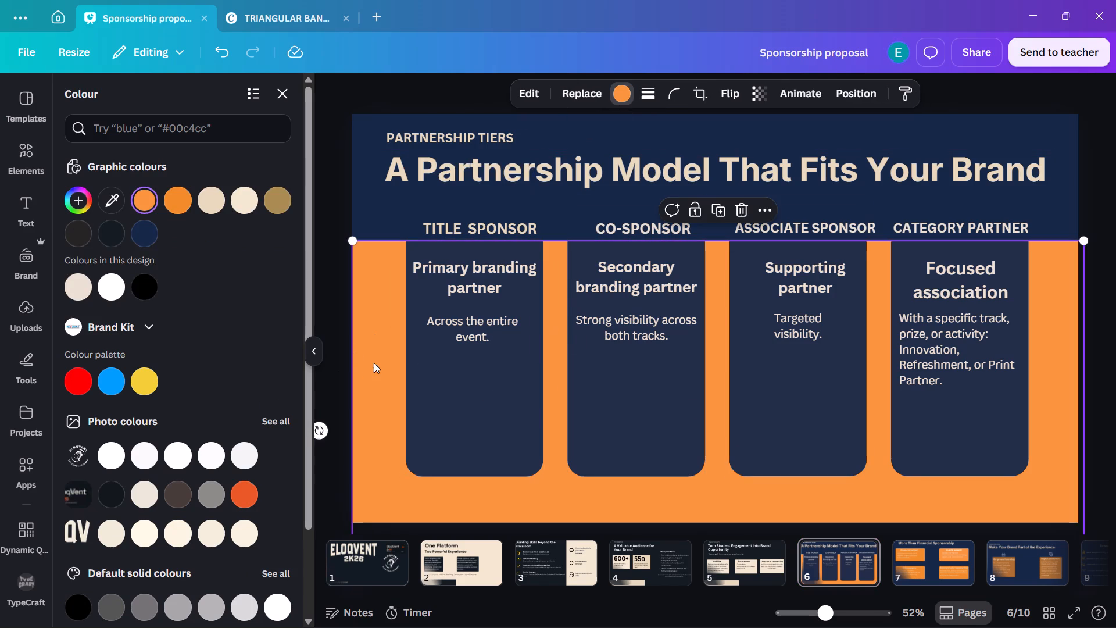
pyautogui.click(249, 201)
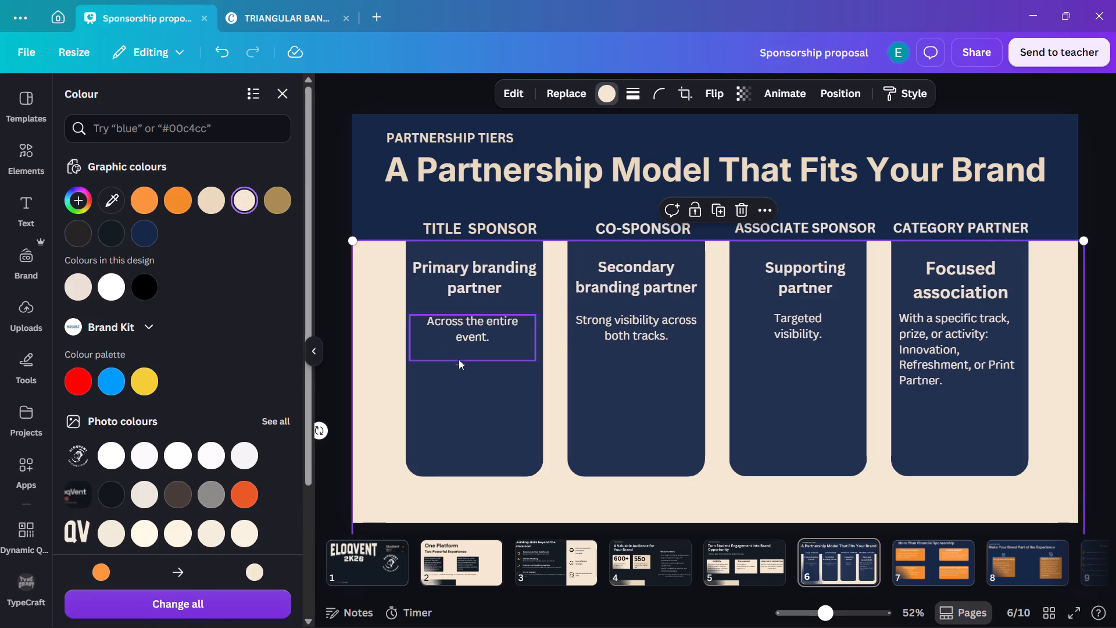
# Recolour page 6's four navy sponsor tier columns to the dark greyblue already used in the design.
pyautogui.click(453, 389)
pyautogui.click(106, 230)
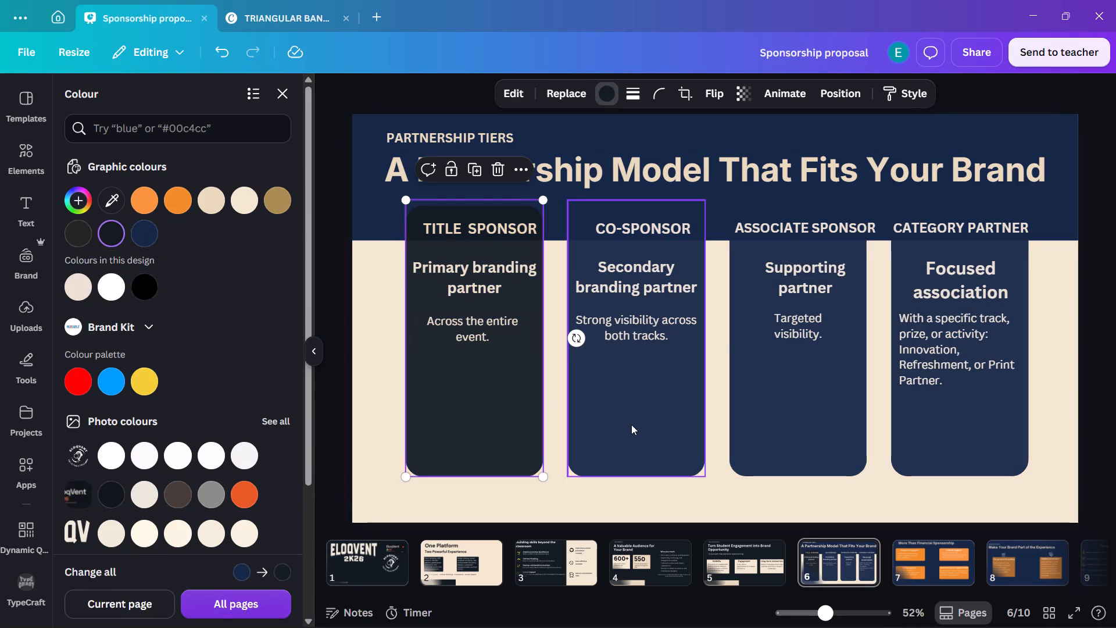
pyautogui.click(631, 424)
pyautogui.click(106, 231)
pyautogui.click(766, 401)
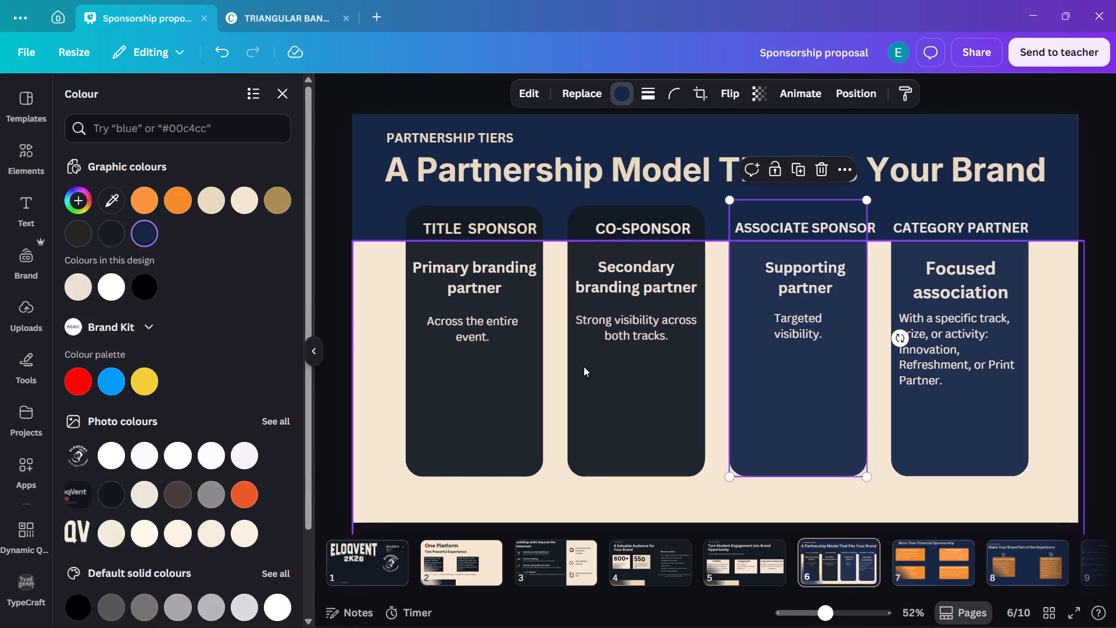
pyautogui.click(106, 242)
pyautogui.click(1001, 451)
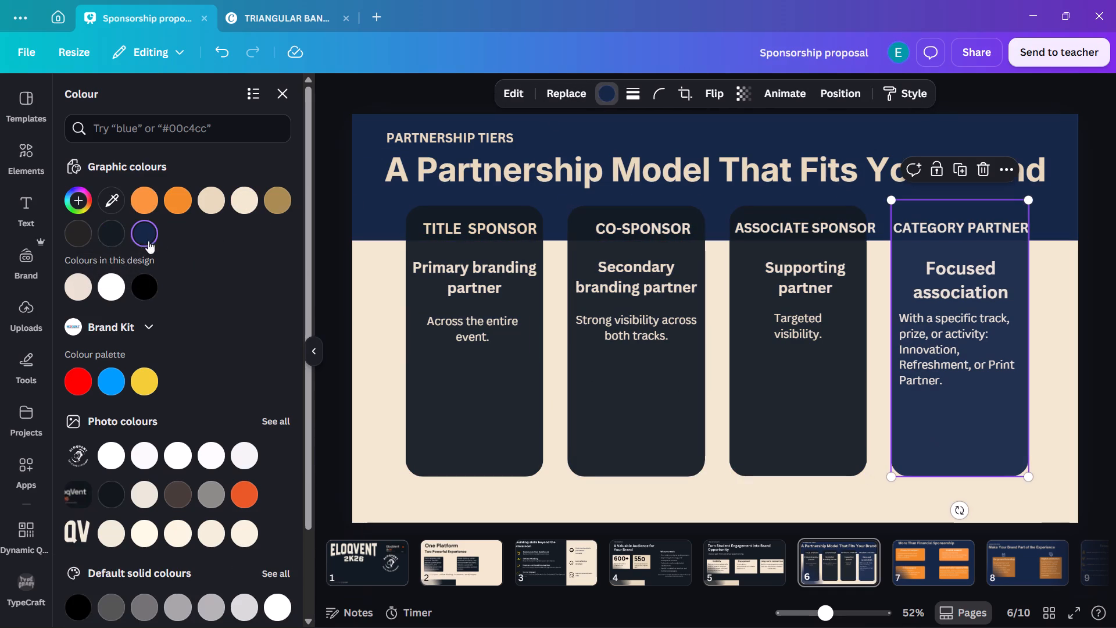
pyautogui.click(94, 230)
pyautogui.click(113, 233)
# Change page 6's navy background to dark greyblue #141b23.
pyautogui.click(369, 151)
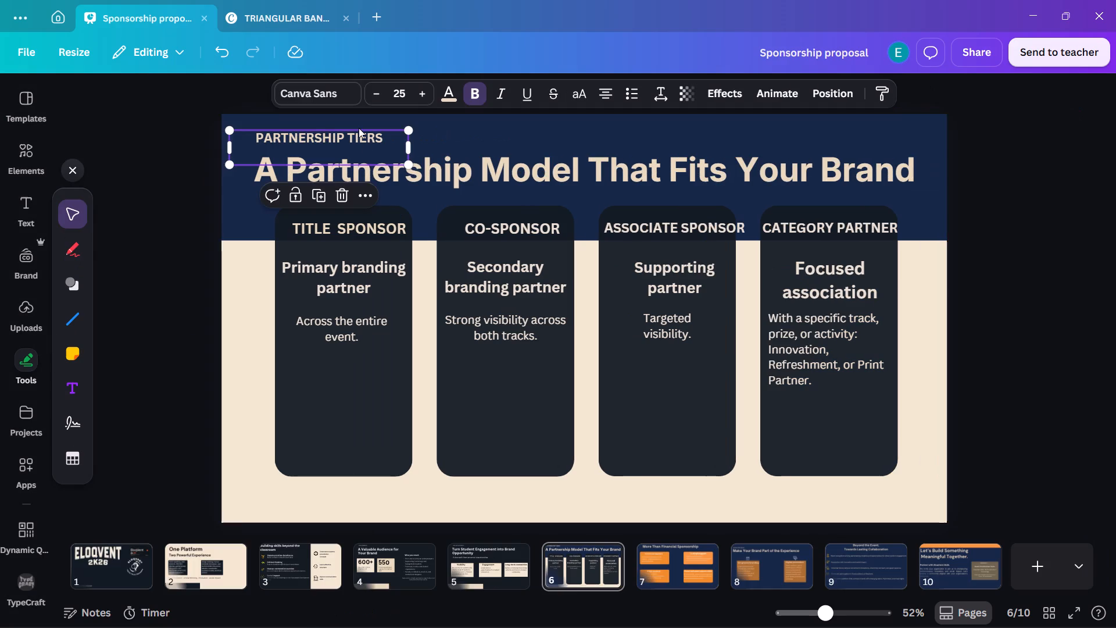
pyautogui.click(342, 115)
pyautogui.click(568, 91)
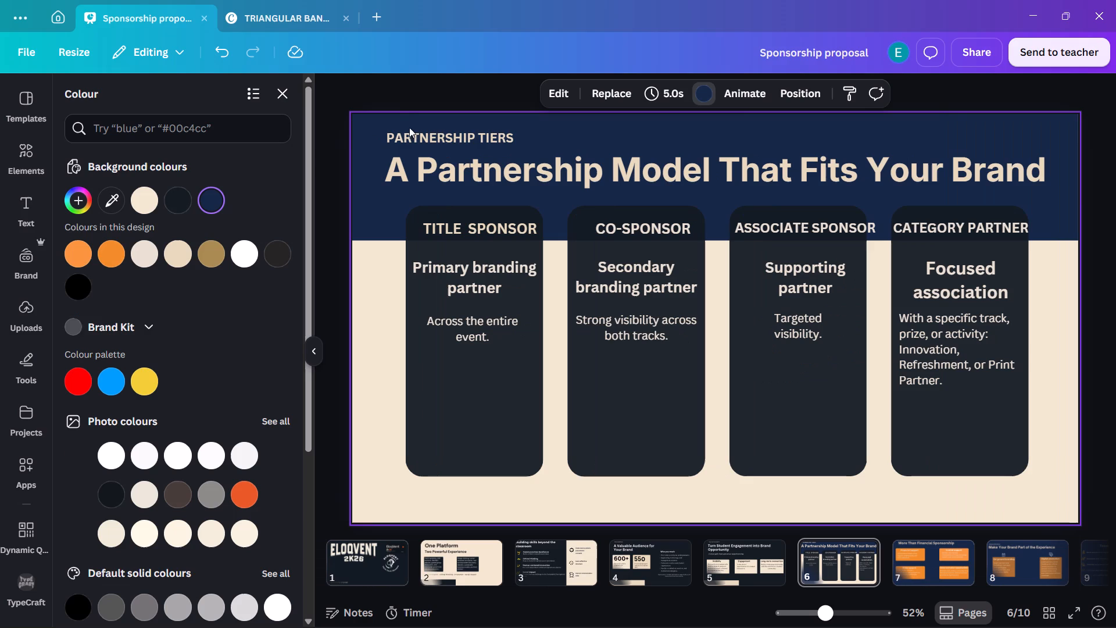
pyautogui.click(174, 198)
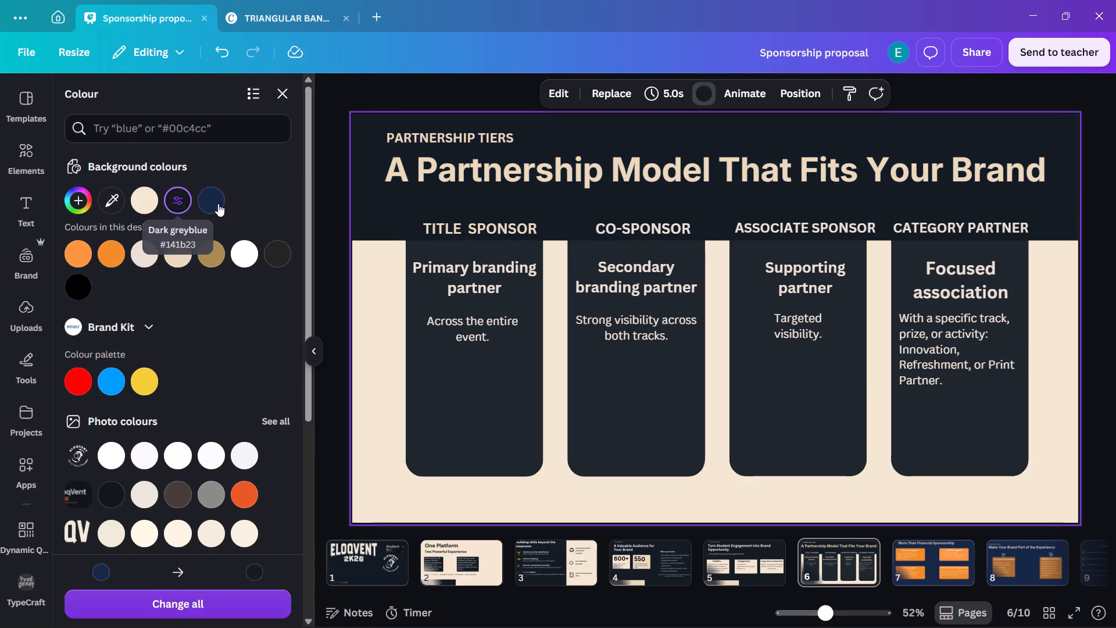
# Sample the dark header background colour and apply it to page 6's Title Sponsor column.
pyautogui.click(414, 356)
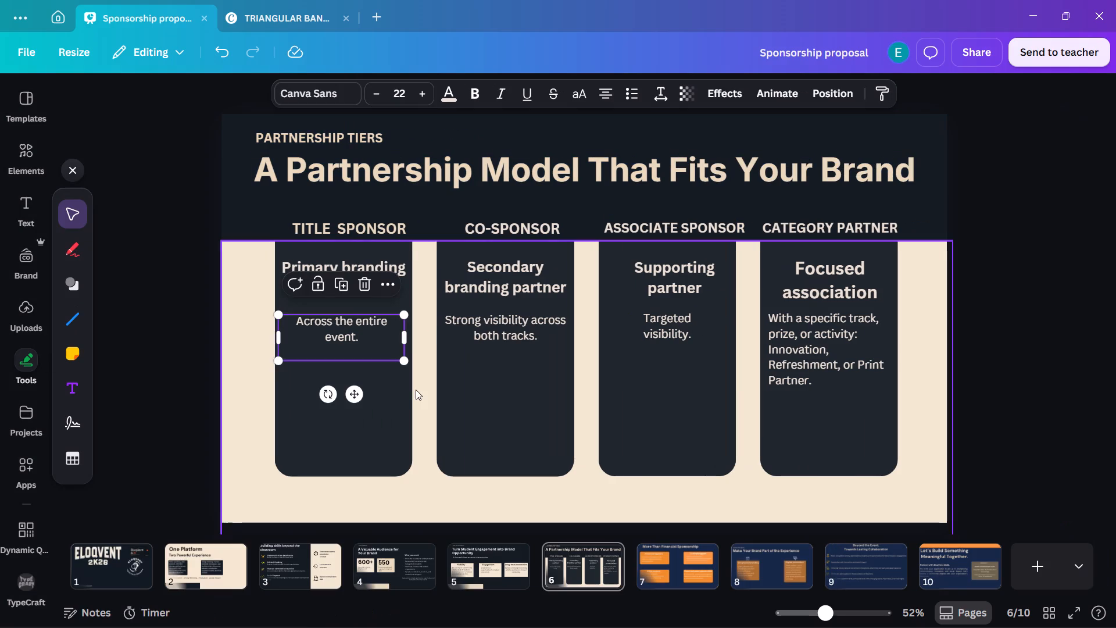
pyautogui.click(380, 412)
pyautogui.click(472, 91)
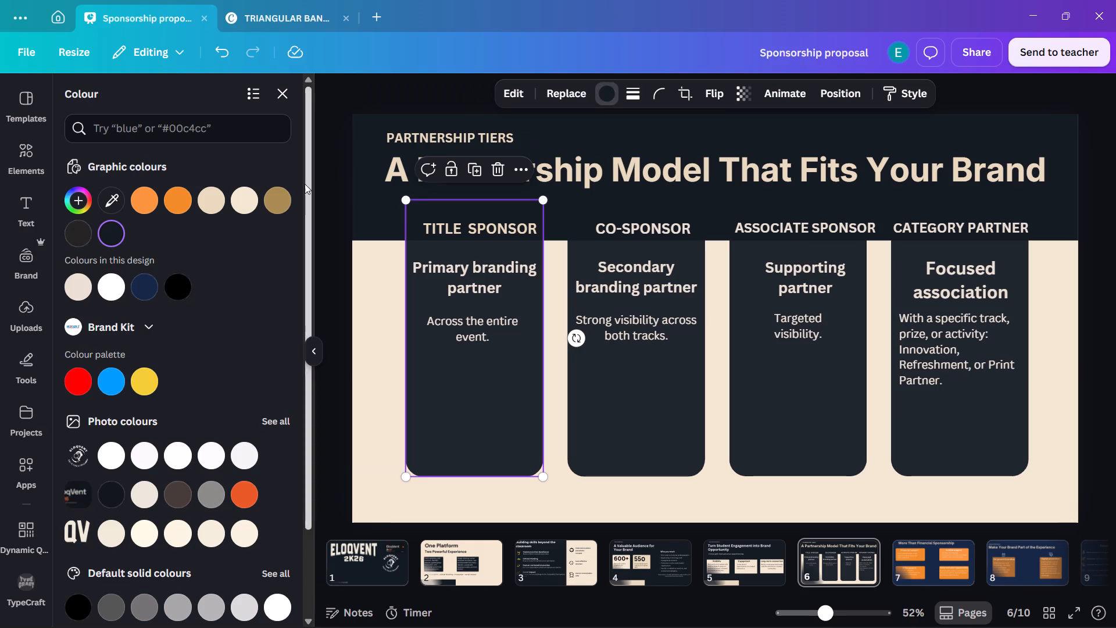
pyautogui.click(109, 205)
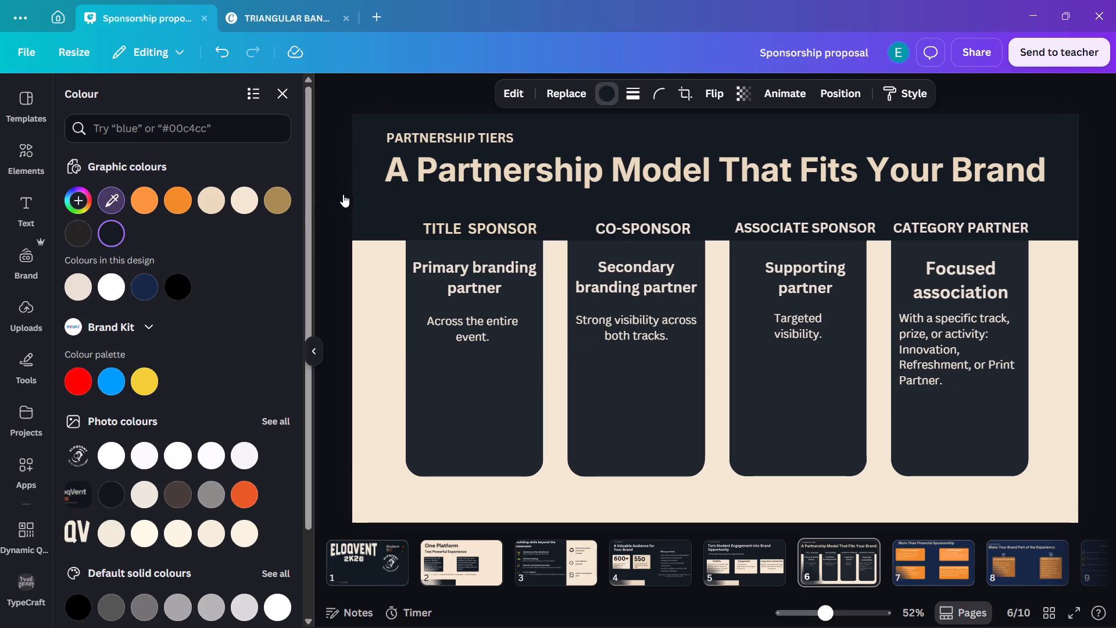
pyautogui.click(360, 183)
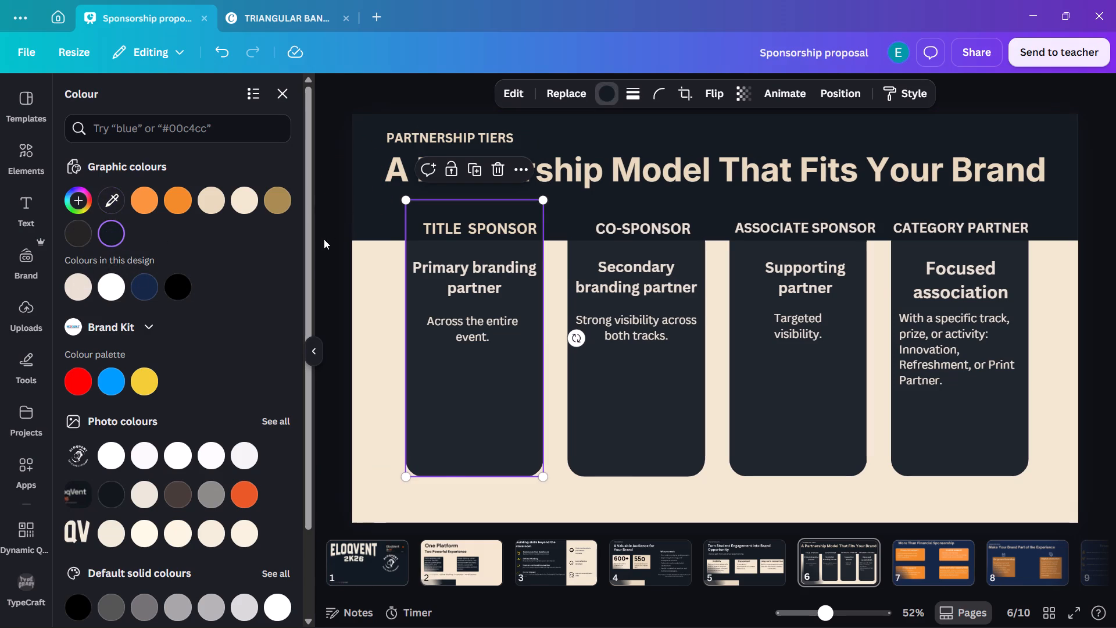
pyautogui.click(317, 249)
pyautogui.click(192, 268)
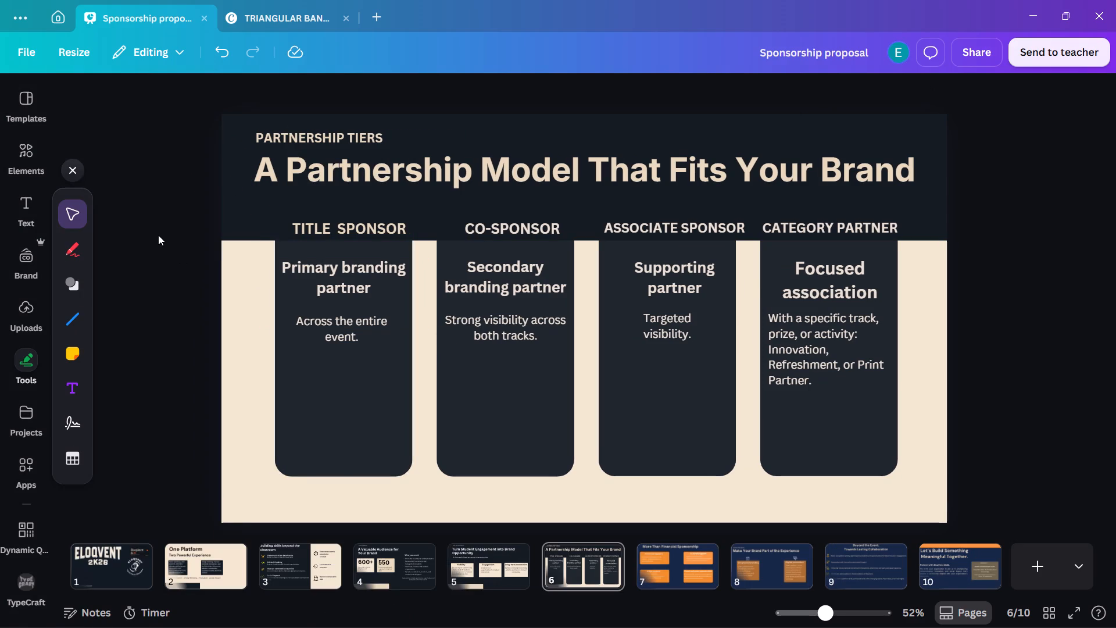
pyautogui.click(275, 248)
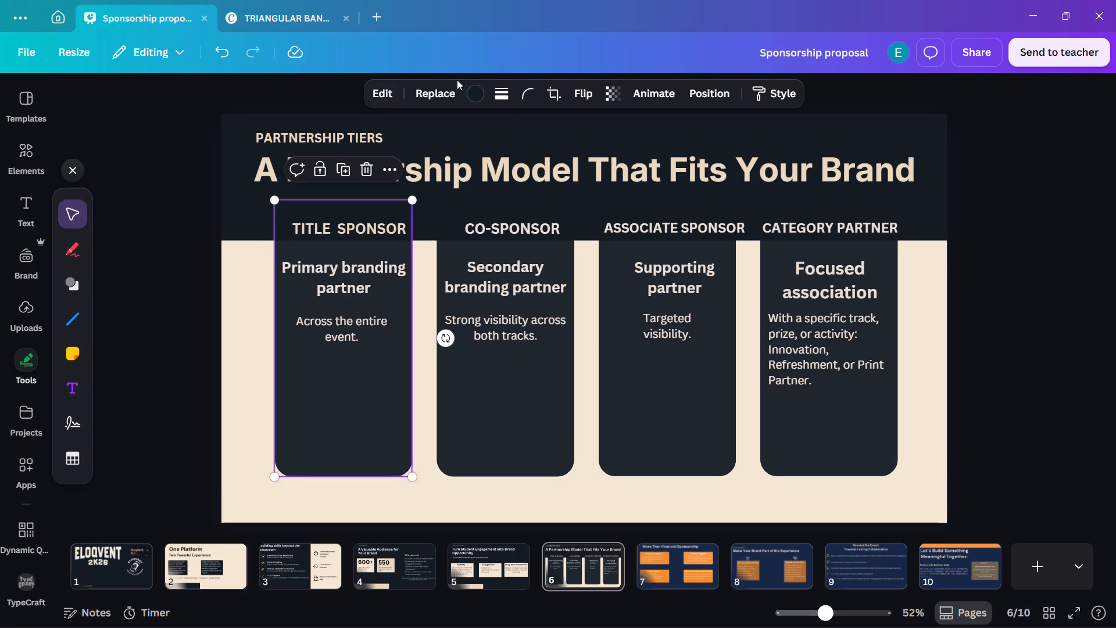
pyautogui.click(471, 90)
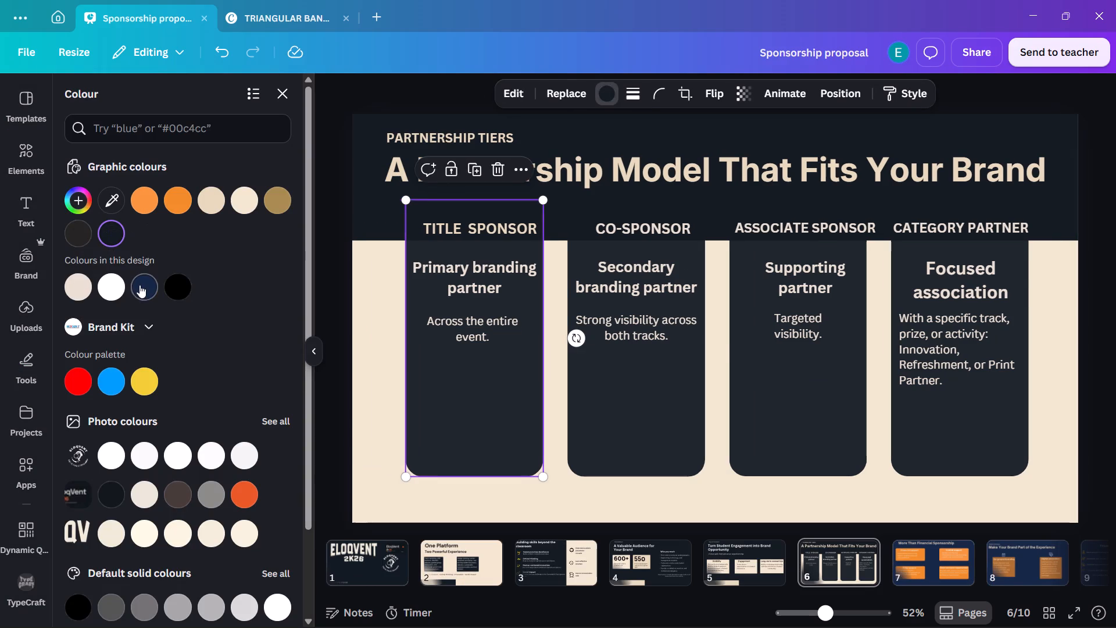
pyautogui.click(111, 203)
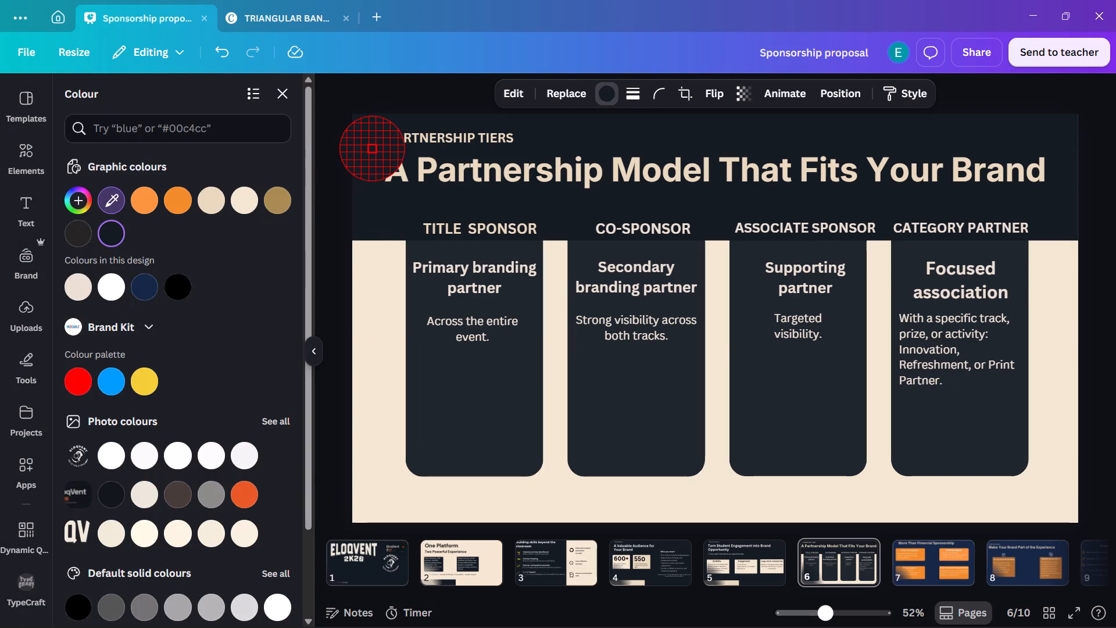
pyautogui.click(369, 152)
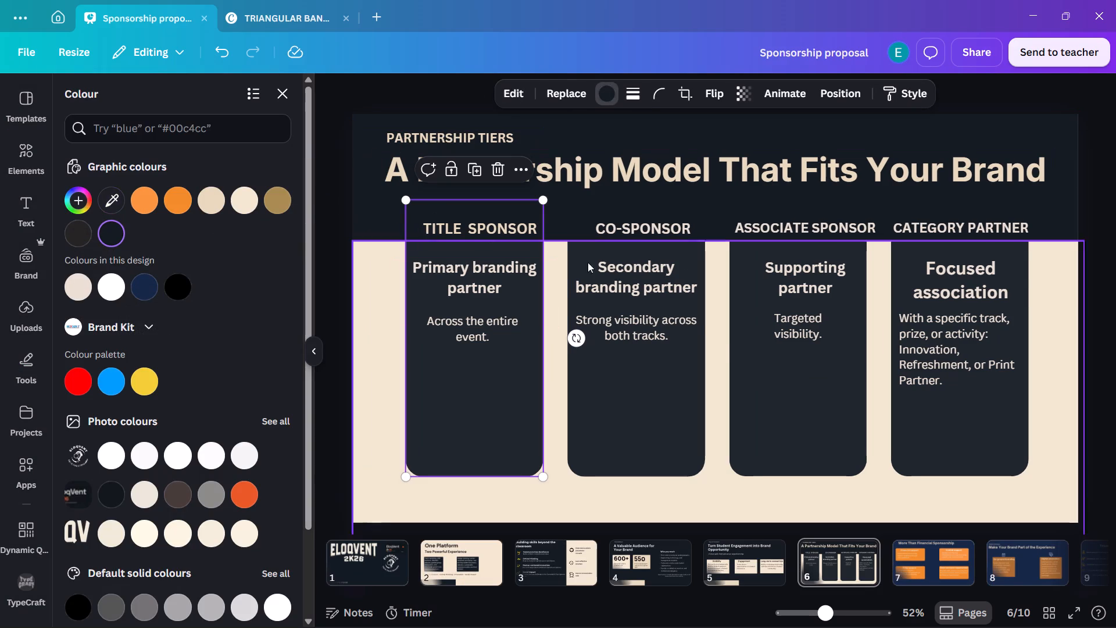
# Apply the sampled header background colour to page 6's Co-Sponsor, Associate Sponsor and Category Partner columns.
pyautogui.click(580, 242)
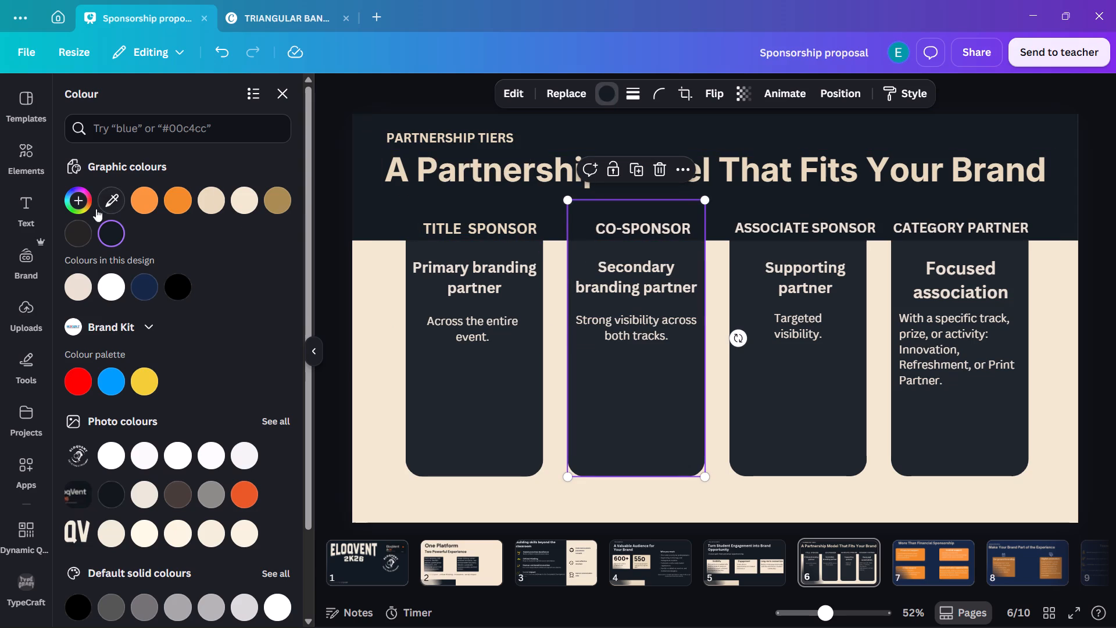
pyautogui.click(108, 194)
pyautogui.click(366, 128)
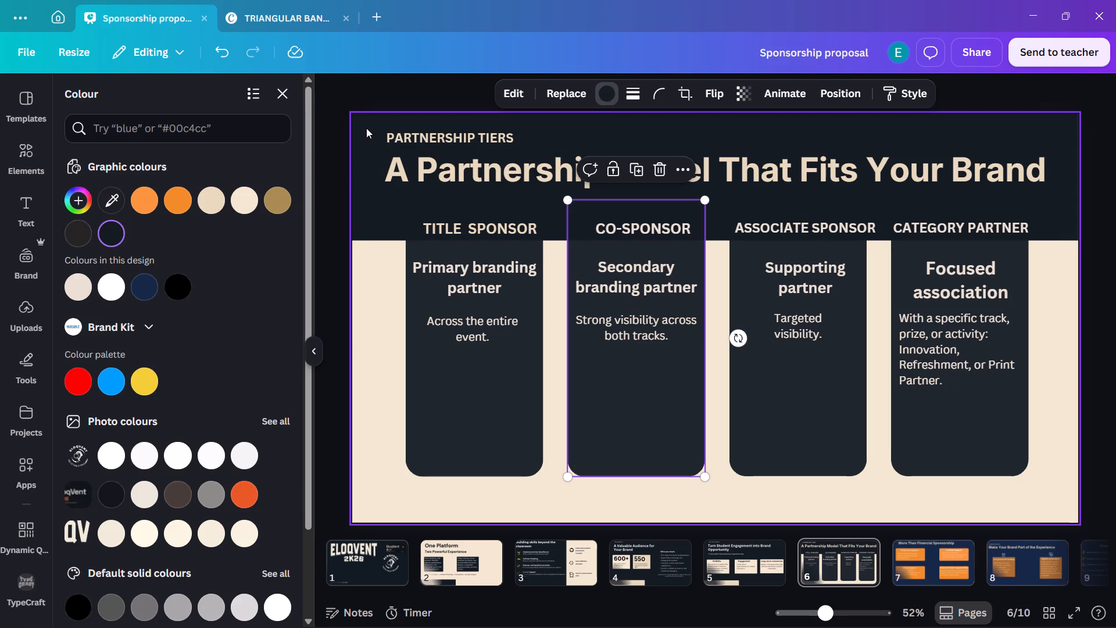
pyautogui.click(738, 261)
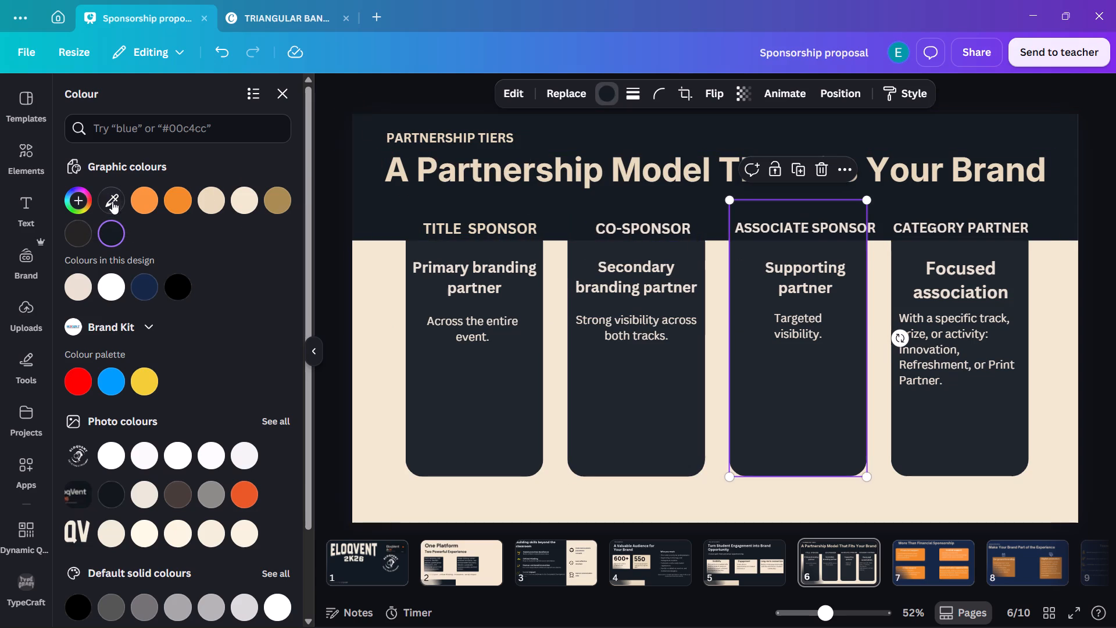
pyautogui.click(110, 201)
pyautogui.click(596, 133)
pyautogui.click(596, 133)
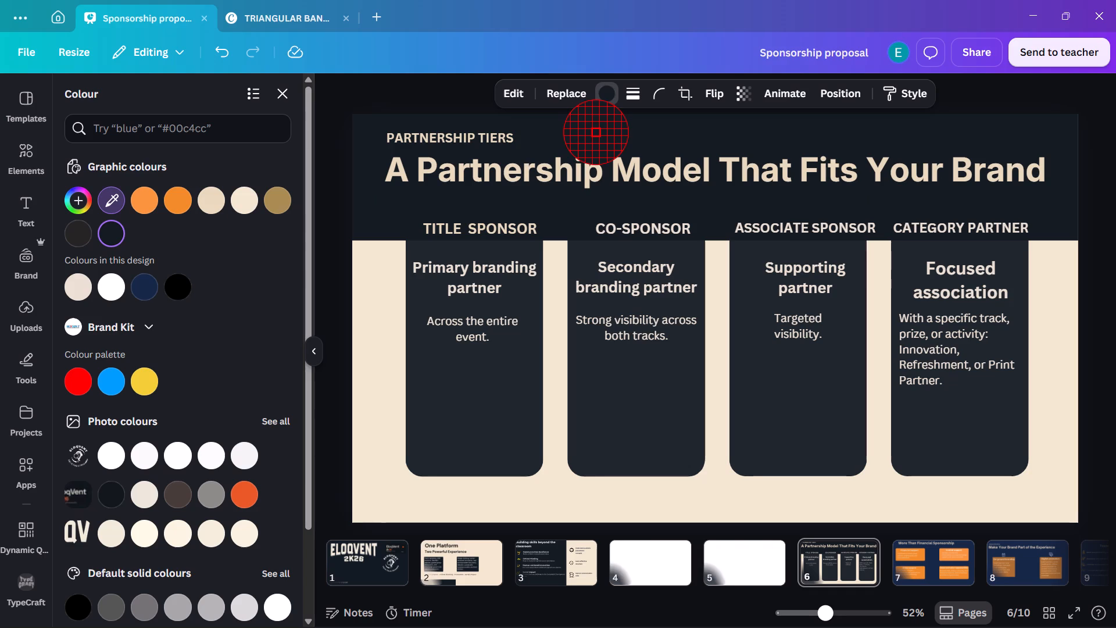
pyautogui.click(894, 264)
pyautogui.click(106, 196)
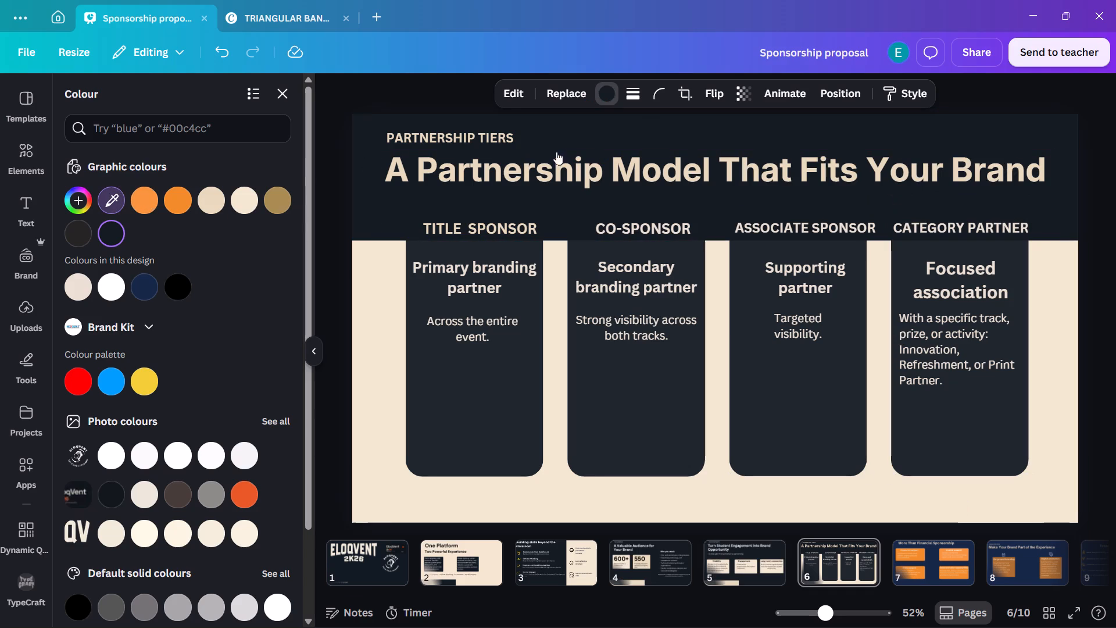
pyautogui.click(621, 129)
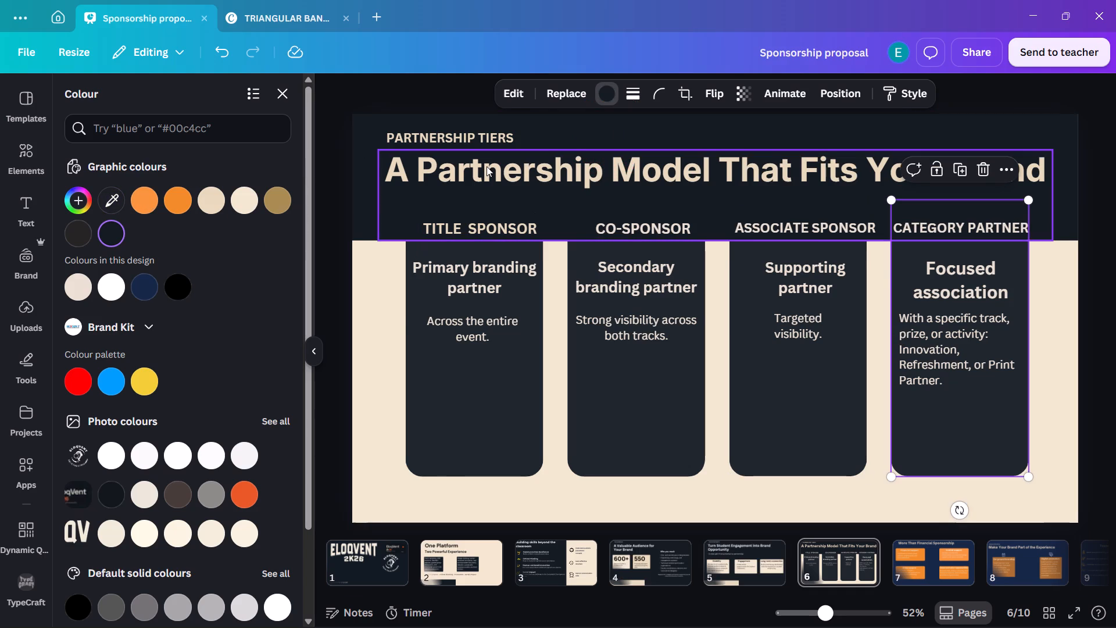
# Recolour page 6's main title and the PARTNERSHIP TIERS label to white #ffffff.
pyautogui.click(487, 166)
pyautogui.click(442, 93)
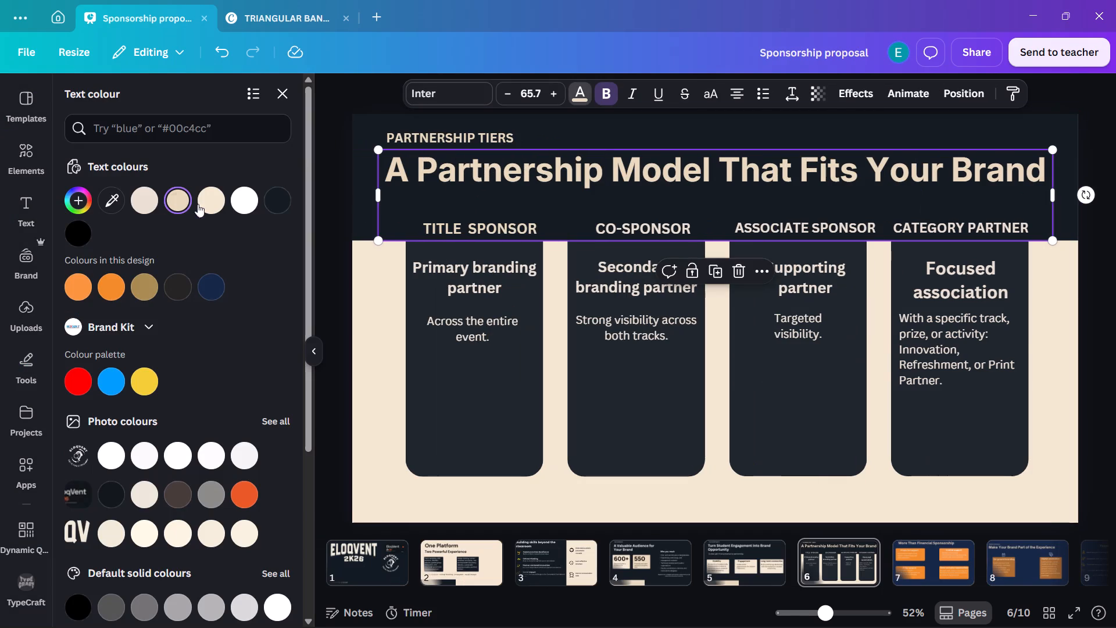
pyautogui.click(248, 202)
pyautogui.click(404, 140)
pyautogui.click(237, 196)
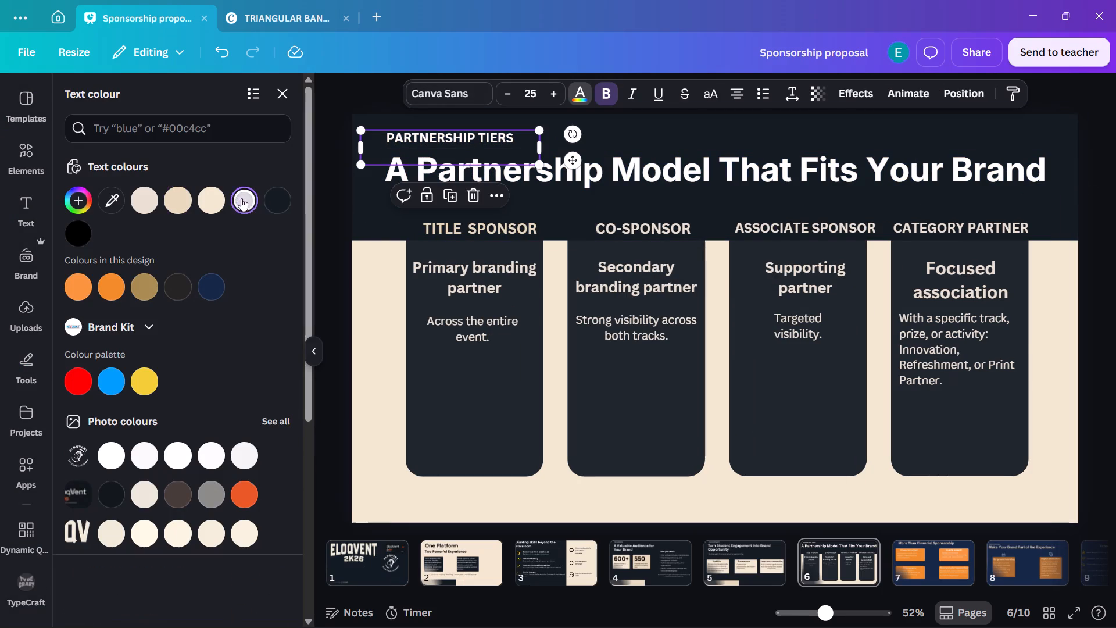
# Recolour the TITLE SPONSOR, CO-SPONSOR, ASSOCIATE SPONSOR and CATEGORY PARTNER headings on page 6 to white.
pyautogui.click(505, 237)
pyautogui.click(251, 198)
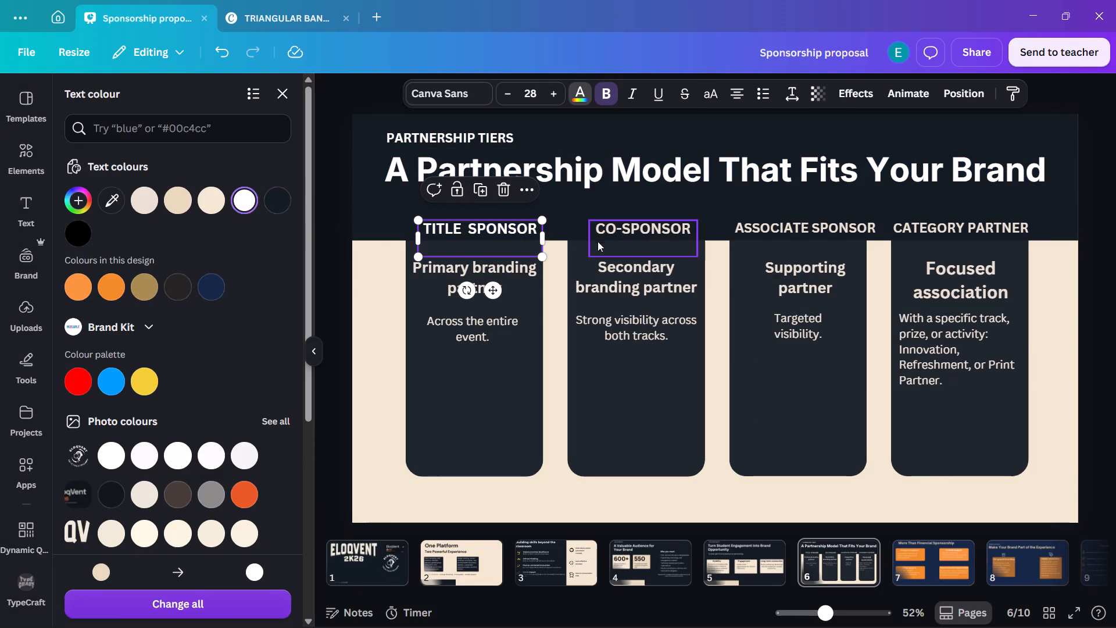
pyautogui.click(601, 238)
pyautogui.click(247, 208)
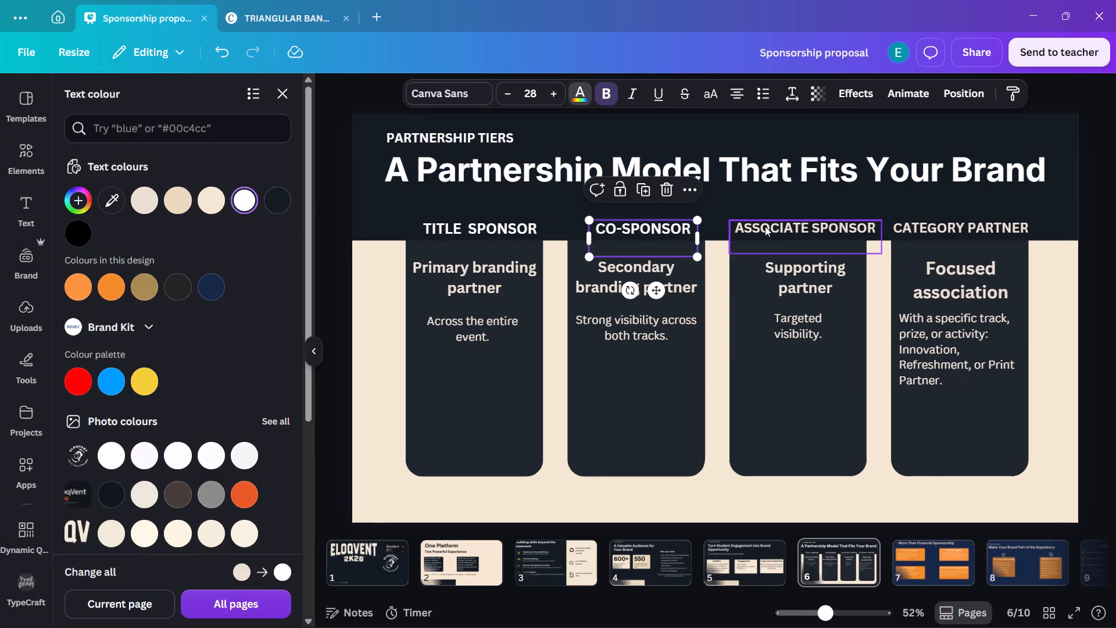
pyautogui.click(765, 226)
pyautogui.click(245, 204)
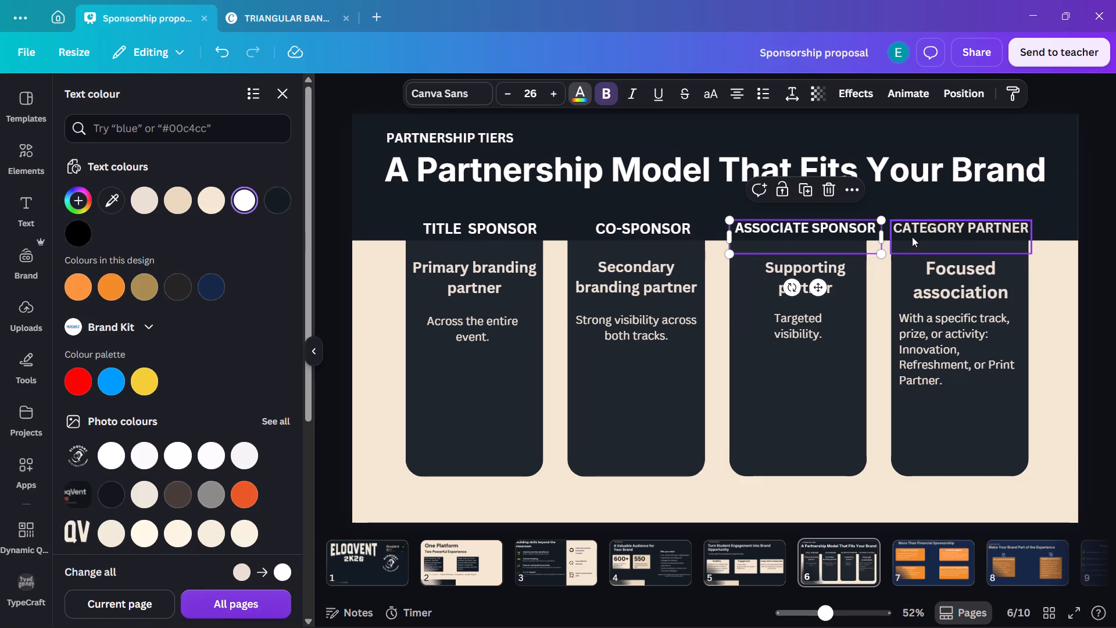
pyautogui.click(912, 237)
pyautogui.click(249, 206)
# Recolour the subheadings and descriptions in page 6's Title Sponsor and Co-Sponsor columns to white.
pyautogui.click(474, 287)
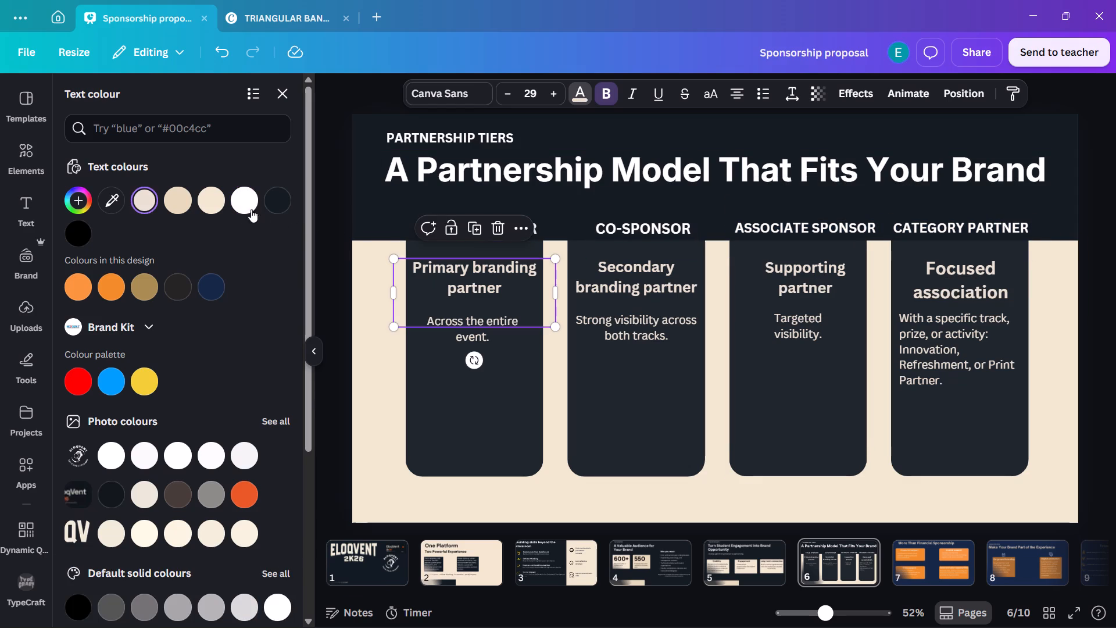
pyautogui.click(242, 206)
pyautogui.click(484, 338)
pyautogui.click(242, 208)
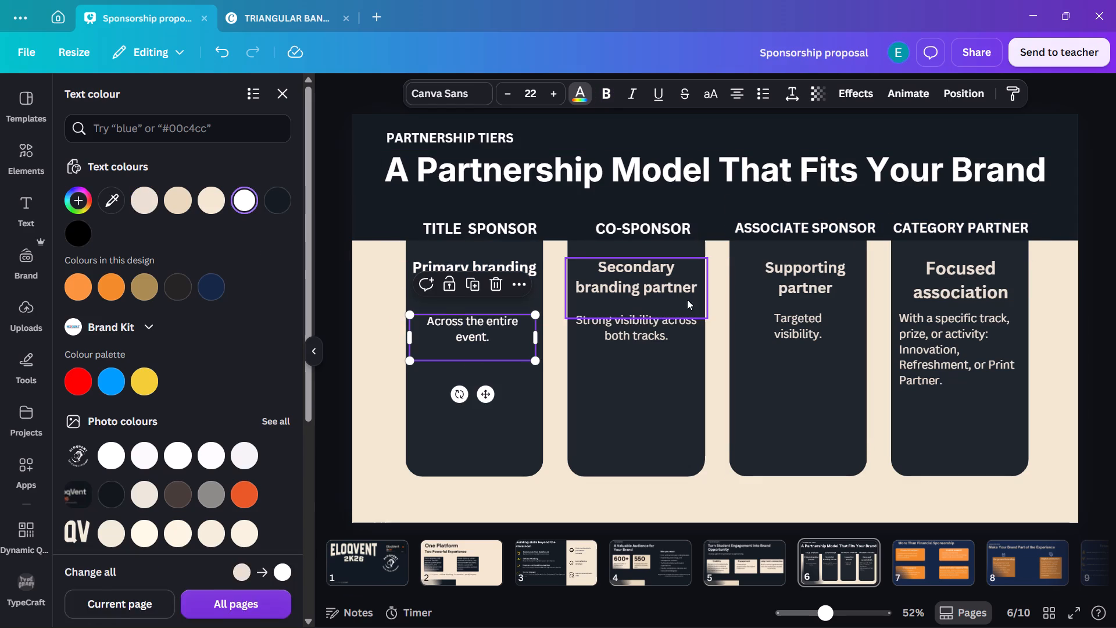
pyautogui.click(688, 299)
pyautogui.click(248, 208)
pyautogui.click(520, 326)
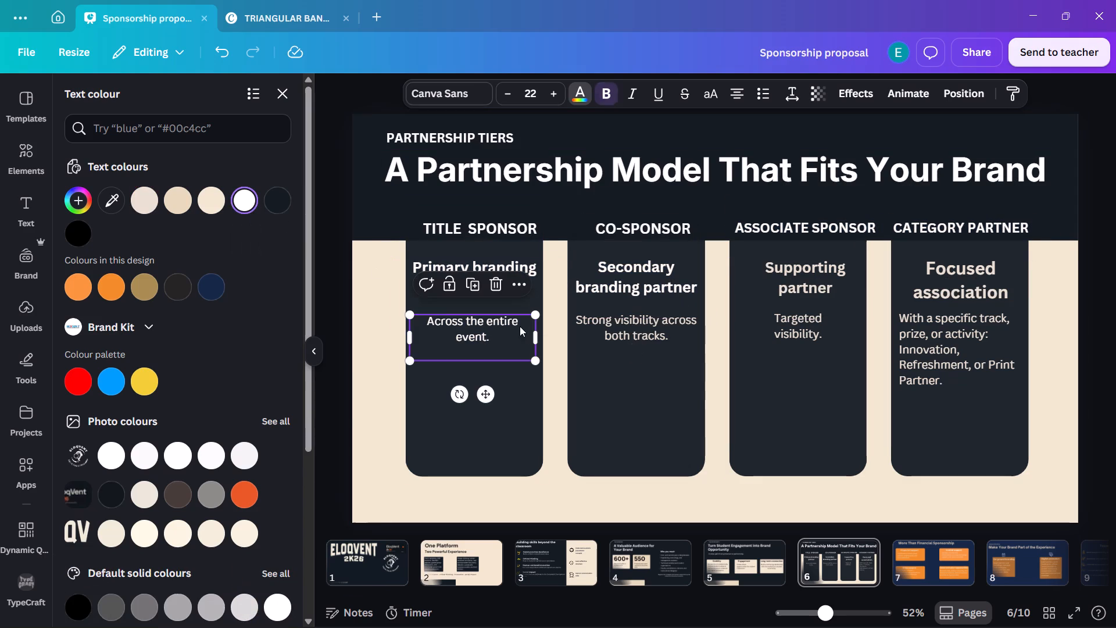
pyautogui.click(631, 323)
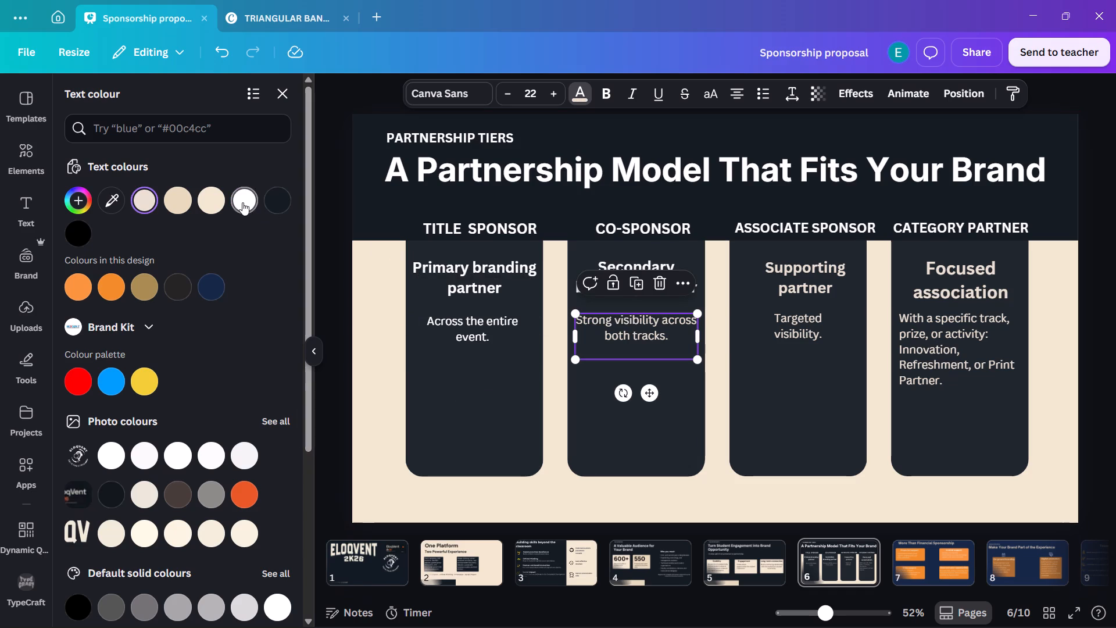
pyautogui.click(242, 202)
# Recolour the subheadings and descriptions in page 6's Associate Sponsor and Category Partner columns to white #ffffff.
pyautogui.click(817, 289)
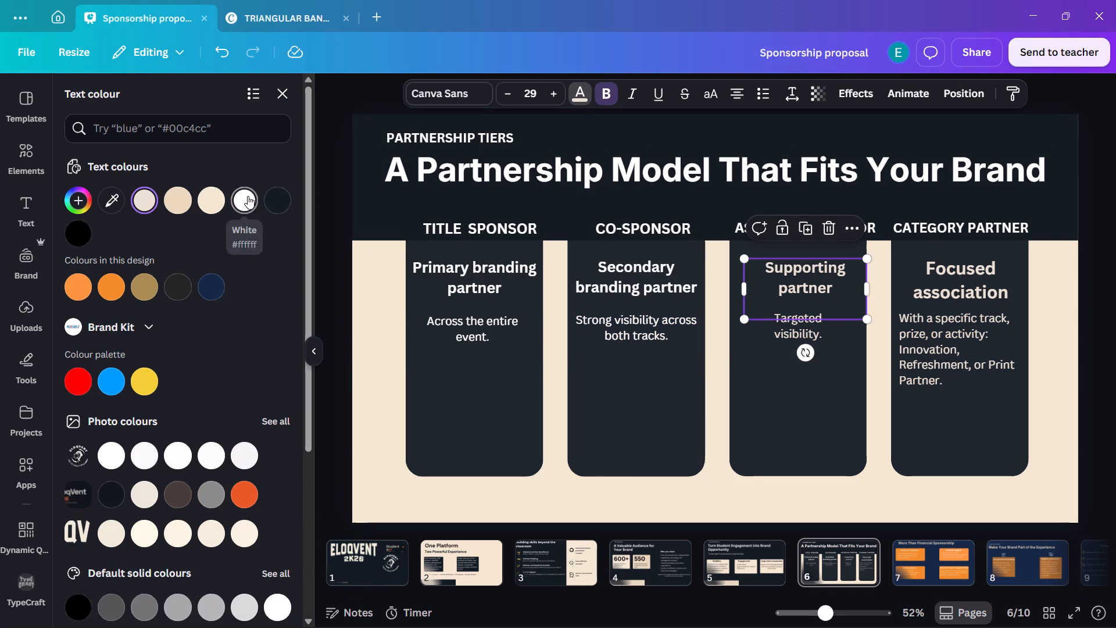
pyautogui.click(248, 196)
pyautogui.click(805, 329)
pyautogui.click(239, 198)
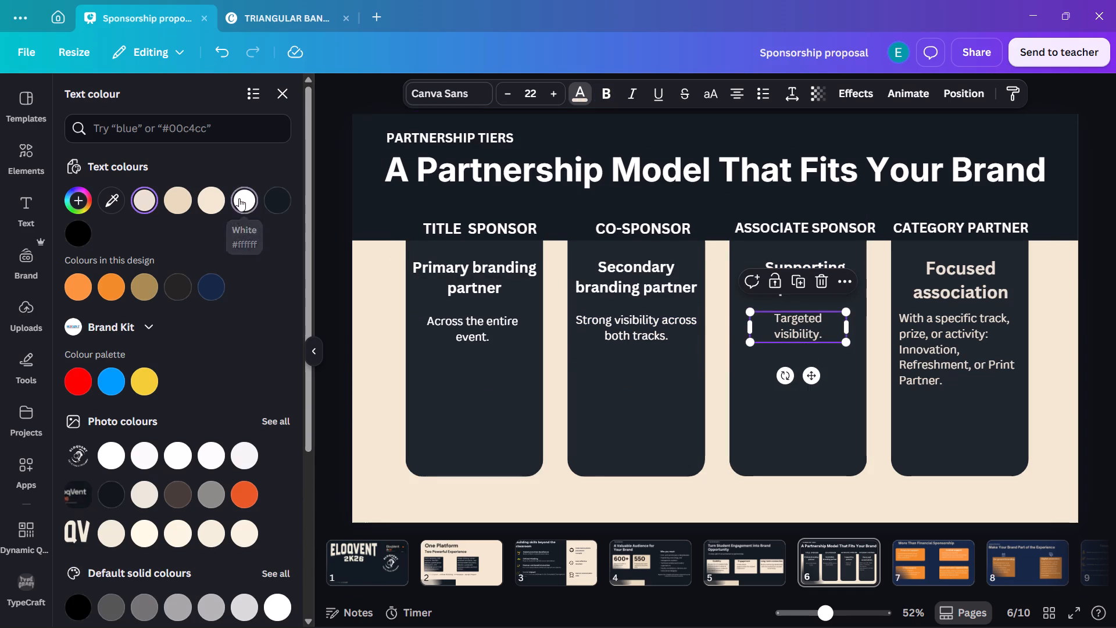
pyautogui.click(952, 272)
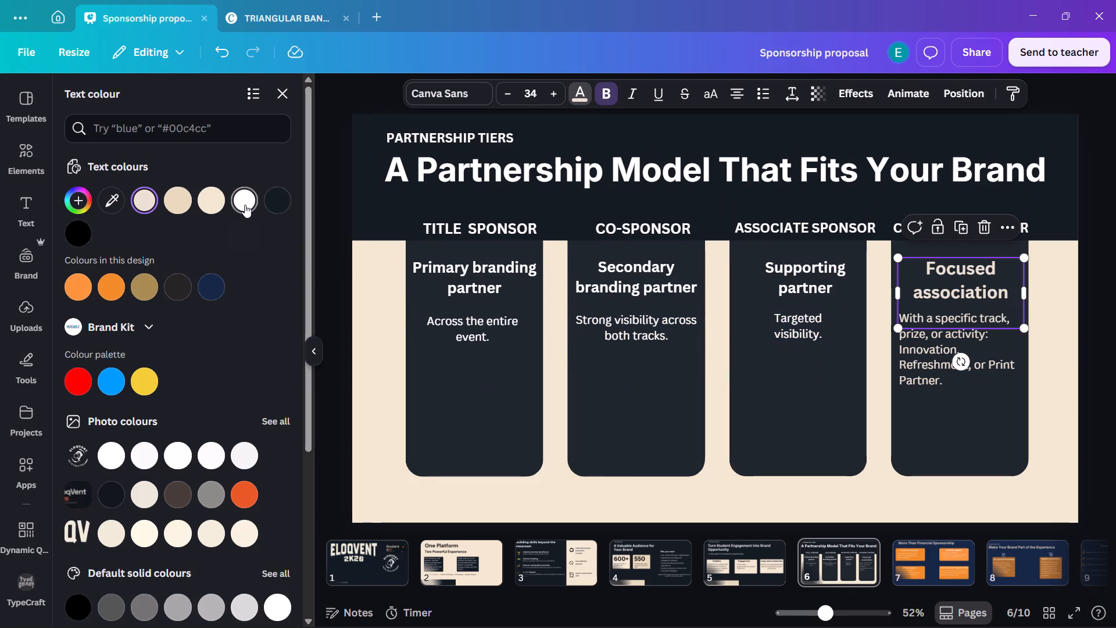
pyautogui.click(245, 205)
pyautogui.click(915, 366)
pyautogui.click(245, 205)
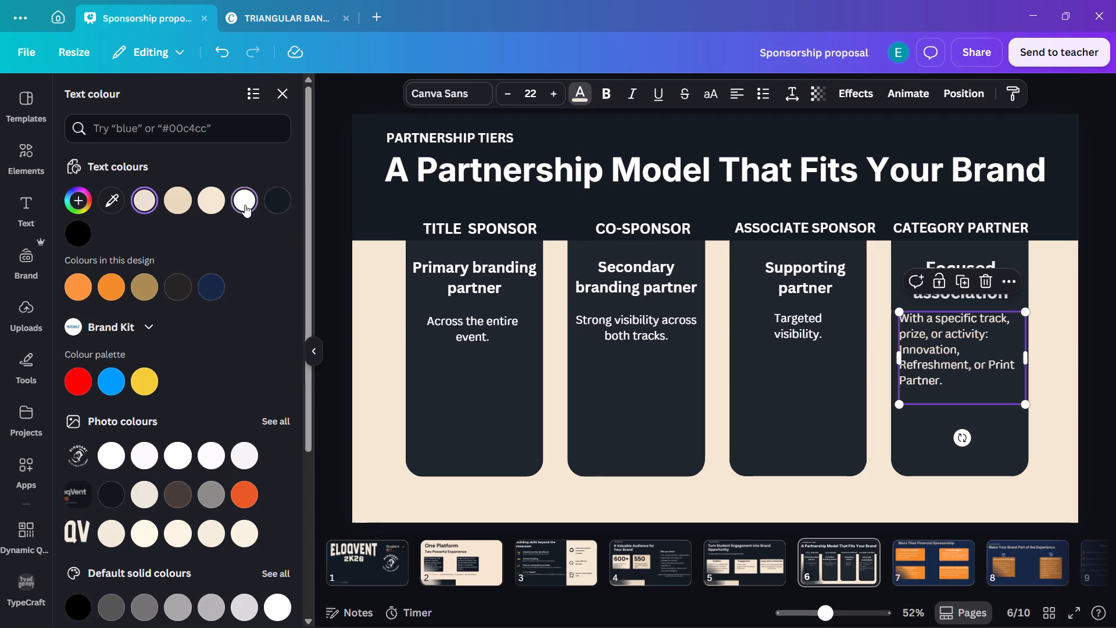
pyautogui.click(1074, 272)
pyautogui.click(1081, 248)
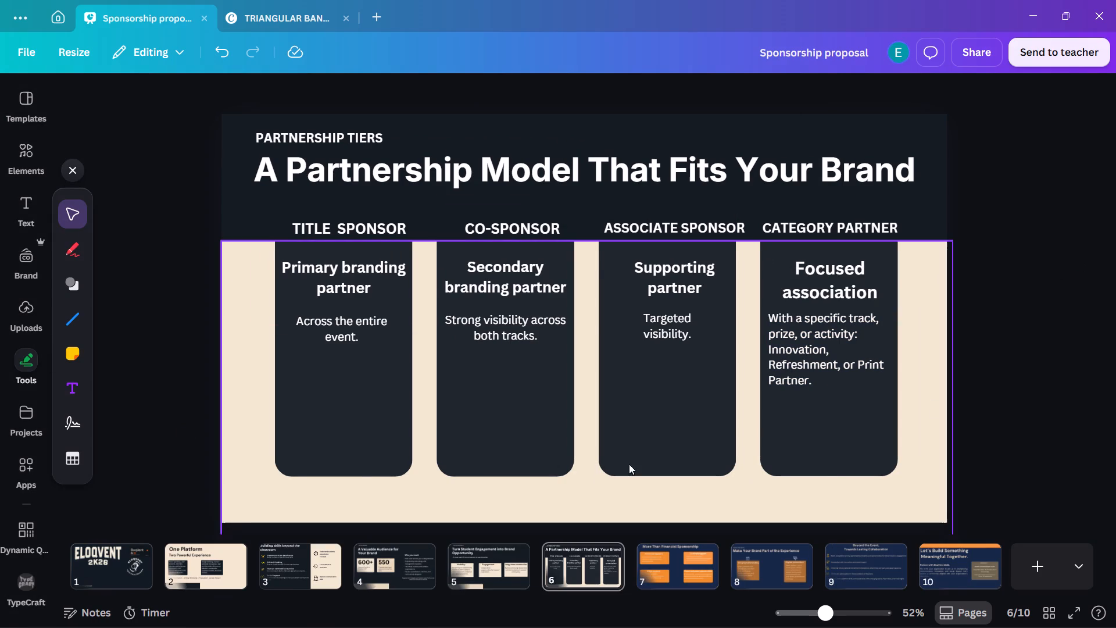
# Change page 7's background from navy to the light orange cream used on the other restyled pages.
pyautogui.click(660, 566)
pyautogui.click(585, 376)
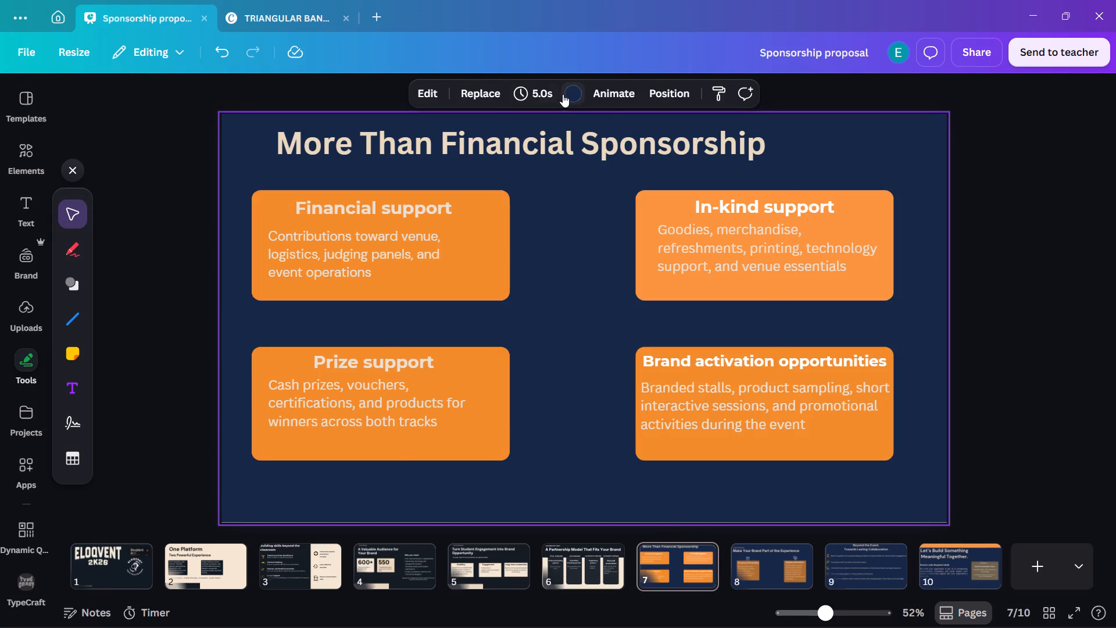
pyautogui.click(576, 94)
pyautogui.click(144, 204)
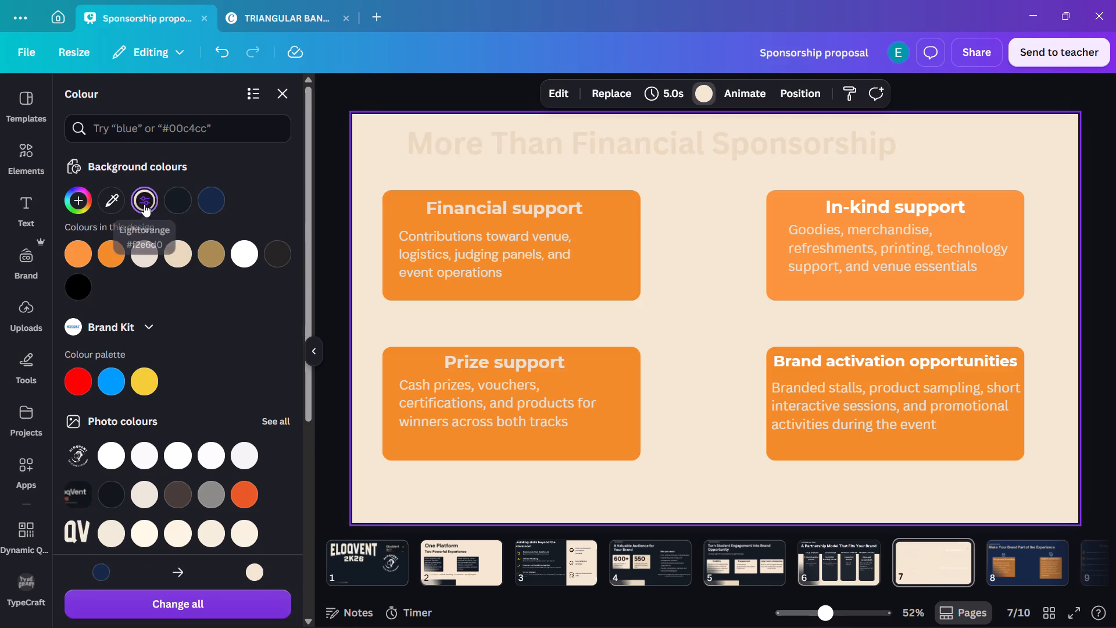
# Recolour the four orange support boxes on page 7 to dark greyblue #141b23.
pyautogui.click(634, 277)
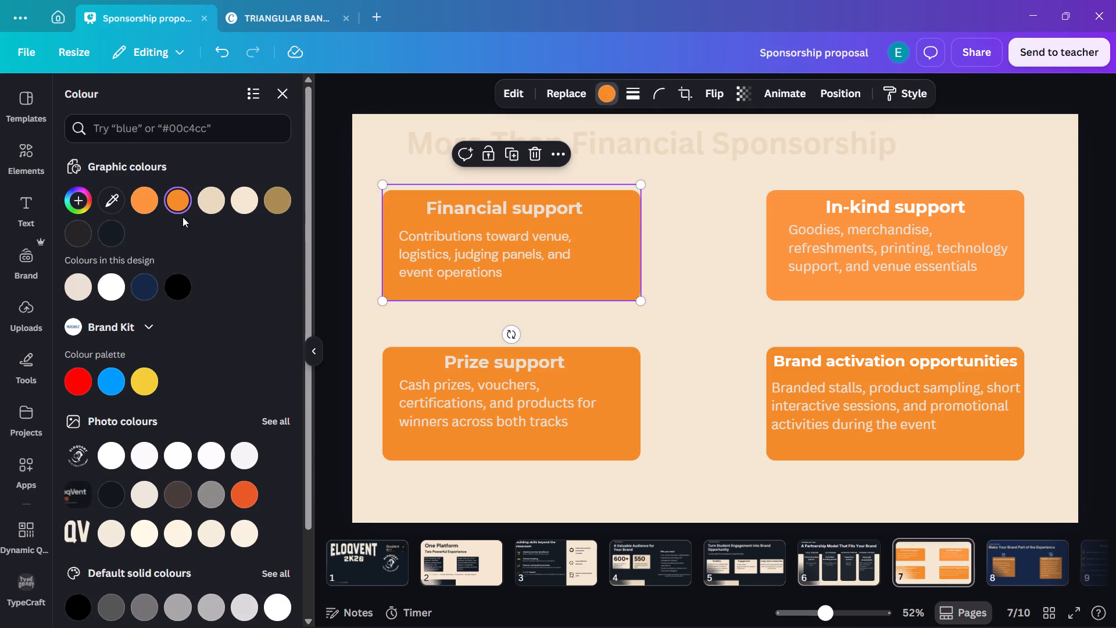
pyautogui.click(119, 233)
pyautogui.click(778, 295)
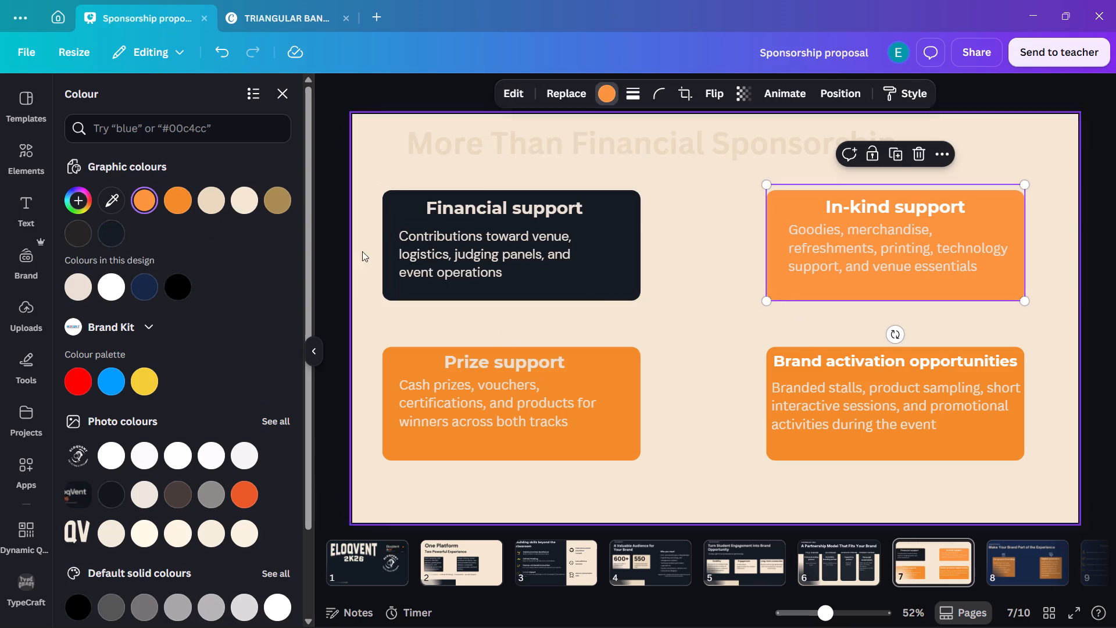
pyautogui.click(108, 237)
pyautogui.click(629, 390)
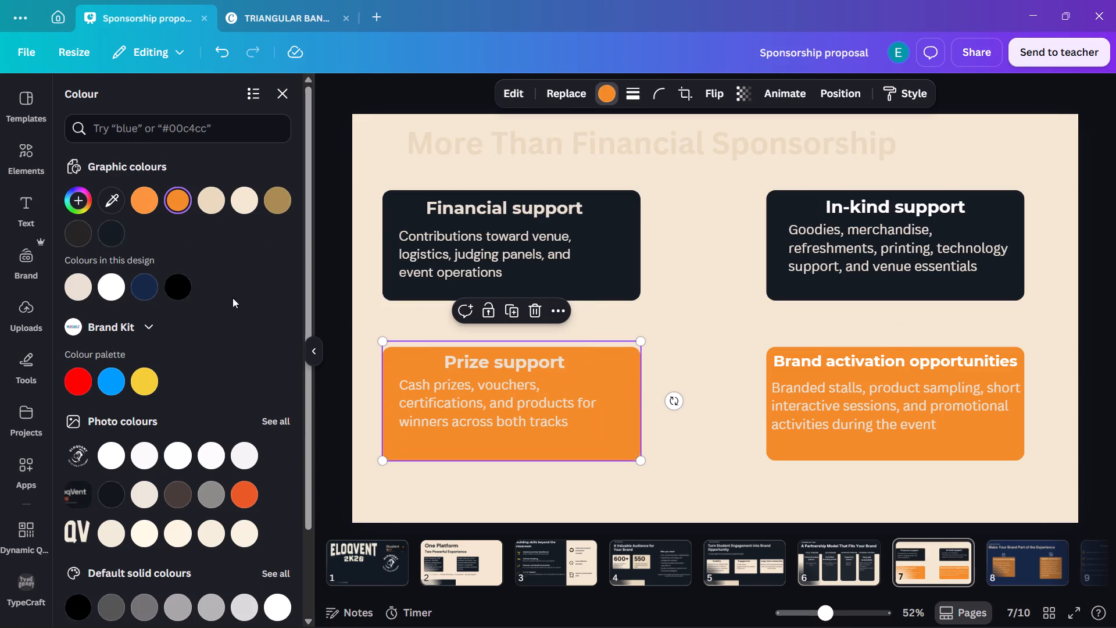
pyautogui.click(111, 240)
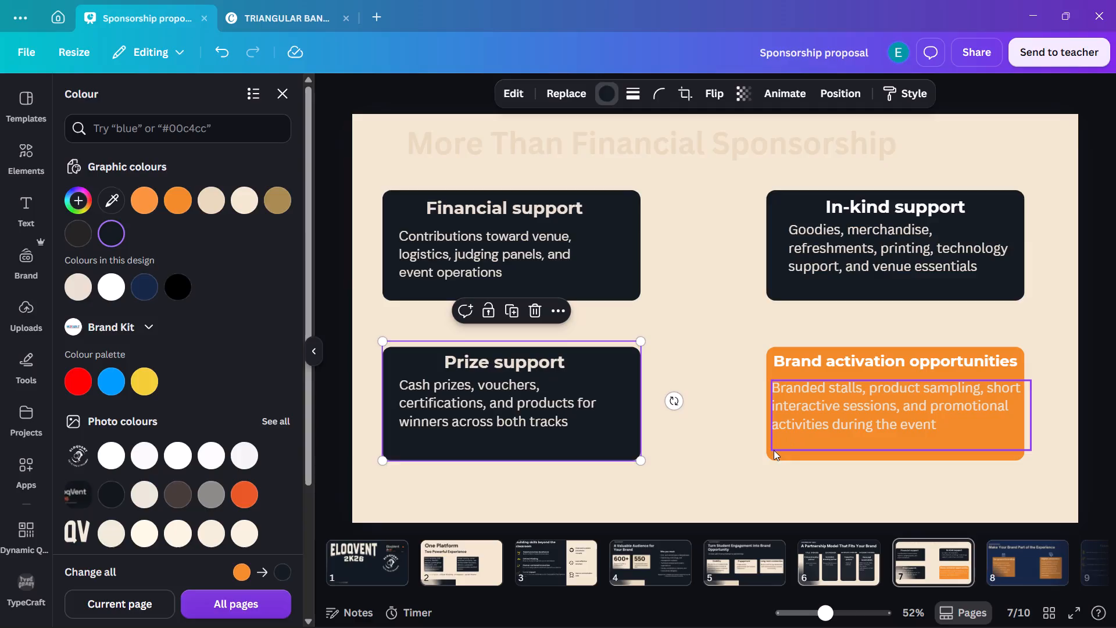
pyautogui.click(772, 454)
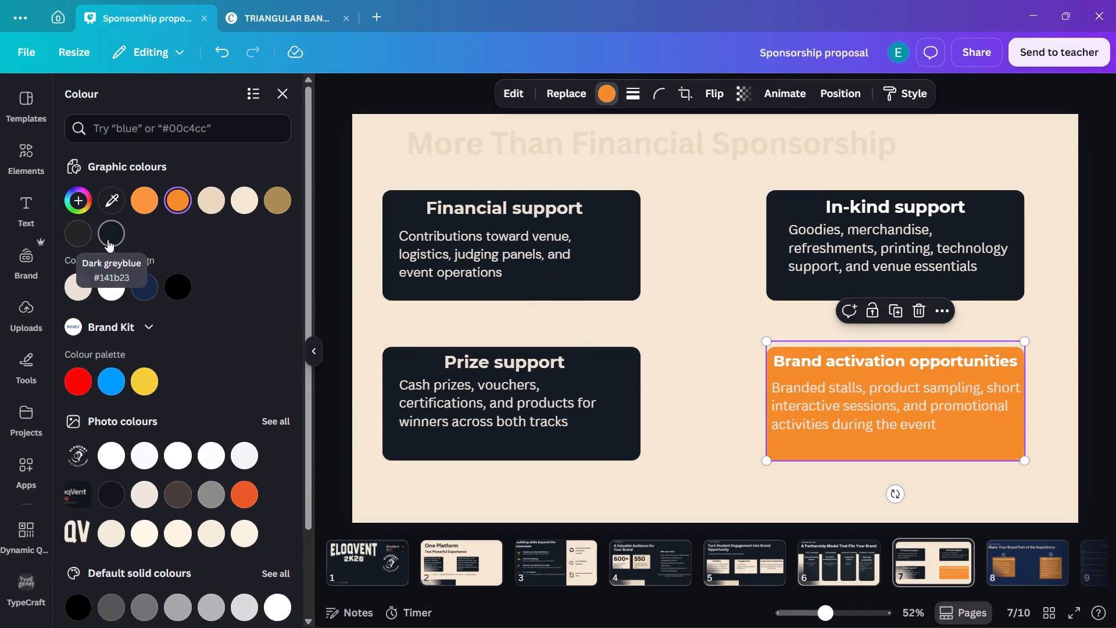
pyautogui.click(108, 240)
# Recolour page 7's title, More Than Financial Sponsorship, to dark greyblue #141b23.
pyautogui.click(509, 147)
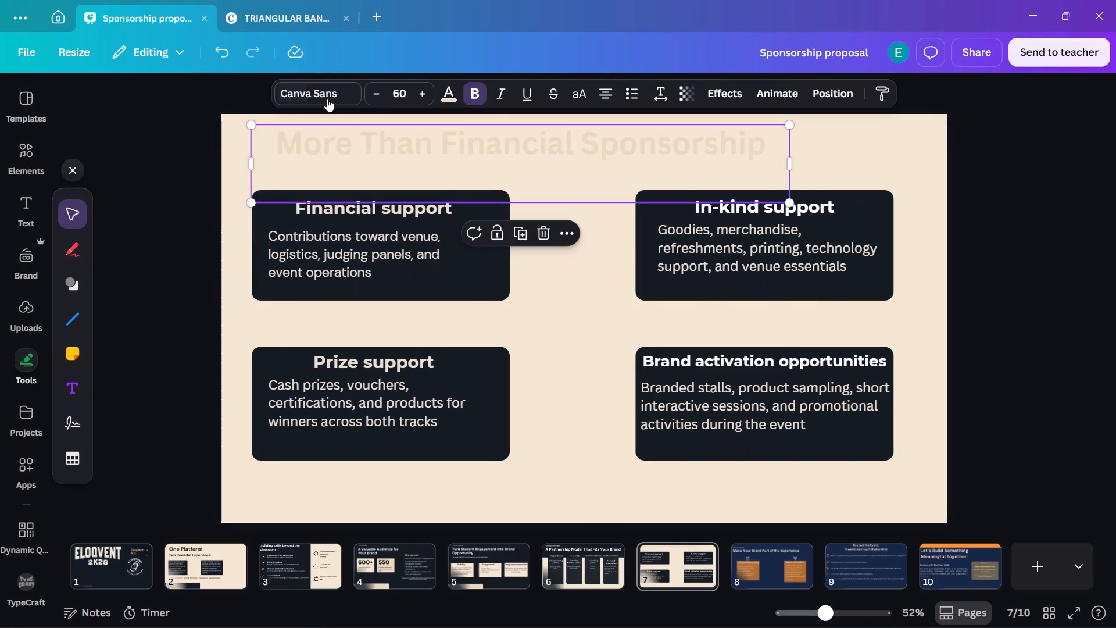
pyautogui.click(449, 90)
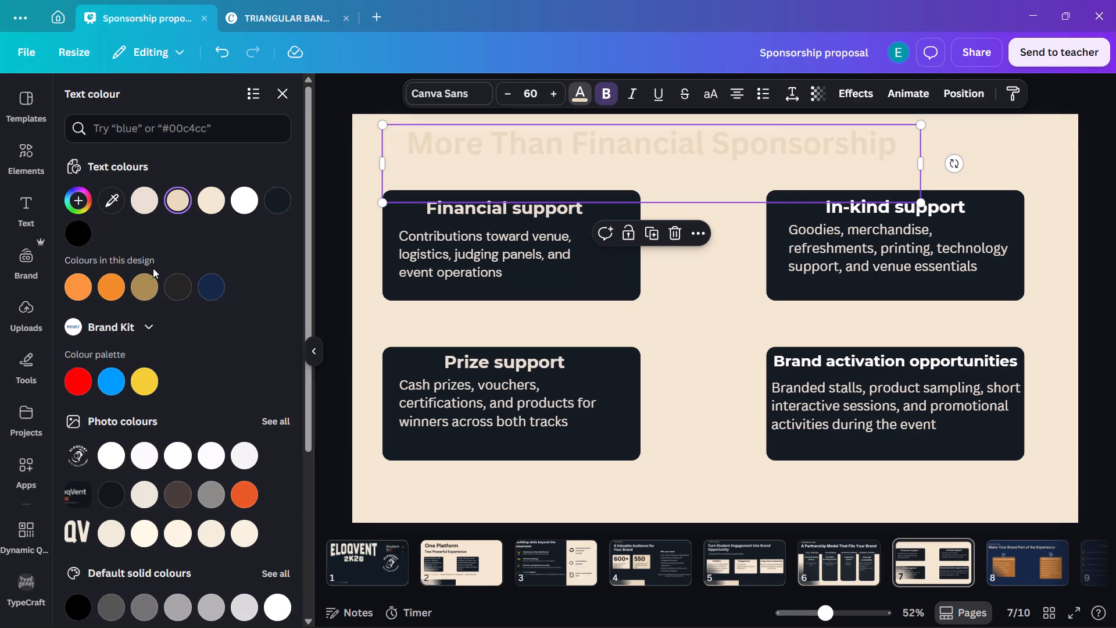
pyautogui.click(281, 202)
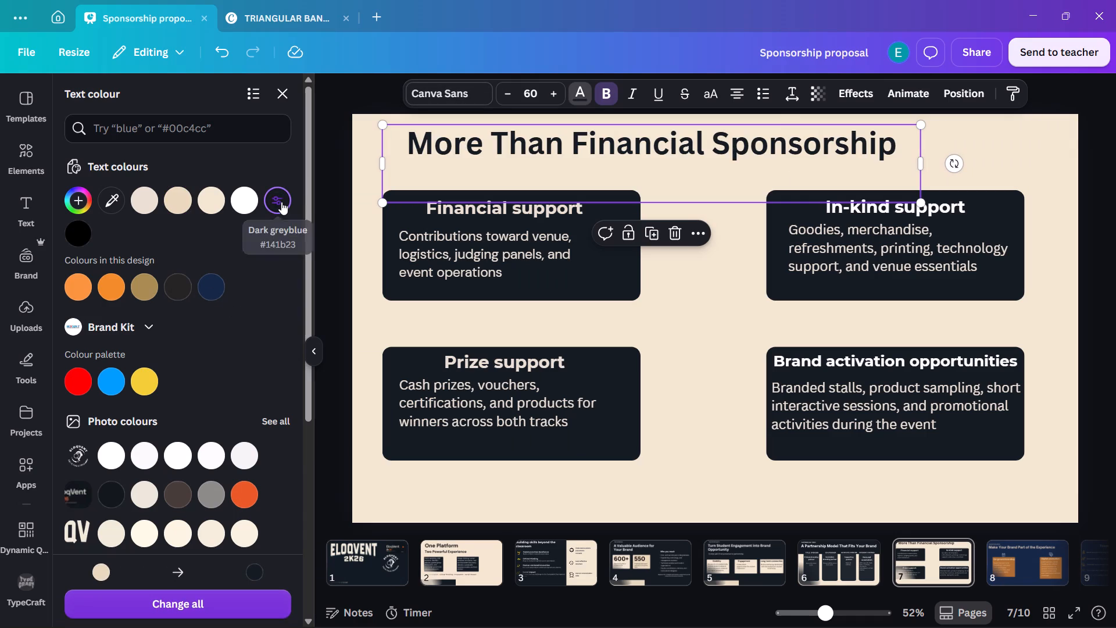
# Recolour the Financial support and Prize support headings and all four box descriptions on page 7 to white.
pyautogui.click(495, 211)
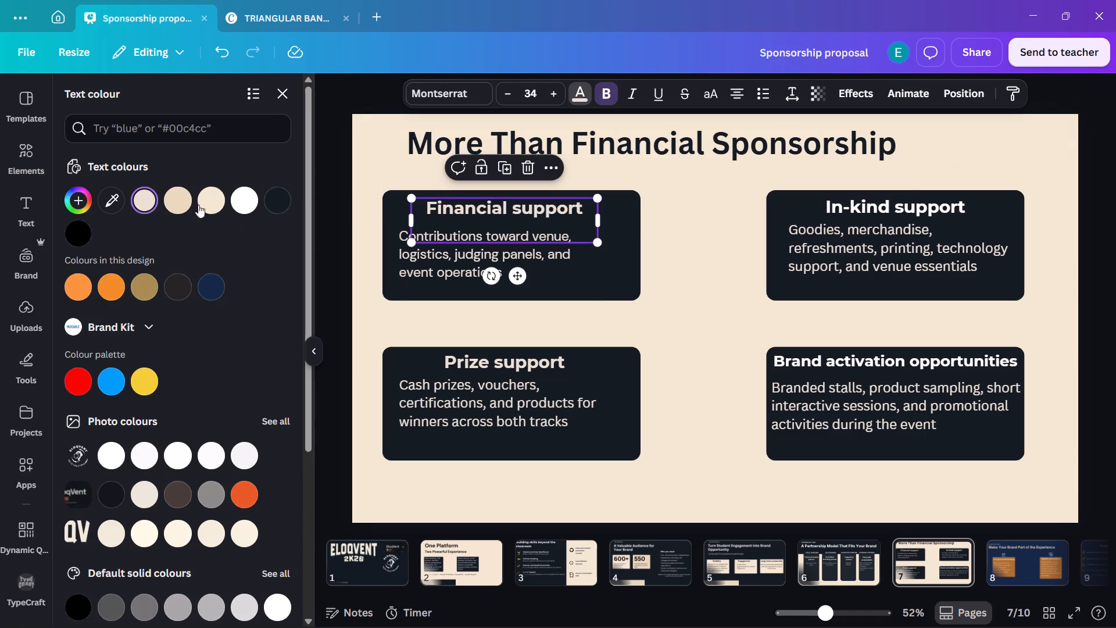
pyautogui.click(244, 201)
pyautogui.click(434, 259)
pyautogui.click(241, 204)
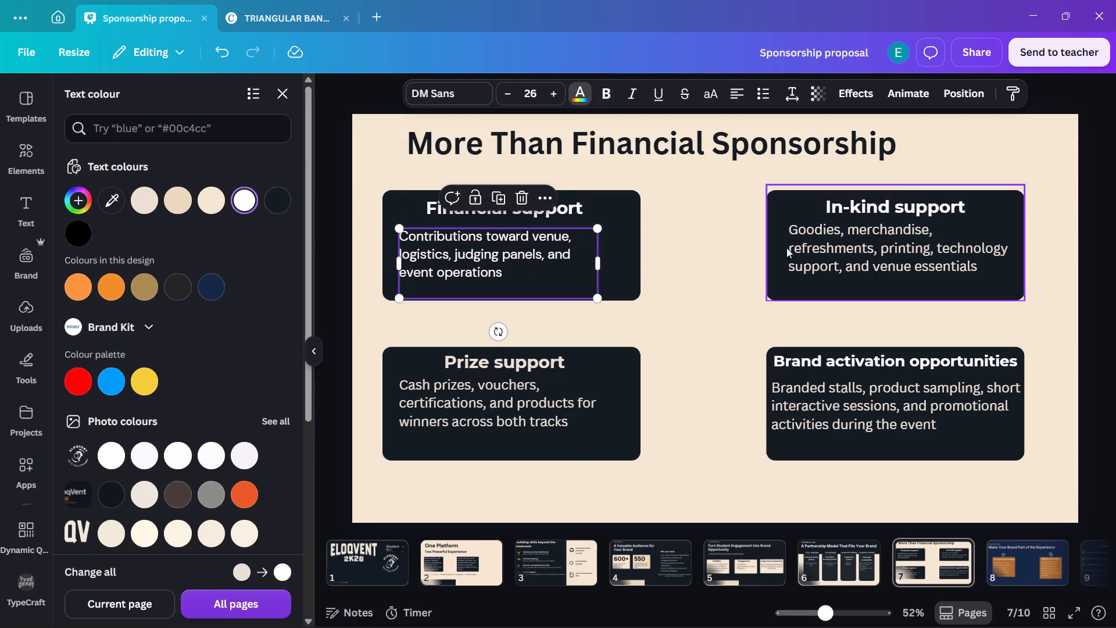
pyautogui.click(826, 246)
pyautogui.click(250, 204)
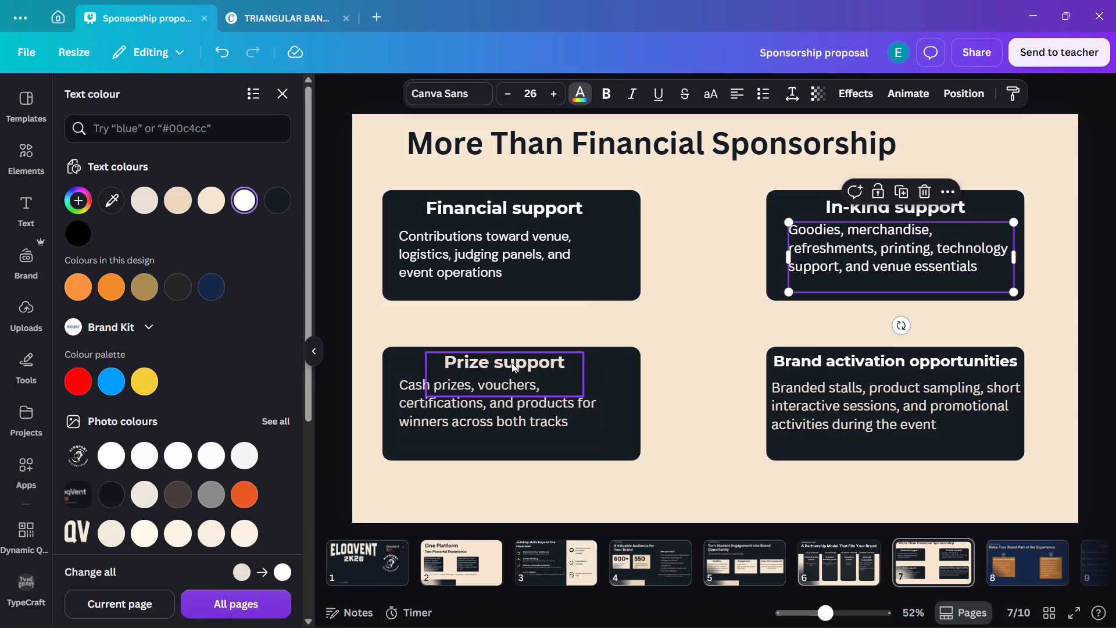
pyautogui.click(512, 363)
pyautogui.click(242, 206)
pyautogui.click(464, 412)
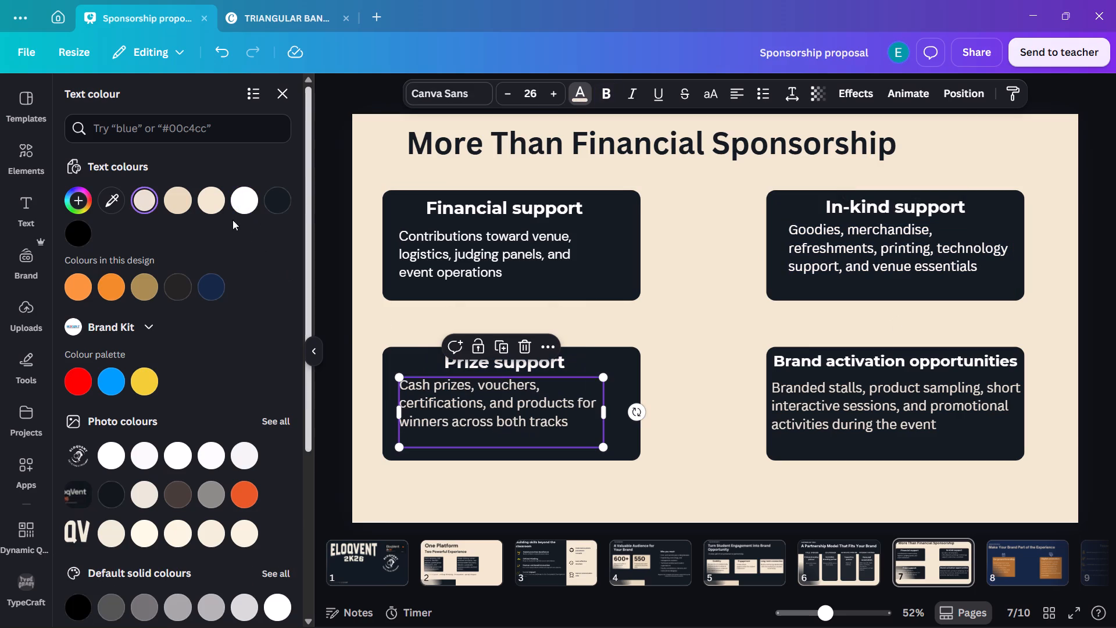
pyautogui.click(242, 202)
pyautogui.click(858, 402)
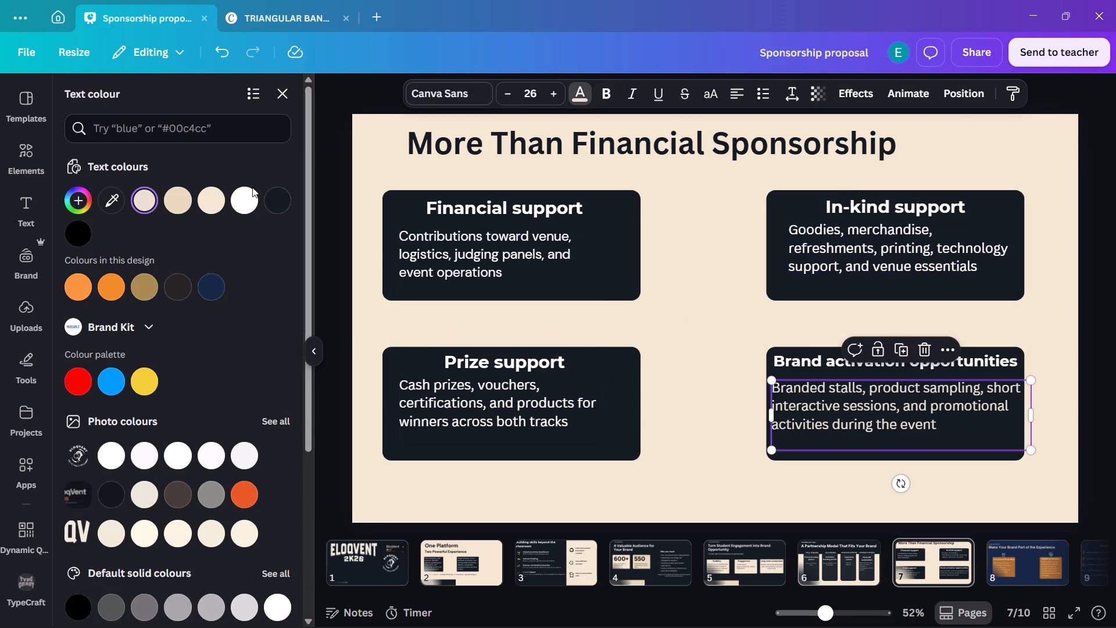
pyautogui.click(248, 196)
pyautogui.click(1081, 337)
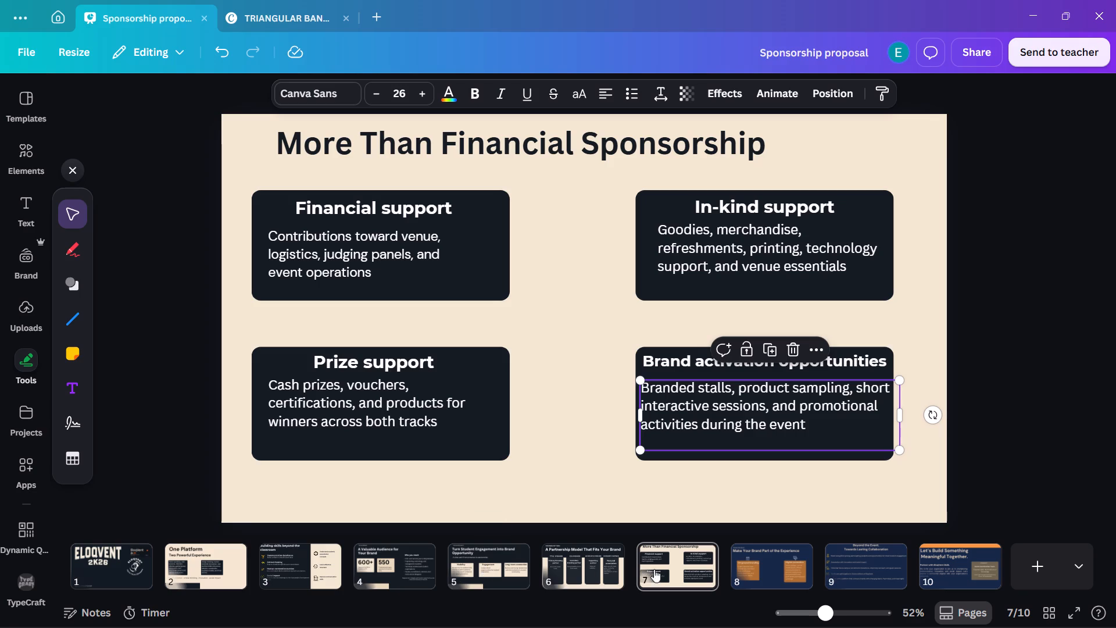
# Change page 8's background from navy to the light orange cream.
pyautogui.click(776, 562)
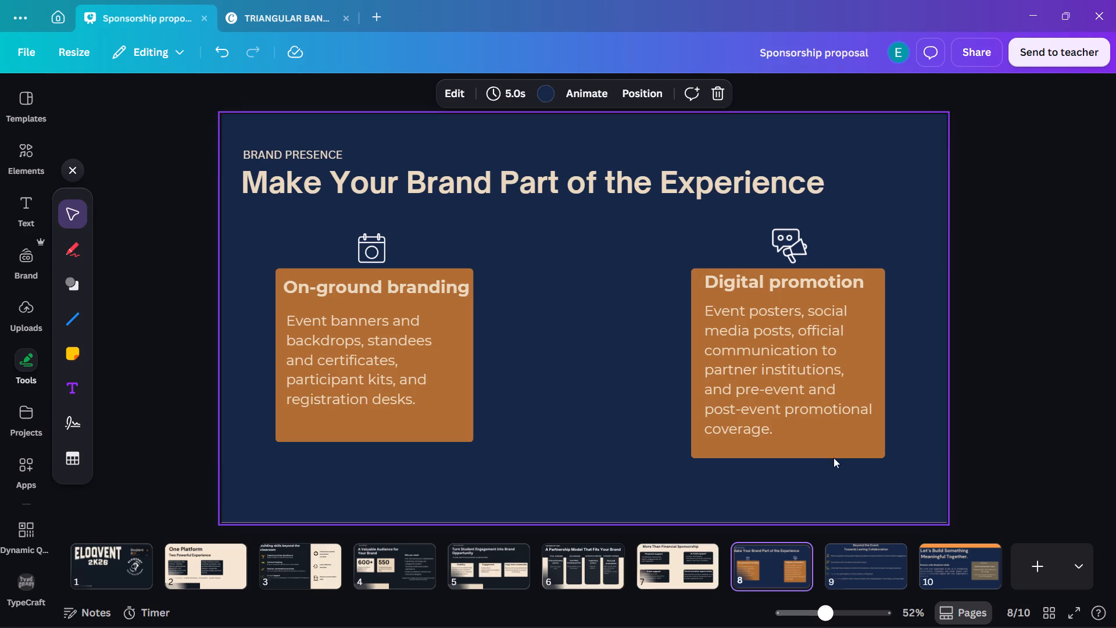
pyautogui.click(899, 466)
pyautogui.click(575, 95)
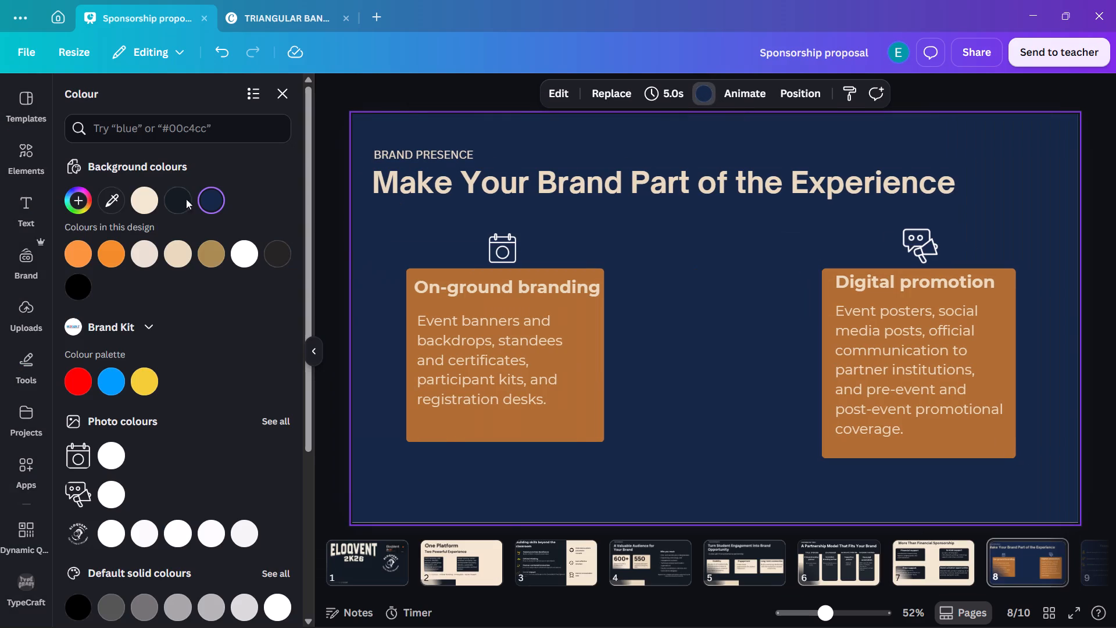
pyautogui.click(147, 196)
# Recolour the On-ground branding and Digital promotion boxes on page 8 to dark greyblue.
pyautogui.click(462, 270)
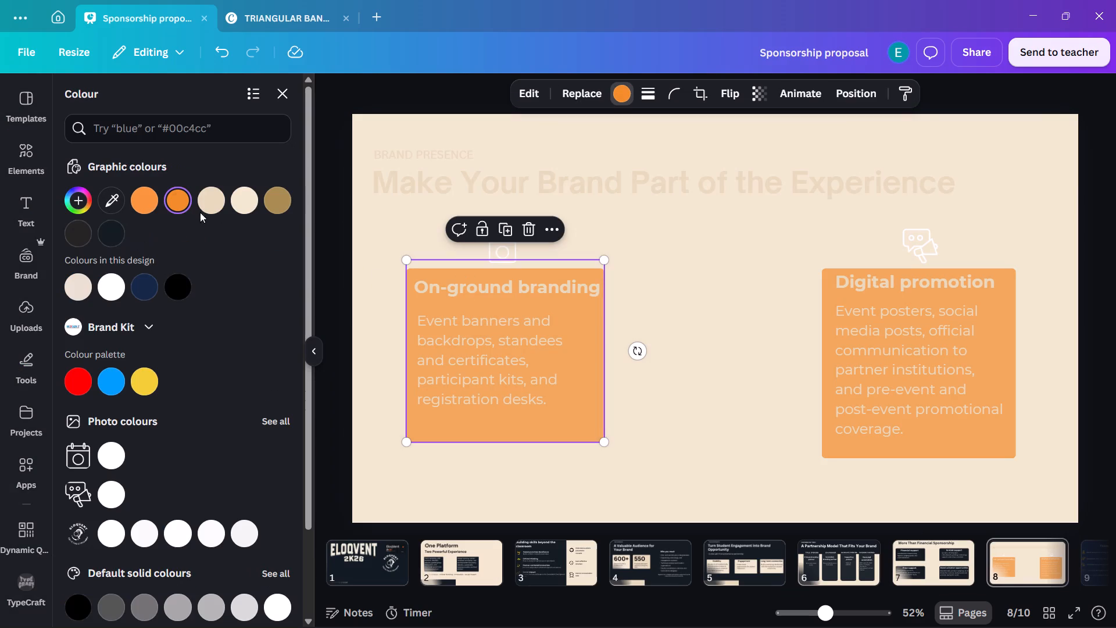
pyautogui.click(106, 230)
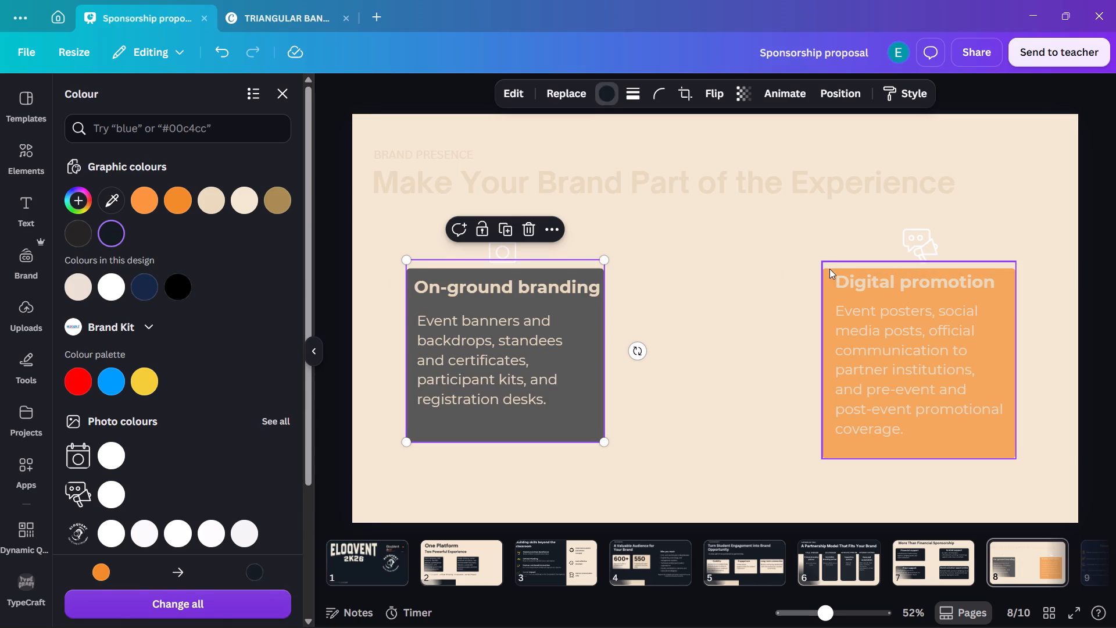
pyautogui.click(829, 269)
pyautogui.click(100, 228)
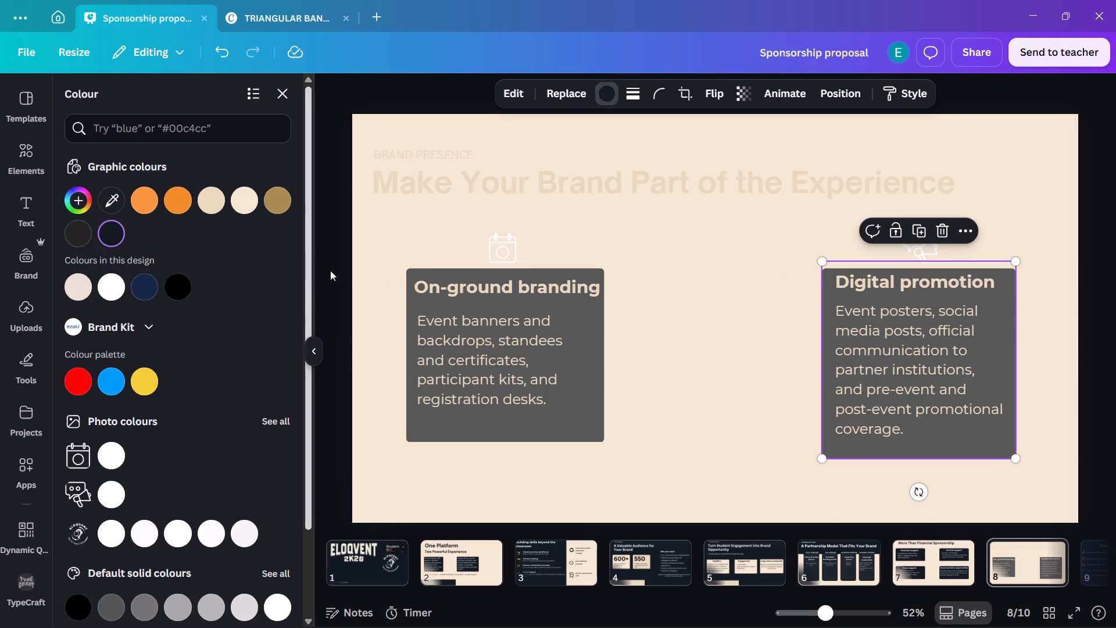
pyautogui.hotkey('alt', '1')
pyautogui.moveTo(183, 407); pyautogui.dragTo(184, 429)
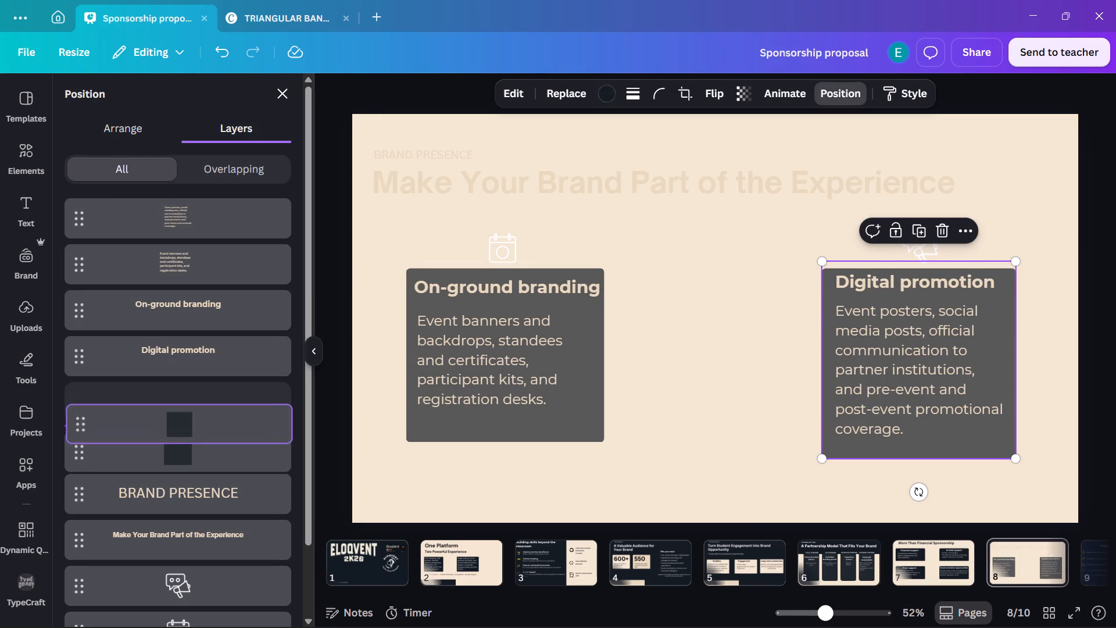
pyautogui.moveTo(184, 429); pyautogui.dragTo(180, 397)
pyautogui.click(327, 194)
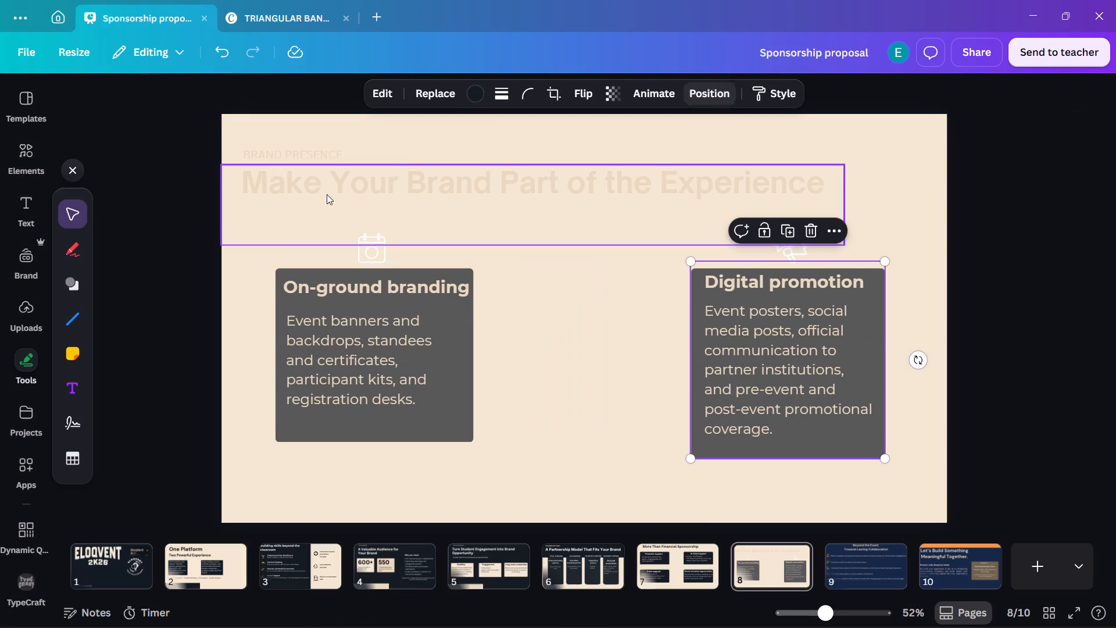
# Add a square shape between page 8's two text boxes and fill it with dark greyblue.
pyautogui.click(70, 281)
pyautogui.click(115, 190)
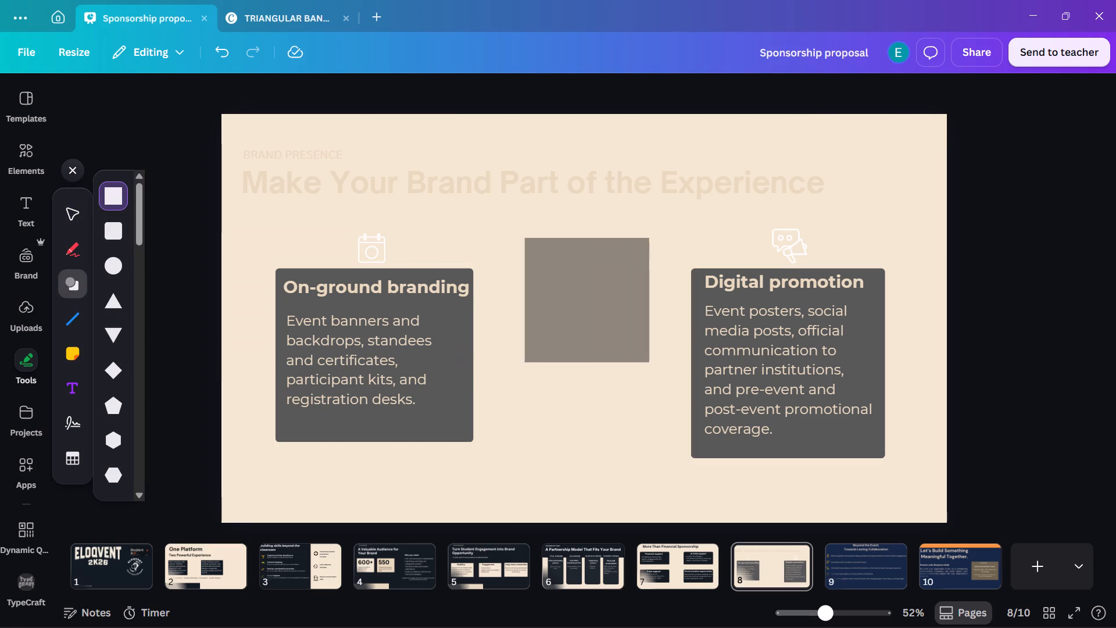
pyautogui.click(525, 239)
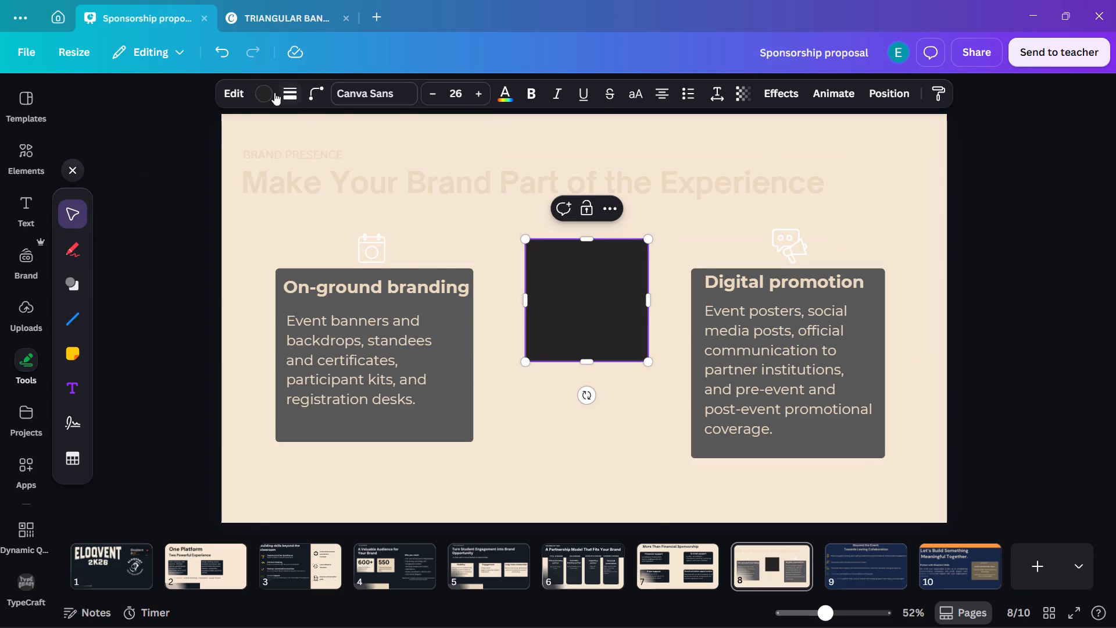
pyautogui.click(265, 91)
pyautogui.click(246, 254)
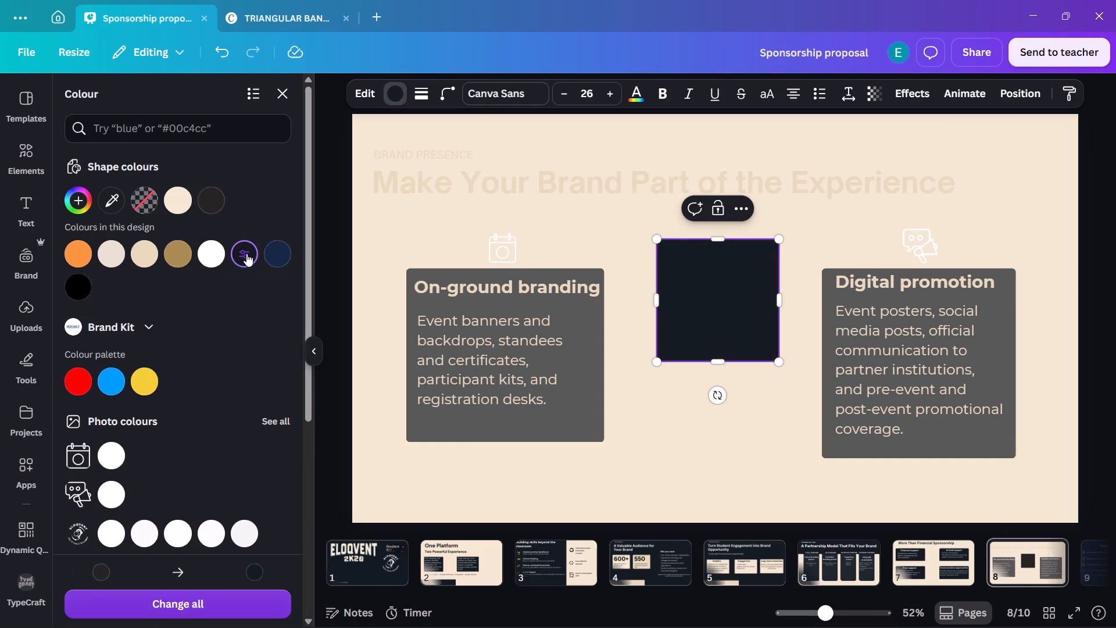
# Delete the old On-ground branding box on page 8 and fit the new dark shape over its area as a wider rectangle.
pyautogui.click(592, 362)
pyautogui.press('Delete')
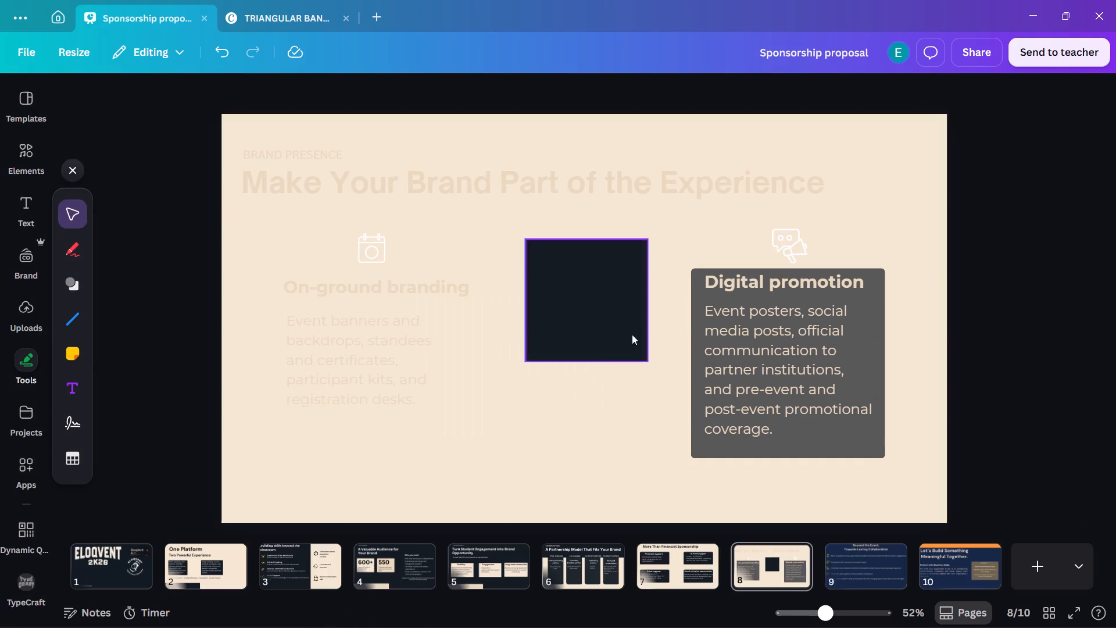
pyautogui.moveTo(599, 322); pyautogui.dragTo(346, 356)
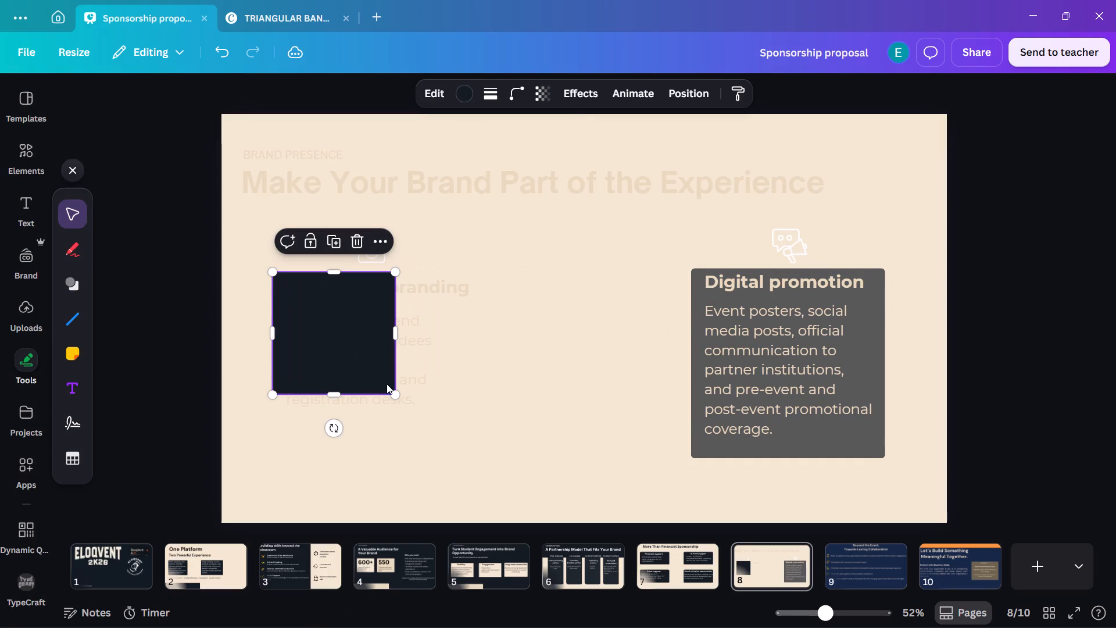
pyautogui.moveTo(397, 395); pyautogui.dragTo(491, 433)
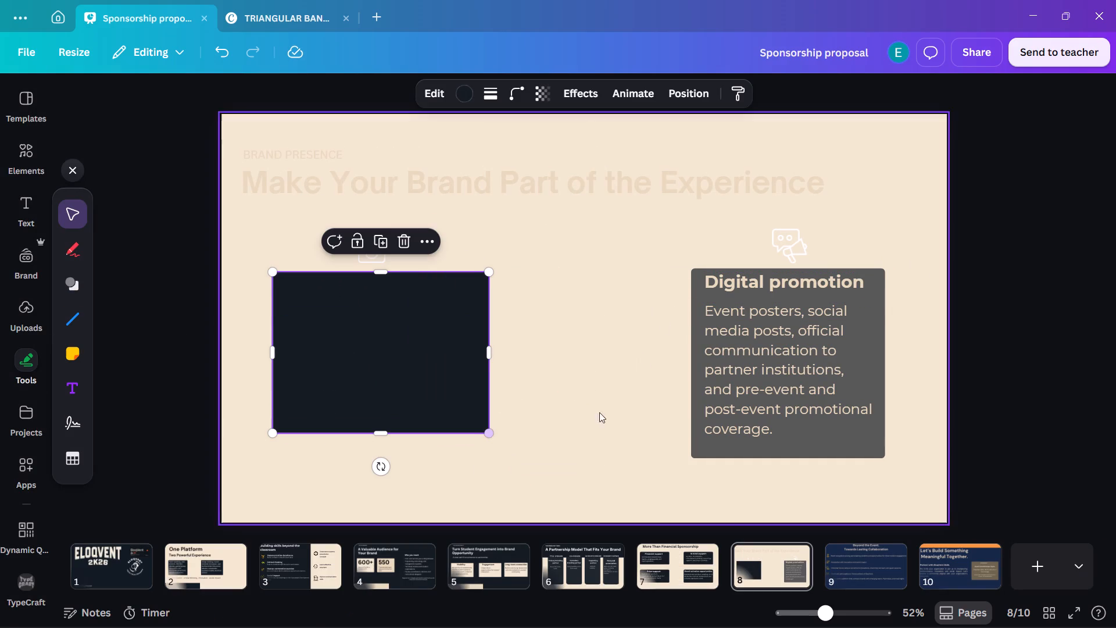
# Replace the old Digital promotion box with a copy of the dark rectangle, aligned level with the On-ground branding one.
pyautogui.click(693, 266)
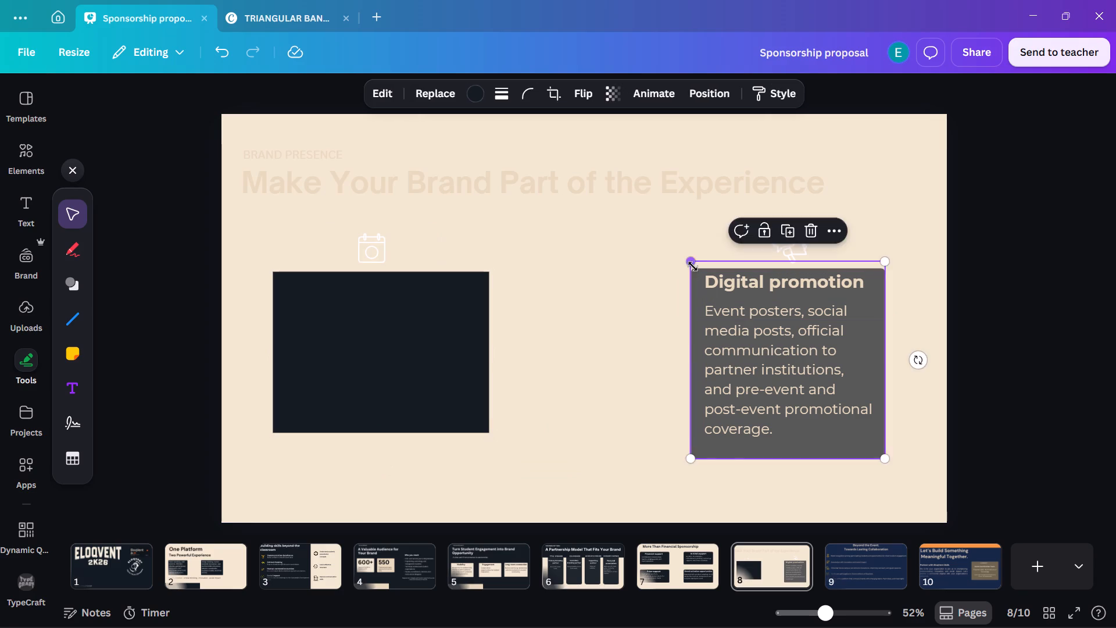
pyautogui.press('Delete')
pyautogui.click(378, 352)
pyautogui.hotkey('ctrl', 'c')
pyautogui.hotkey('ctrl', 'v')
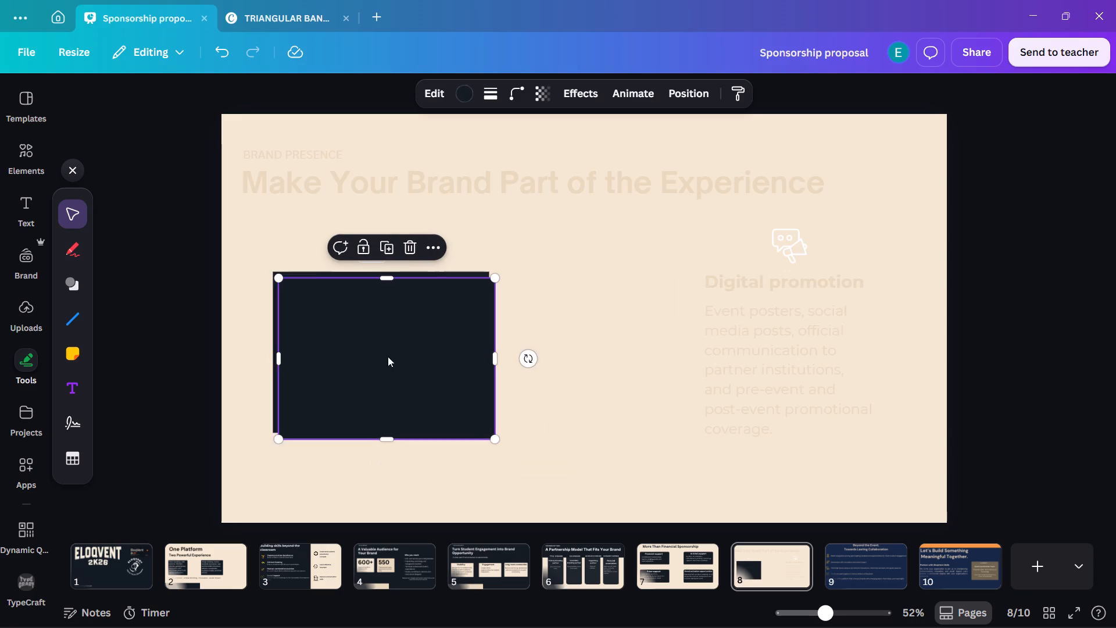
pyautogui.moveTo(391, 356); pyautogui.dragTo(783, 350)
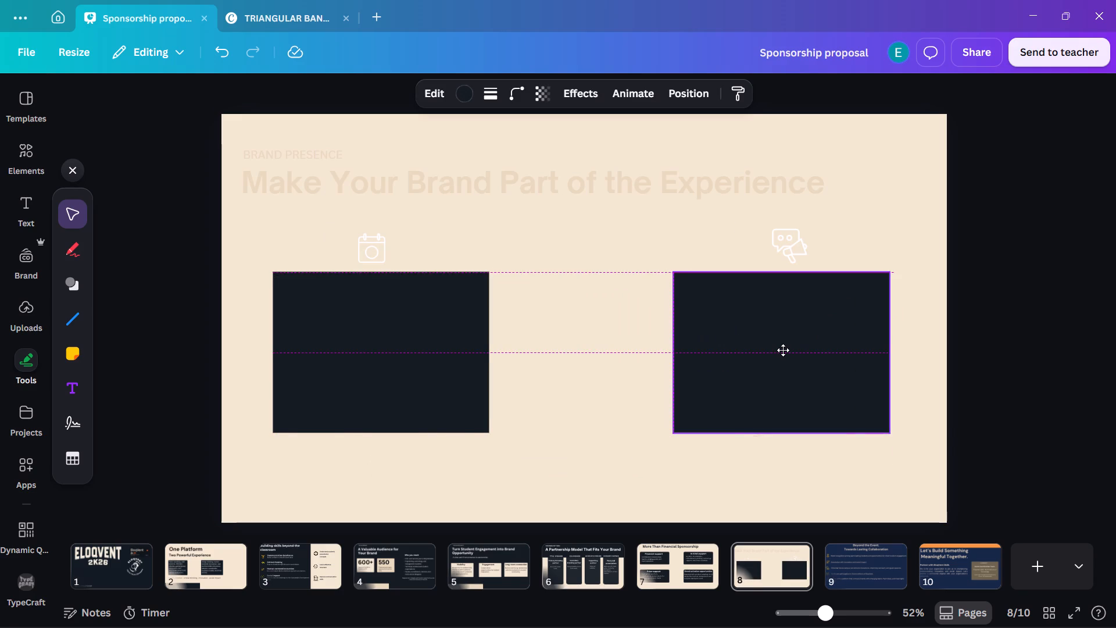
pyautogui.moveTo(783, 350); pyautogui.dragTo(781, 349)
# Reorder page 8's layers so both dark rectangles sit directly behind the two description texts.
pyautogui.hotkey('alt', '1')
pyautogui.moveTo(208, 256); pyautogui.dragTo(216, 515)
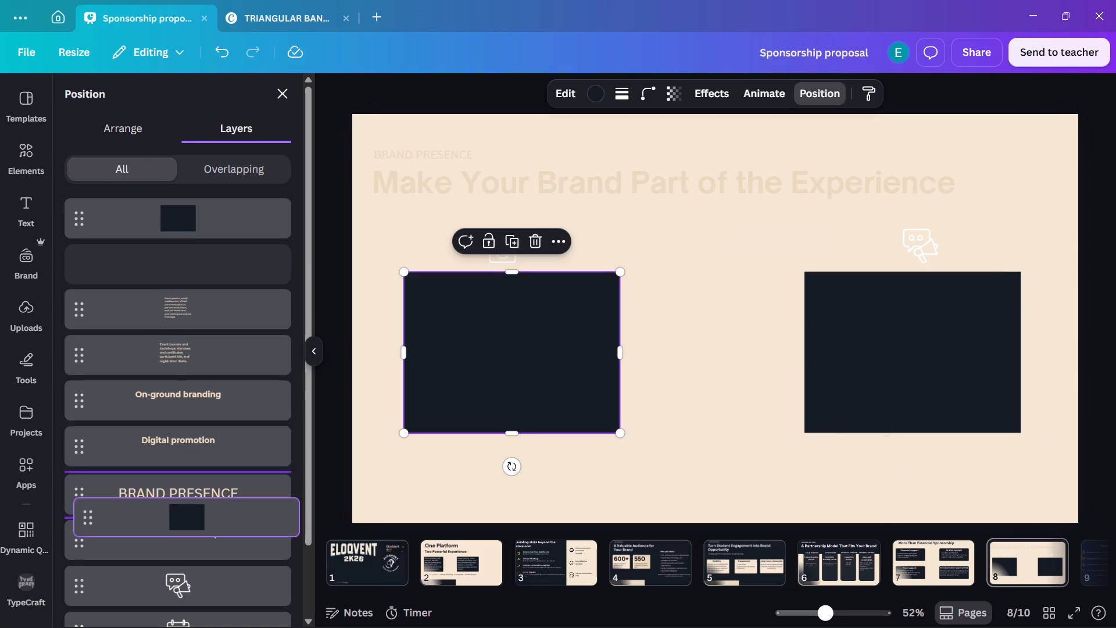
pyautogui.moveTo(216, 515); pyautogui.dragTo(194, 391)
pyautogui.click(202, 234)
pyautogui.moveTo(202, 230); pyautogui.dragTo(205, 357)
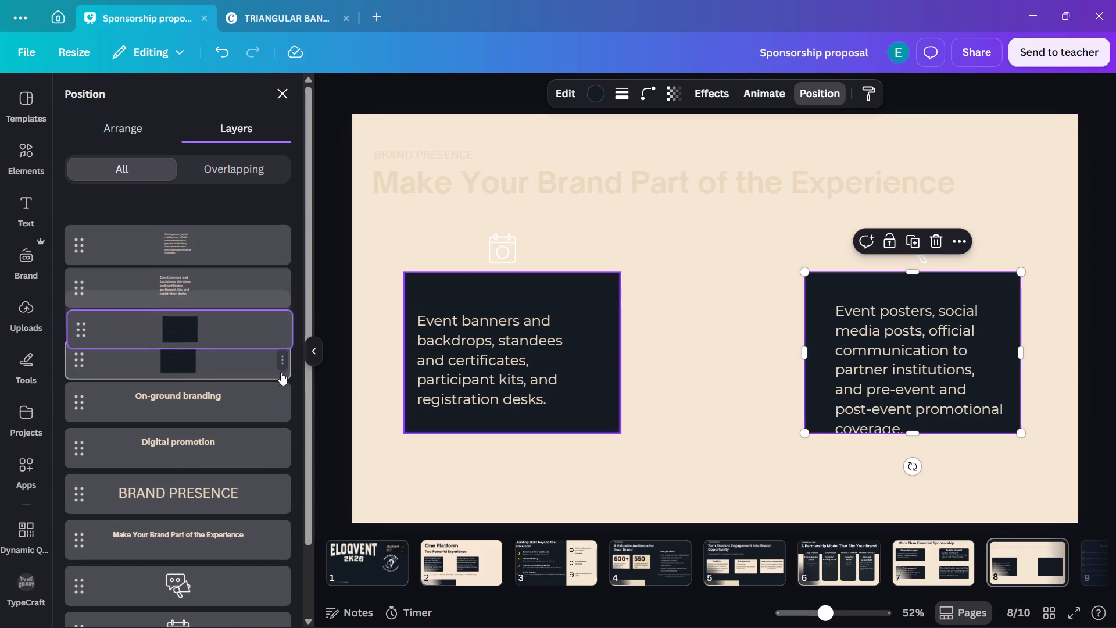
# Change both description texts inside page 8's dark rectangles to white.
pyautogui.click(475, 354)
pyautogui.click(573, 89)
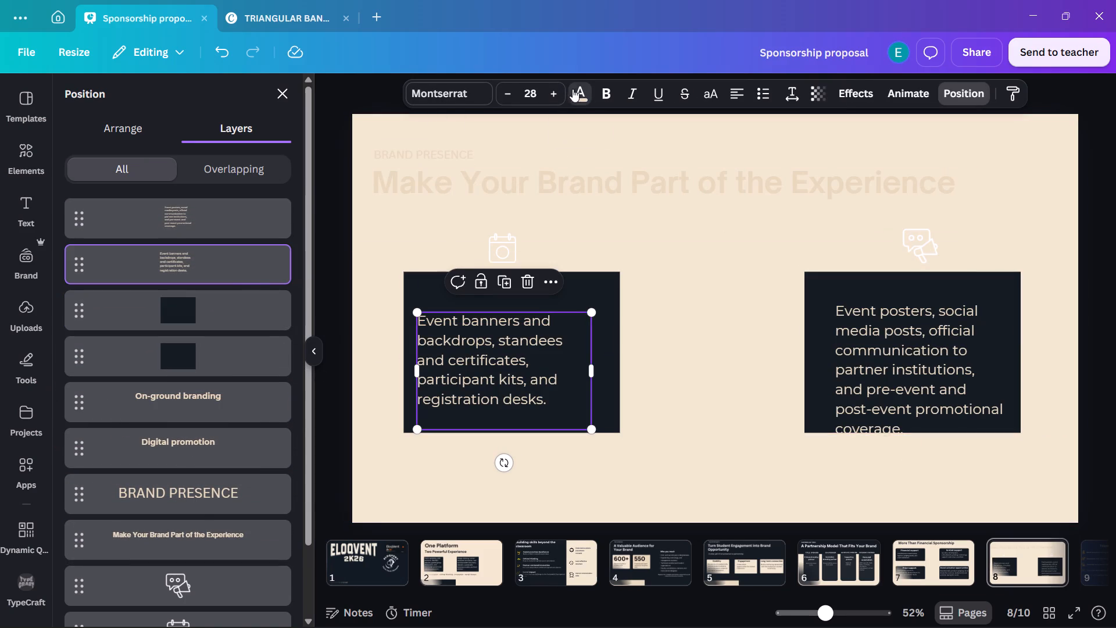
pyautogui.click(251, 197)
pyautogui.click(865, 354)
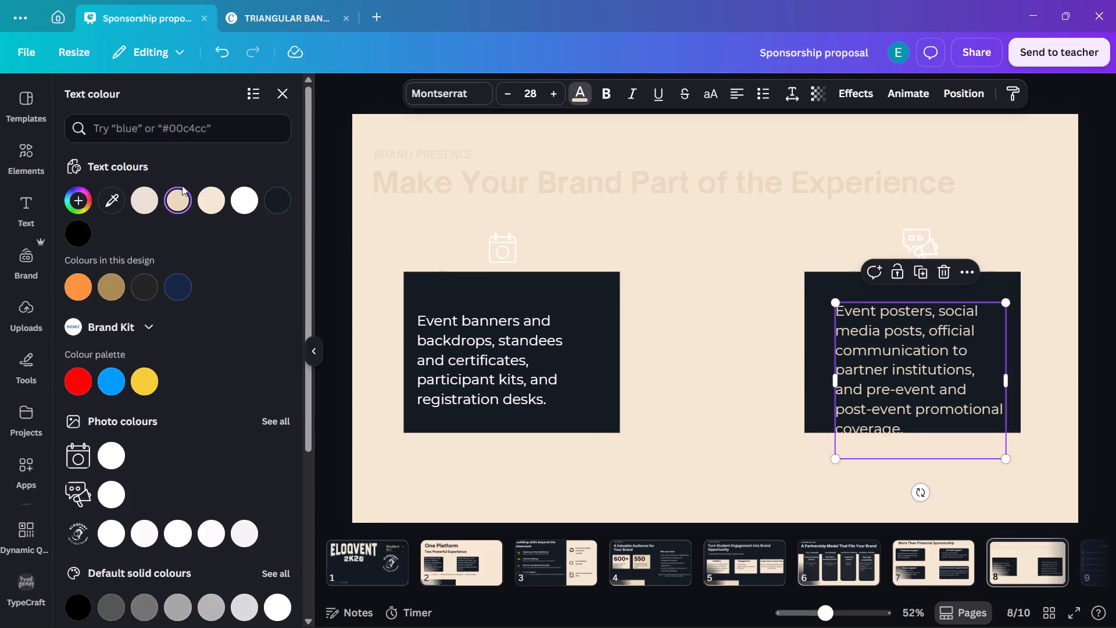
pyautogui.click(239, 197)
# Change page 8's heading "Make Your Brand Part of the Experience" and the BRAND PRESENCE label to black.
pyautogui.click(497, 199)
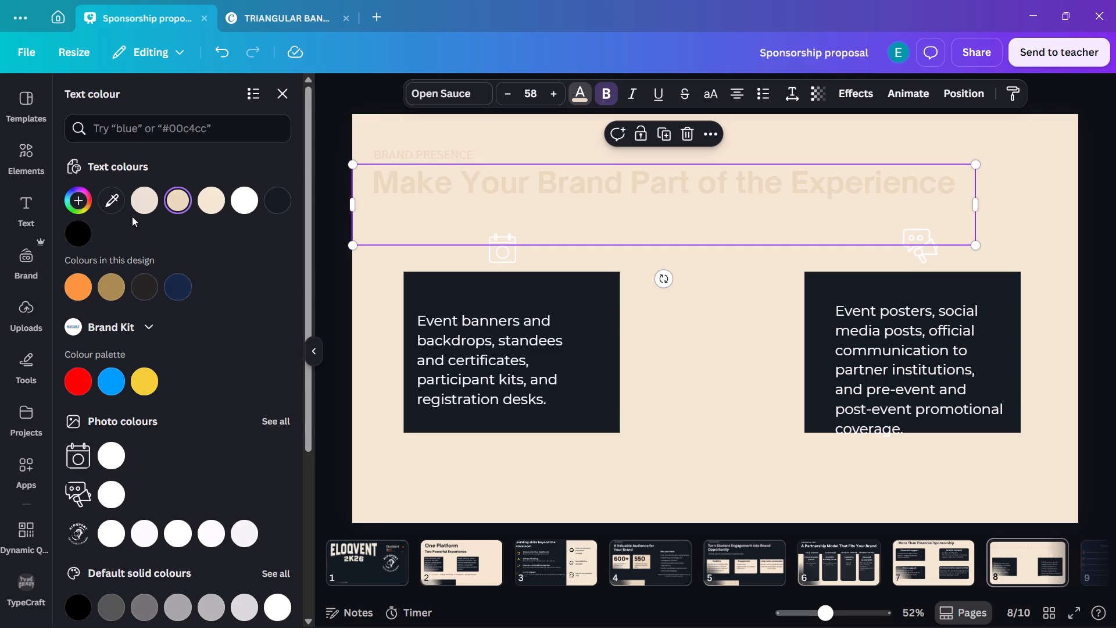
pyautogui.click(73, 235)
pyautogui.click(443, 154)
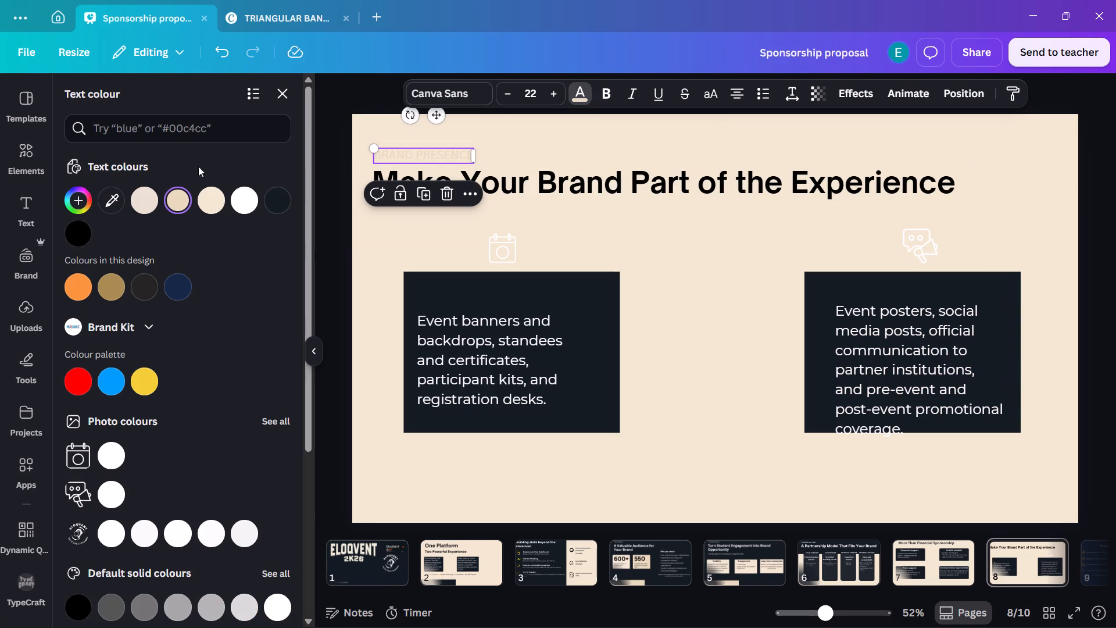
pyautogui.click(80, 234)
pyautogui.click(507, 248)
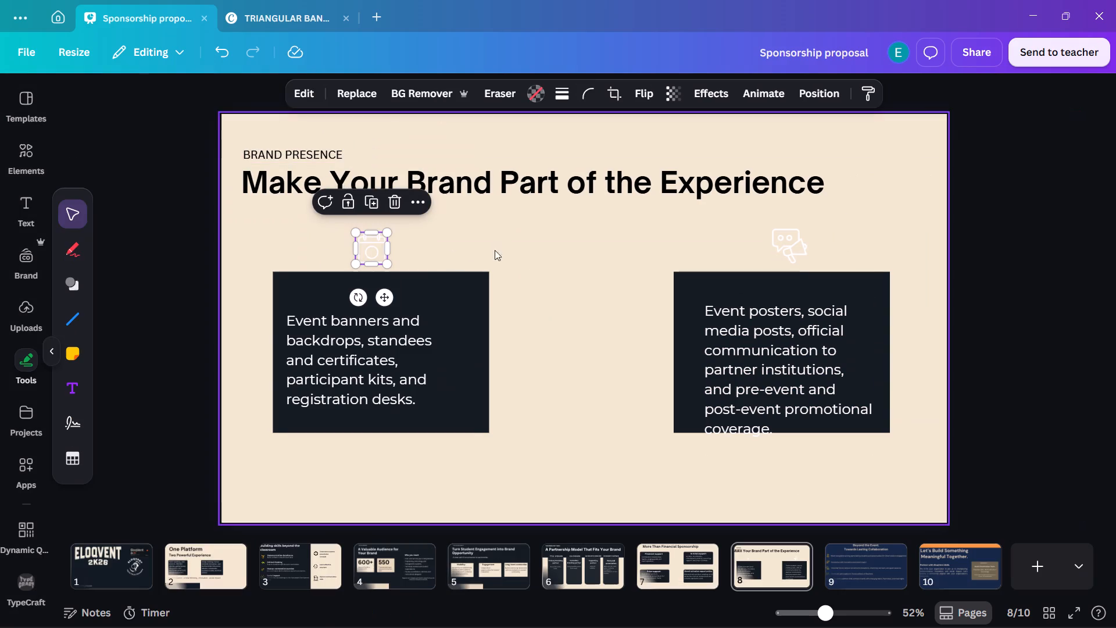
pyautogui.click(1029, 245)
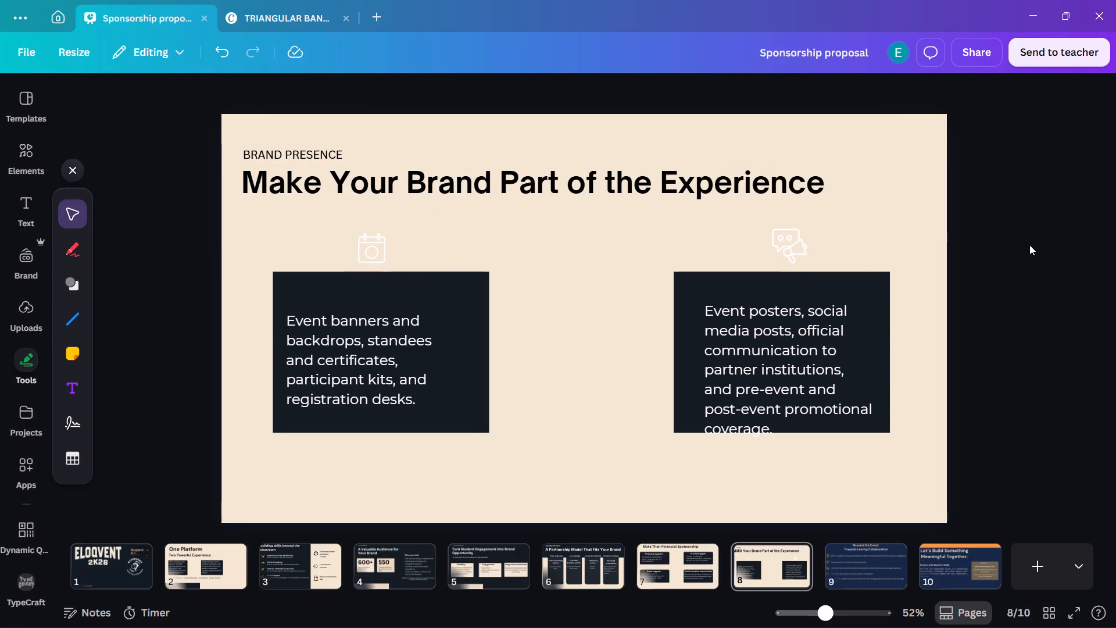
# Change page 9's background to the dark greyblue used on the other dark pages.
pyautogui.click(888, 565)
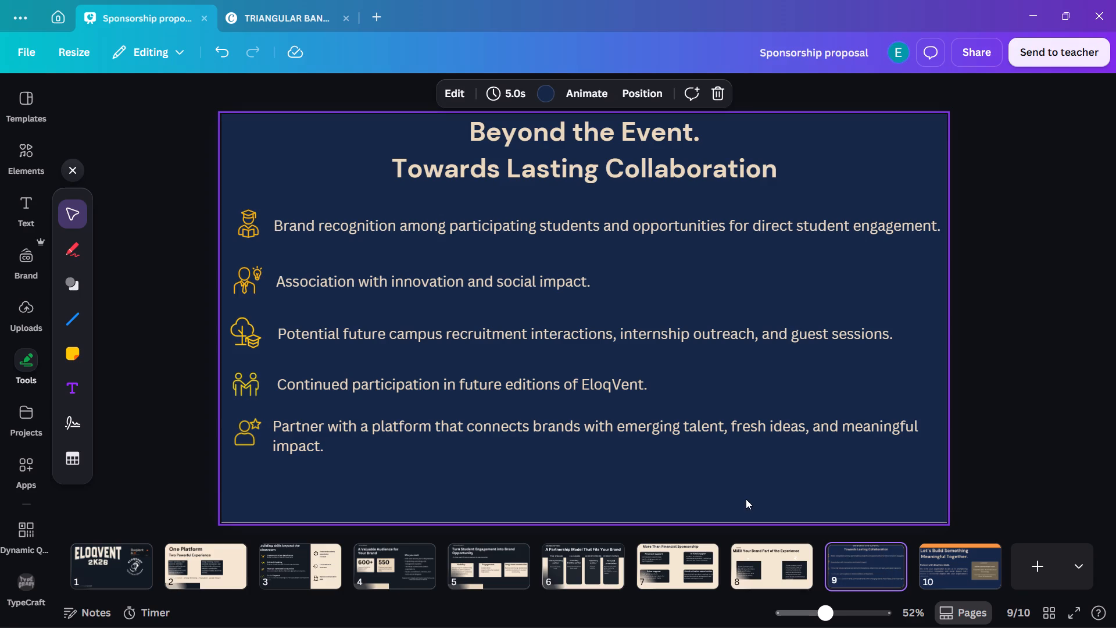
pyautogui.click(746, 499)
pyautogui.click(571, 99)
pyautogui.click(185, 204)
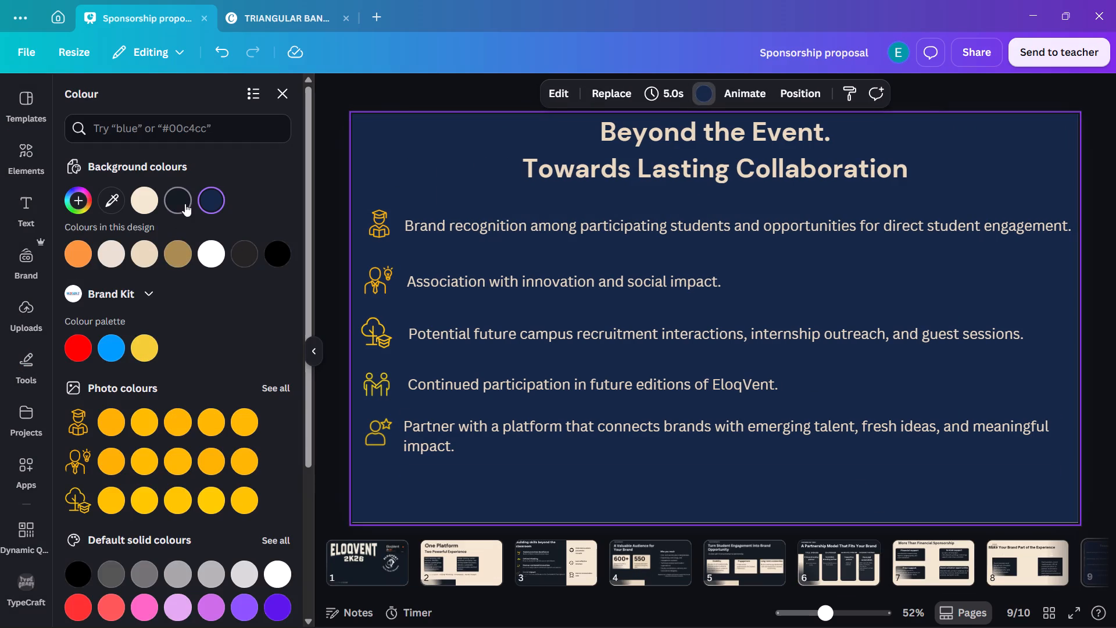
# Change the five bullet texts and the two-line heading on page 9 to white (#ffffff).
pyautogui.click(885, 425)
pyautogui.click(441, 96)
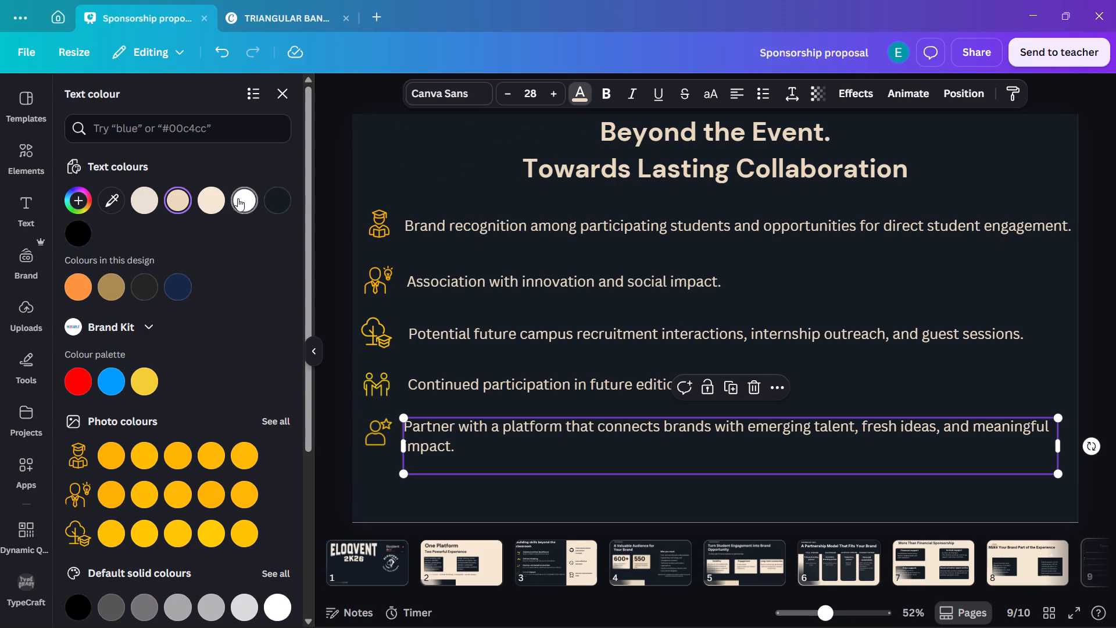
pyautogui.click(238, 198)
pyautogui.click(604, 224)
pyautogui.click(235, 196)
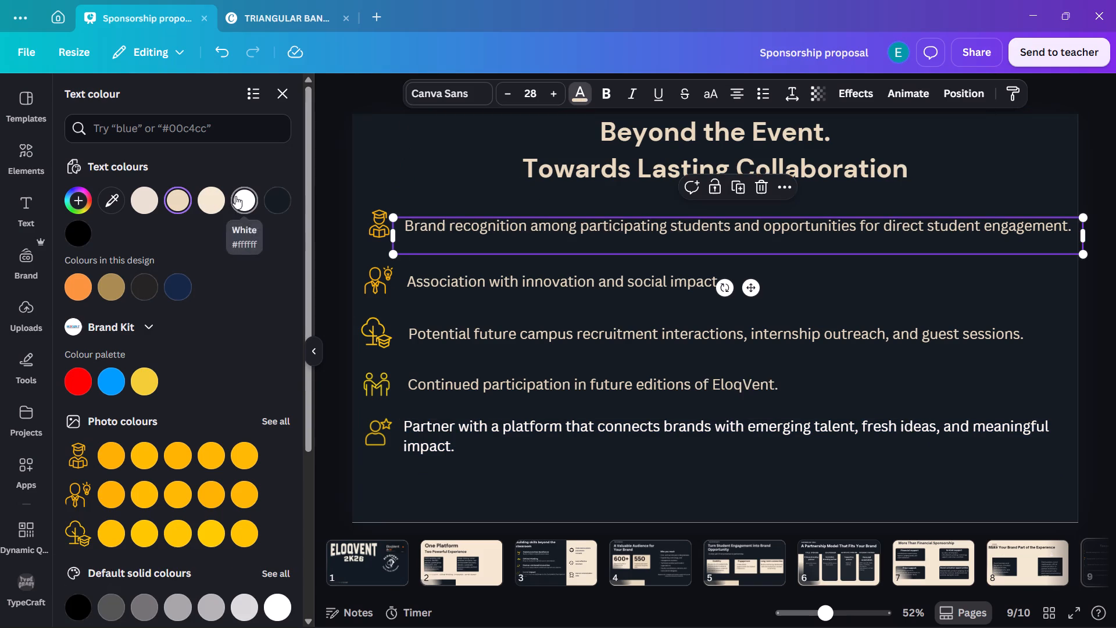
pyautogui.click(489, 278)
pyautogui.click(241, 204)
pyautogui.click(493, 335)
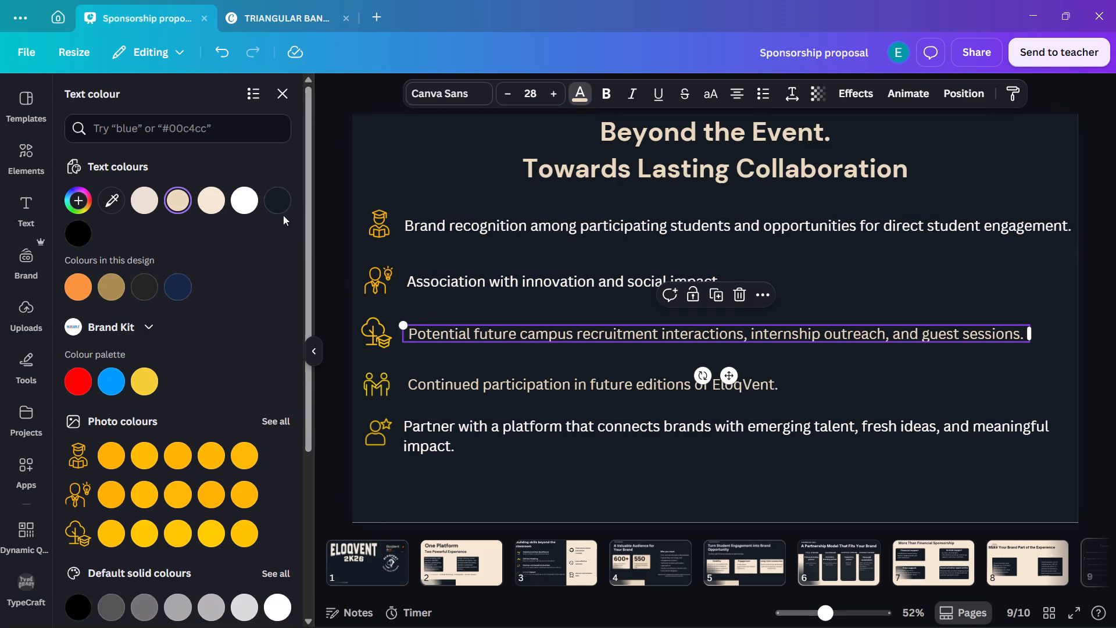
pyautogui.click(251, 206)
pyautogui.click(498, 386)
pyautogui.click(236, 204)
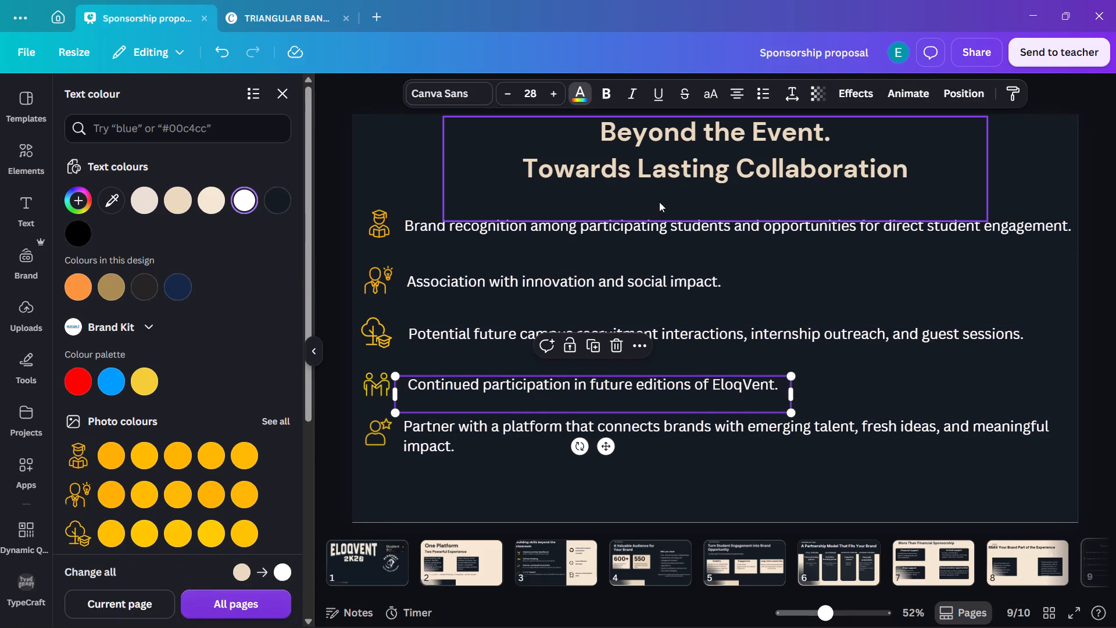
pyautogui.click(665, 201)
pyautogui.click(248, 206)
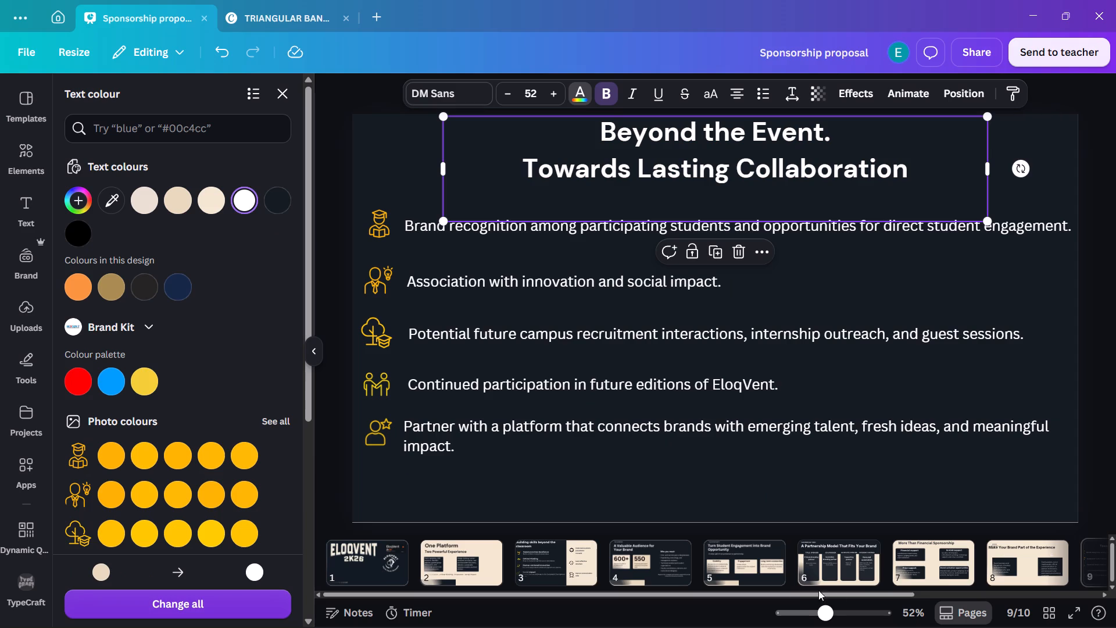
# Try the deck's light colours as page 10's background and settle on the light orange #e8dfd0.
pyautogui.scroll(-4, 946, 564)
pyautogui.click(841, 558)
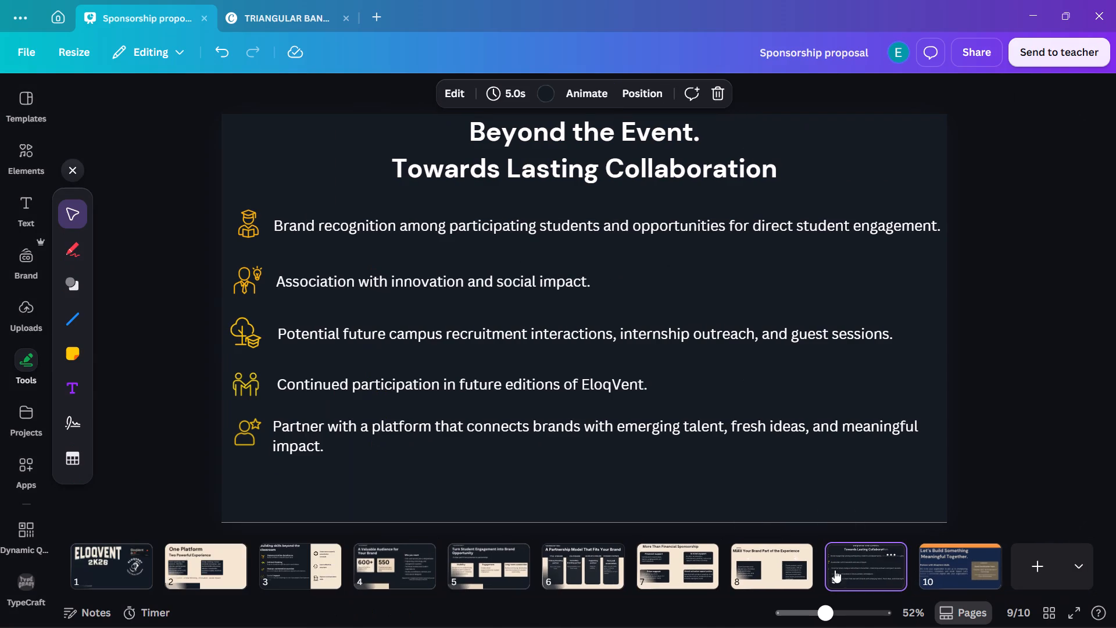
pyautogui.click(785, 568)
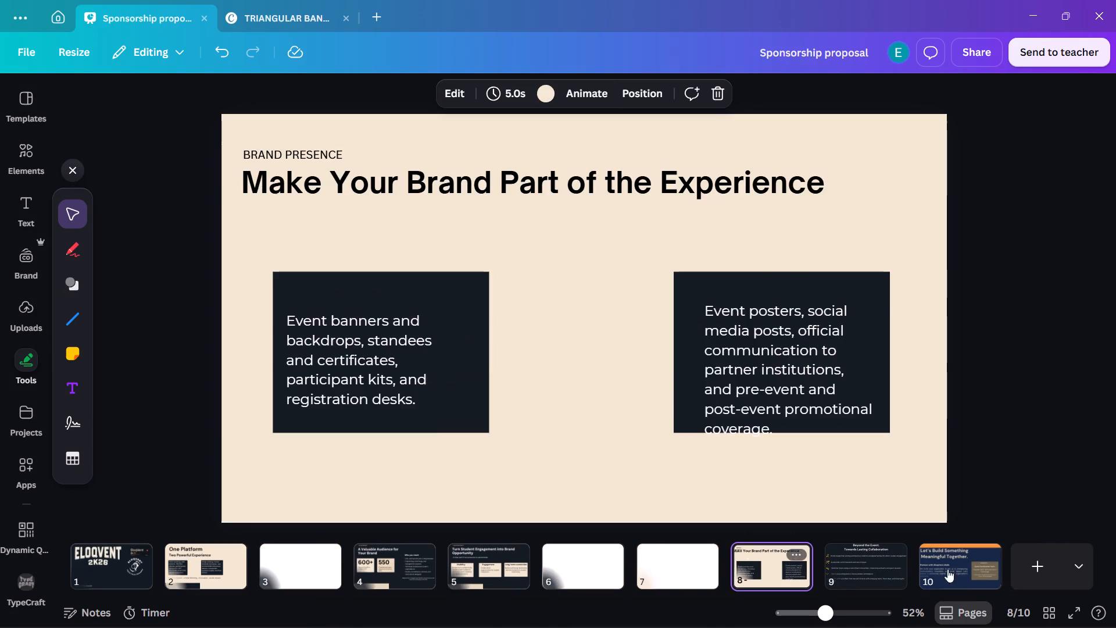
pyautogui.click(962, 568)
pyautogui.click(904, 480)
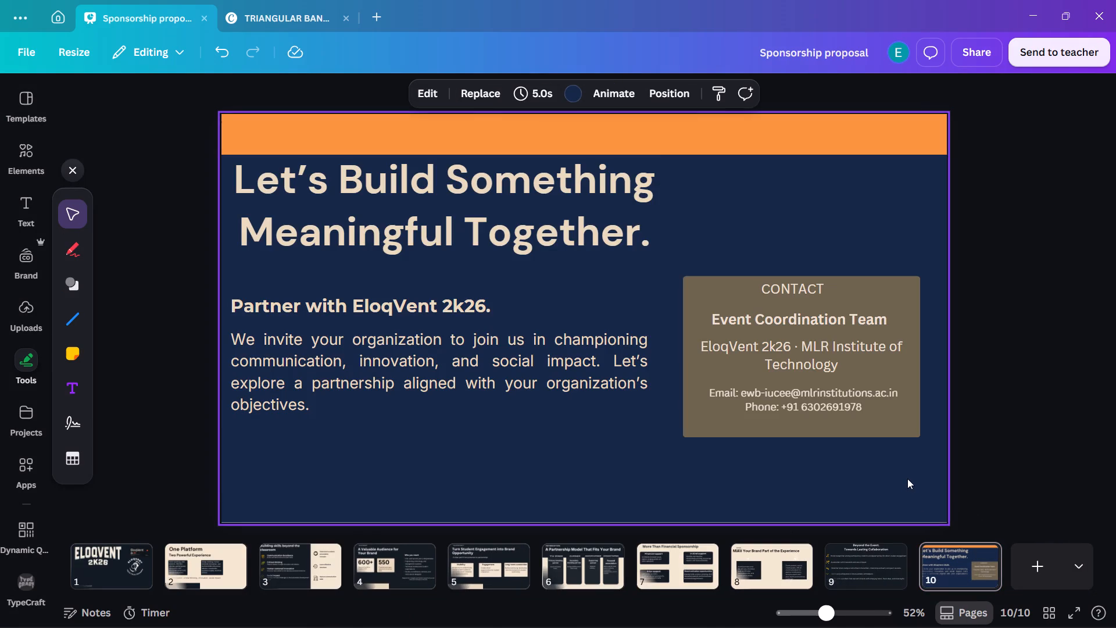
pyautogui.click(566, 92)
pyautogui.click(135, 197)
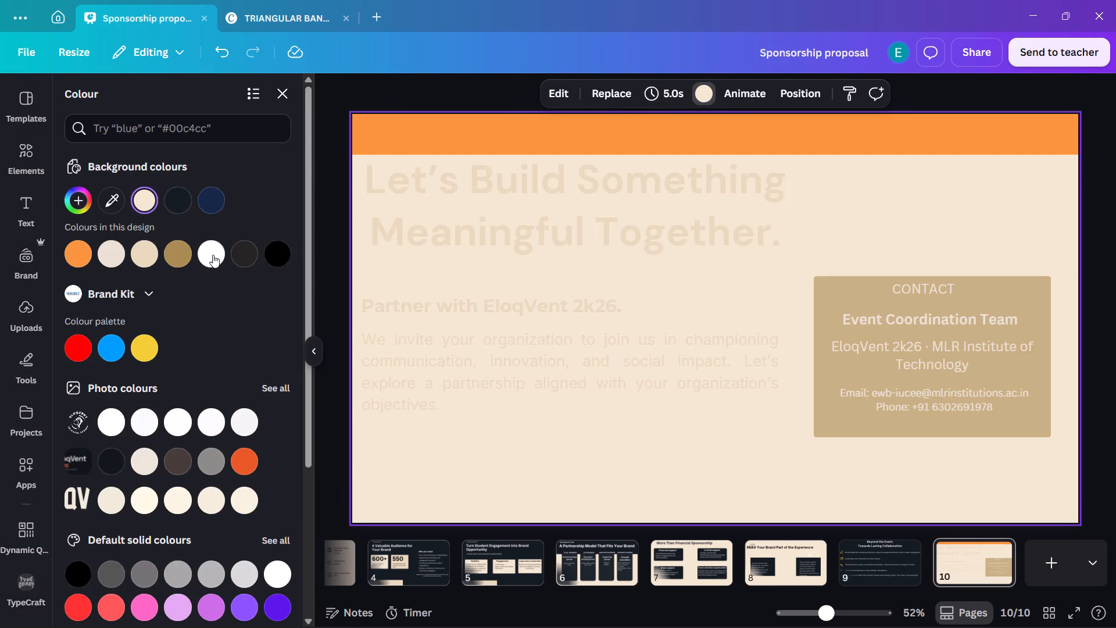
pyautogui.click(149, 254)
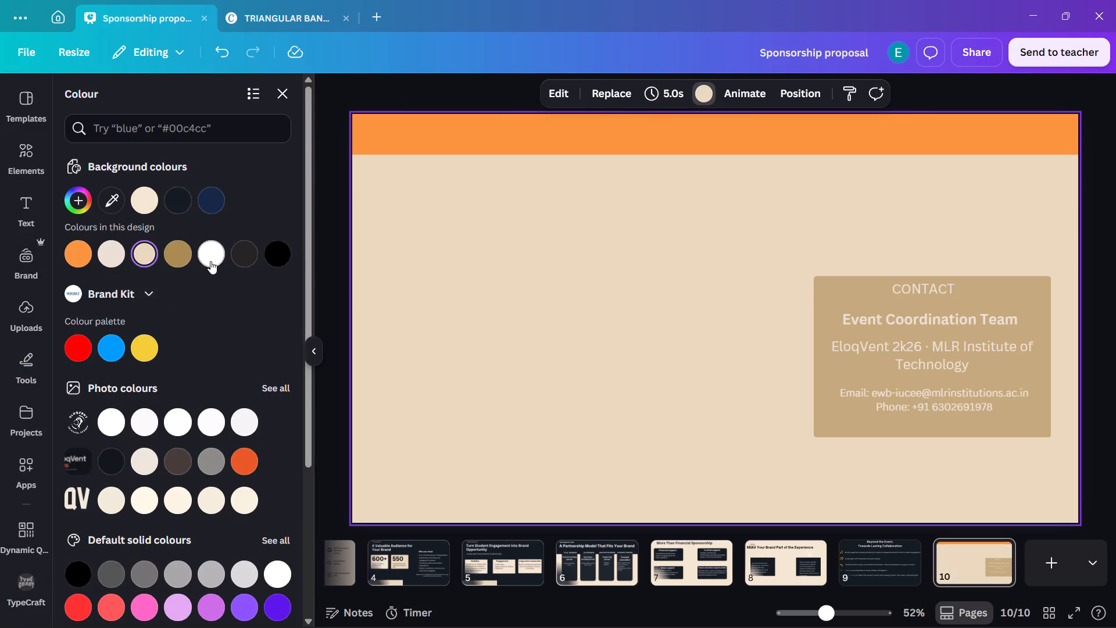
pyautogui.click(210, 261)
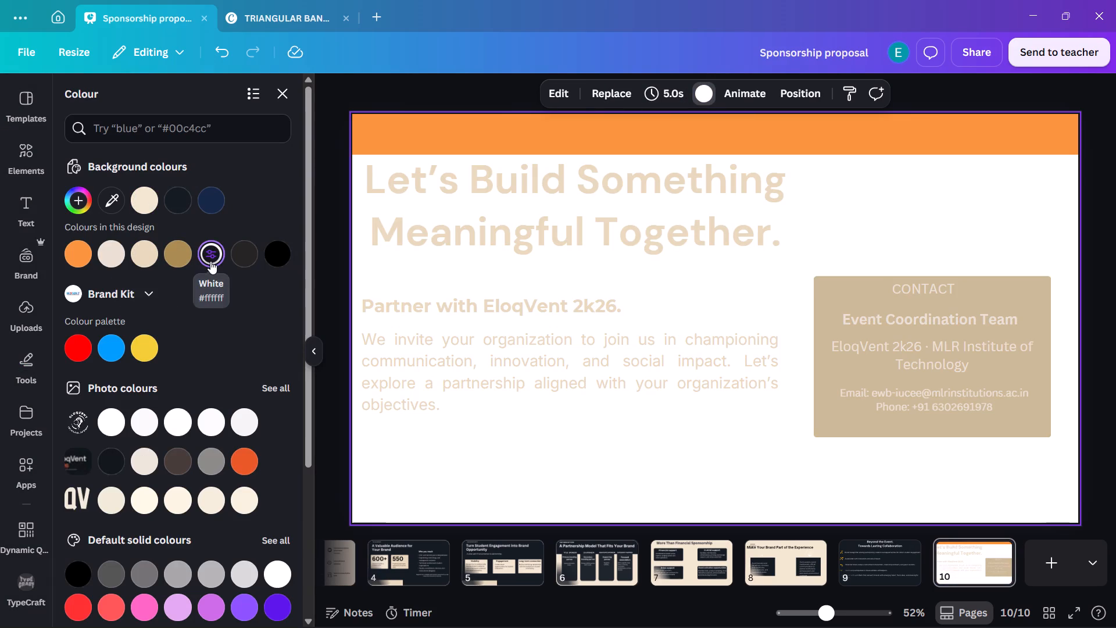
pyautogui.click(107, 254)
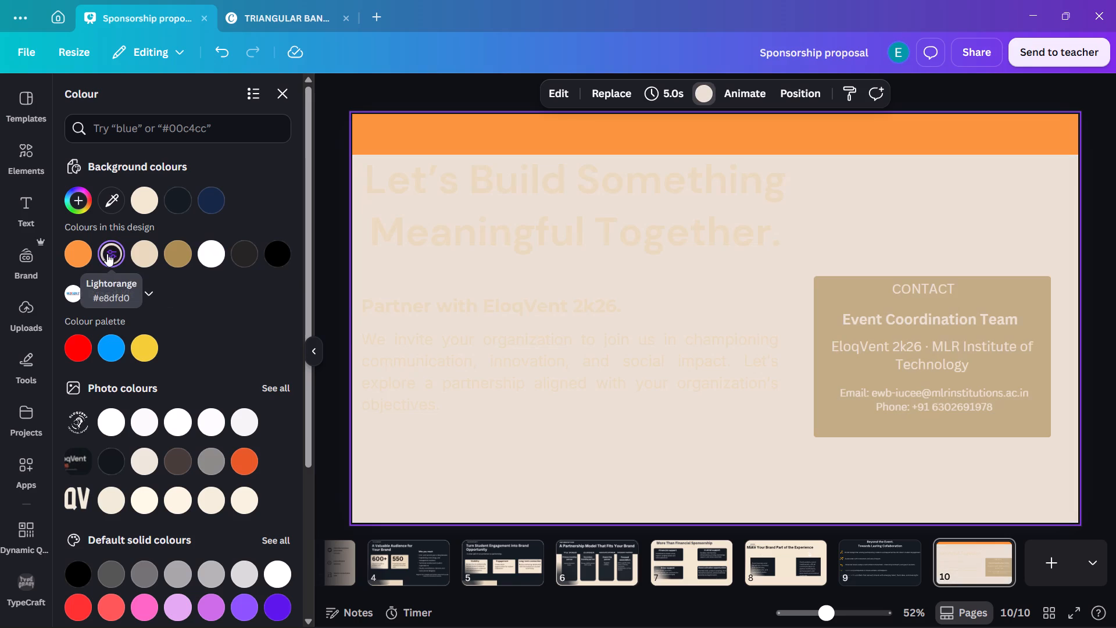
# Change page 10's invitation paragraph, the "Partner with EloqVent 2k26." subheading and the main heading to black.
pyautogui.click(536, 346)
pyautogui.click(446, 93)
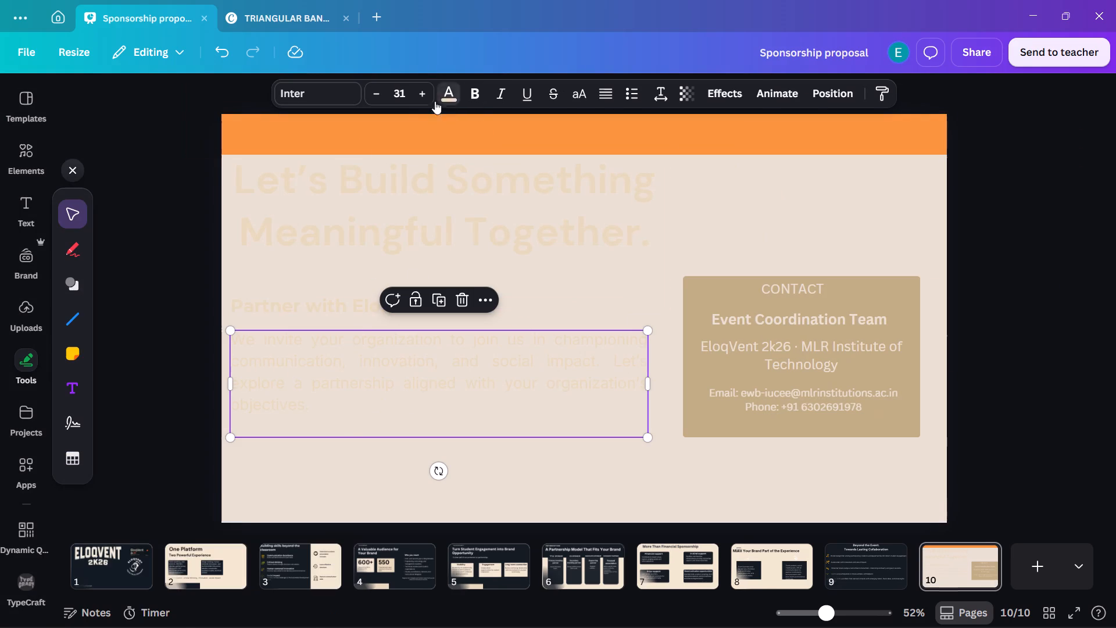
pyautogui.click(85, 233)
pyautogui.click(460, 314)
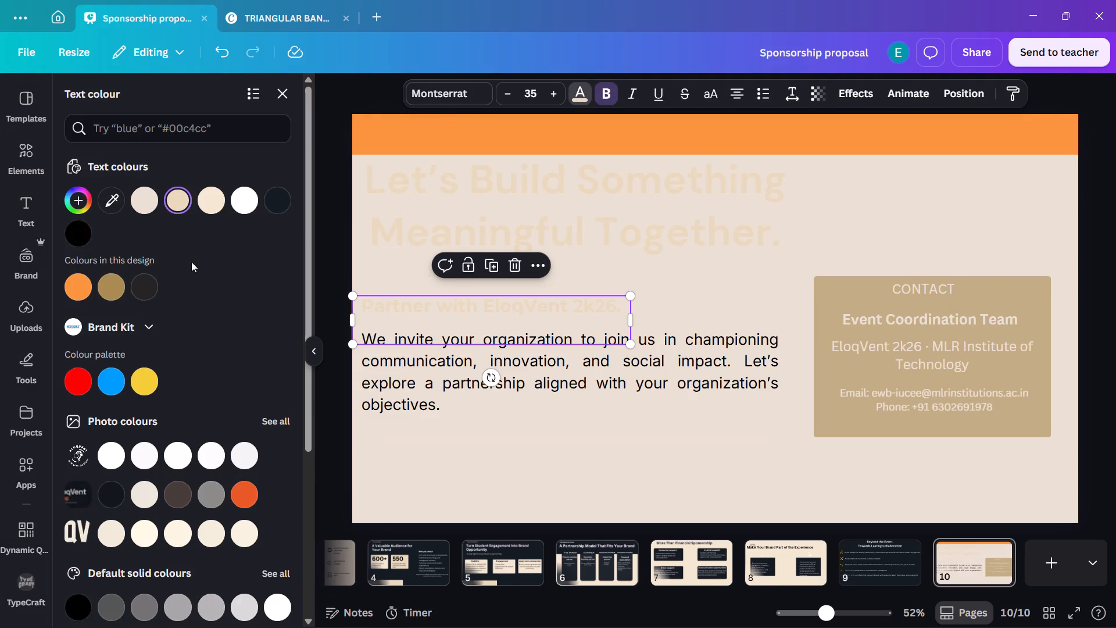
pyautogui.click(78, 231)
pyautogui.click(439, 231)
pyautogui.click(81, 234)
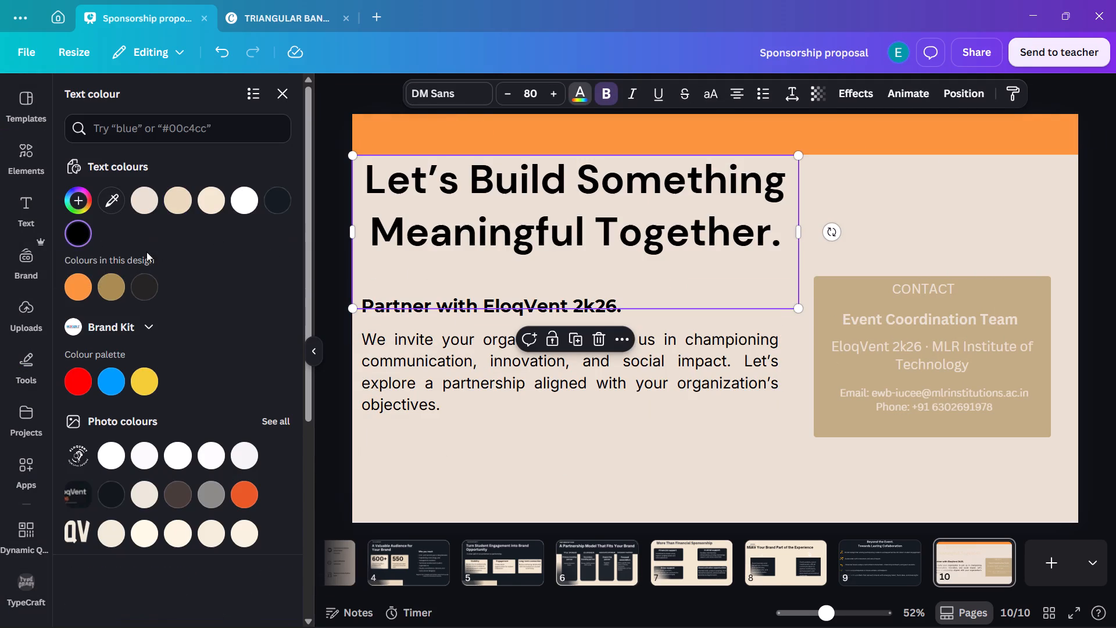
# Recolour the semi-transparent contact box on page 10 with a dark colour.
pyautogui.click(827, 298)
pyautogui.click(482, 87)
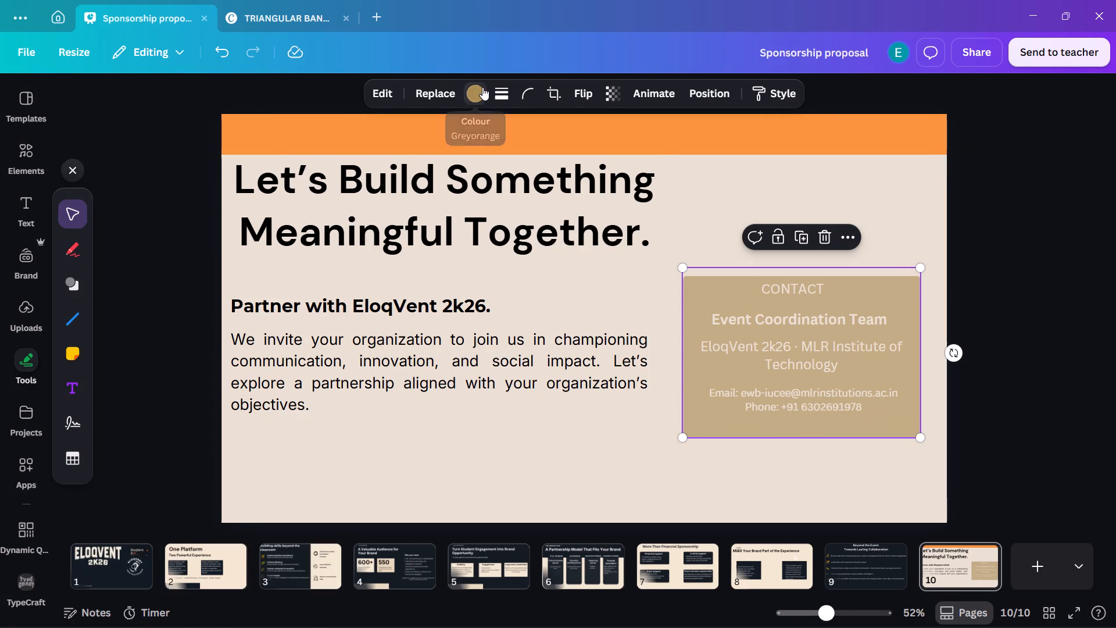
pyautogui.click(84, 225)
# Recolour the orange band across the top of page 10 dark greyblue.
pyautogui.click(609, 138)
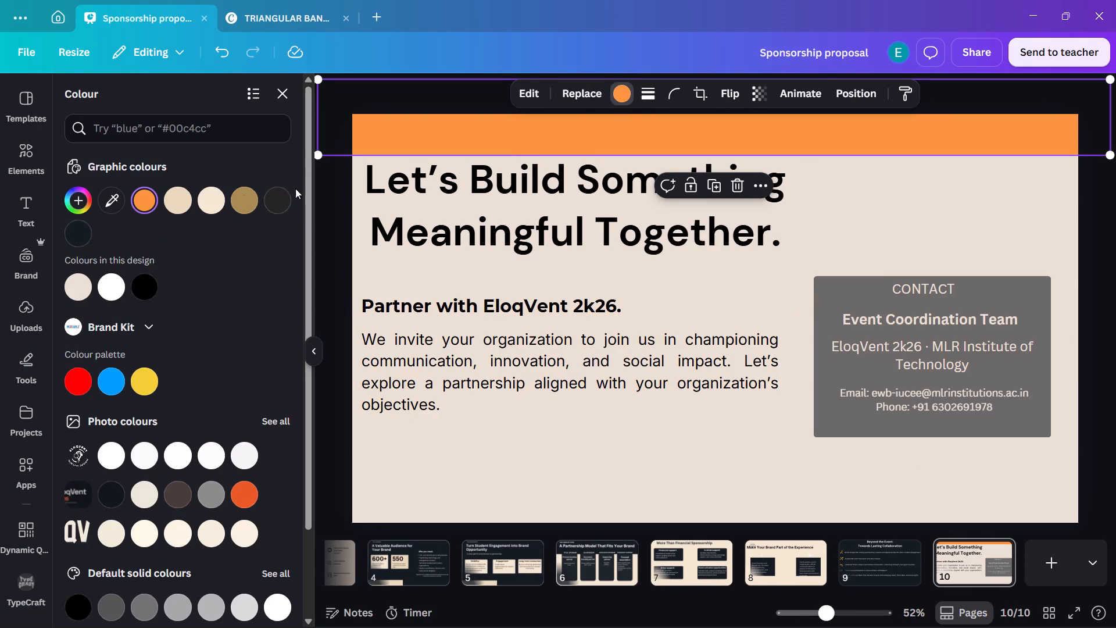
pyautogui.click(85, 233)
# Add a dark square shape on page 10 and stretch it into a rectangle covering the whole contact box.
pyautogui.click(946, 296)
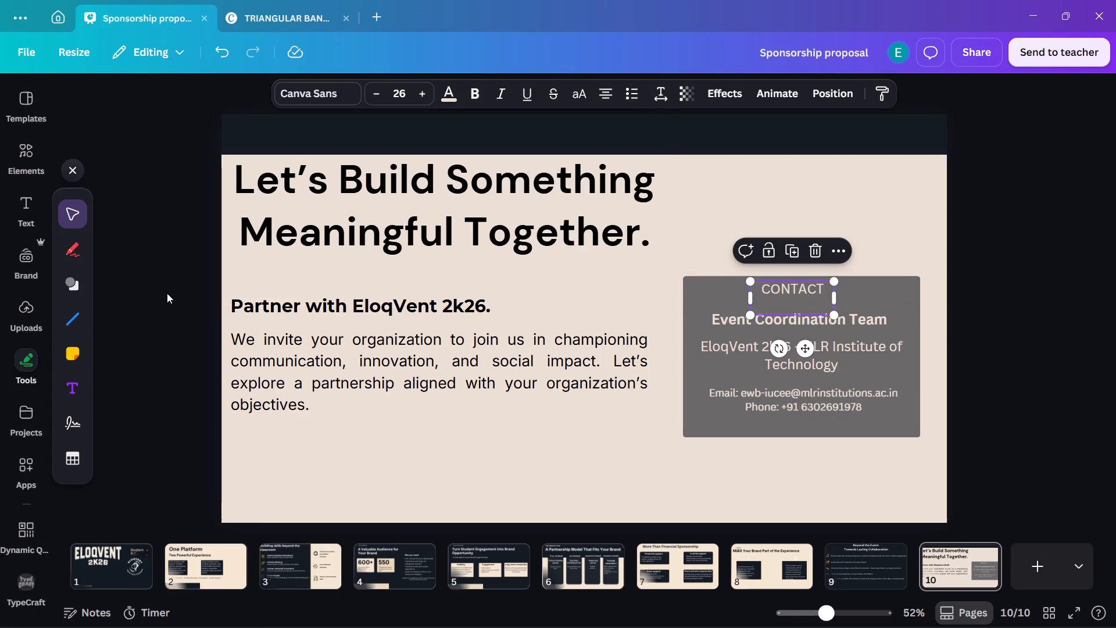
pyautogui.click(74, 281)
pyautogui.click(118, 196)
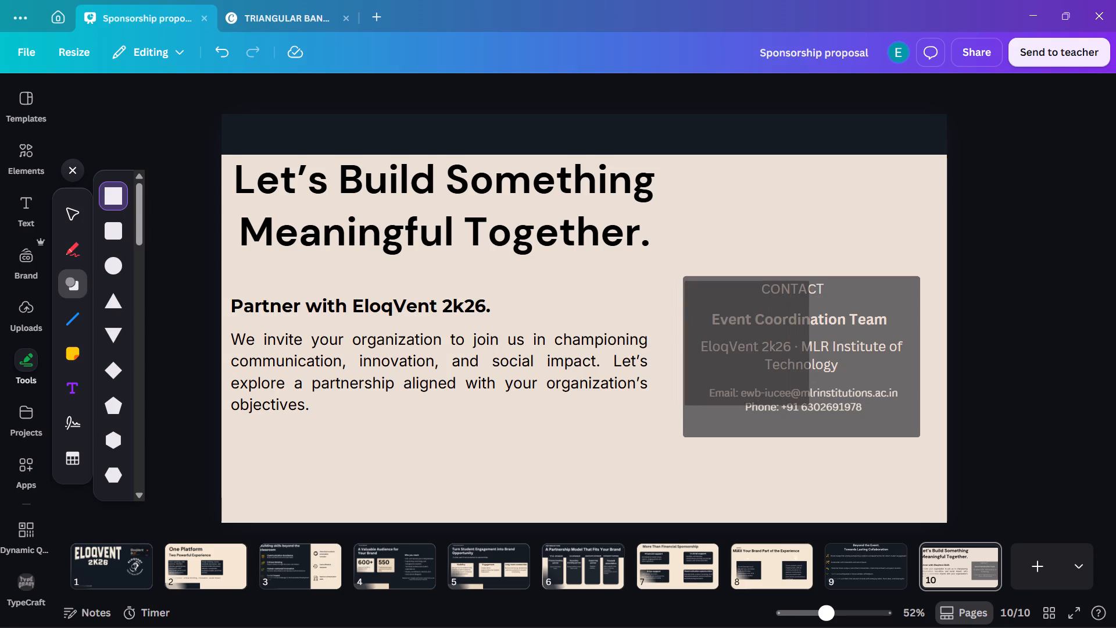
pyautogui.click(684, 277)
pyautogui.moveTo(811, 398); pyautogui.dragTo(811, 399)
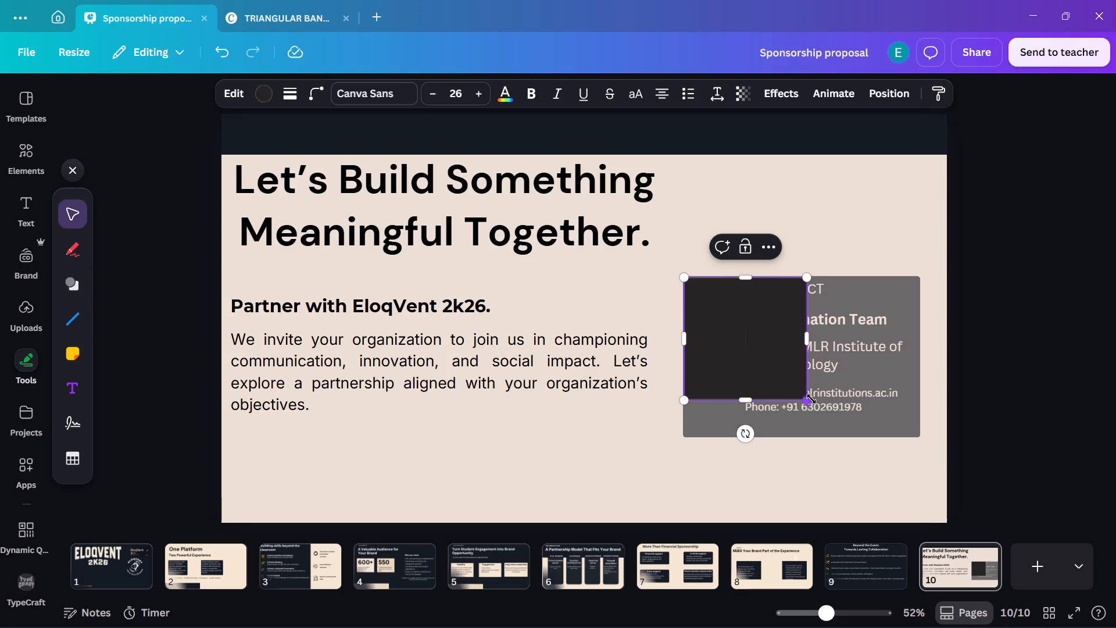
pyautogui.moveTo(811, 399); pyautogui.dragTo(923, 434)
# Delete the old contact box from page 10's layers and move the new dark rectangle behind the contact texts.
pyautogui.hotkey('alt', '1')
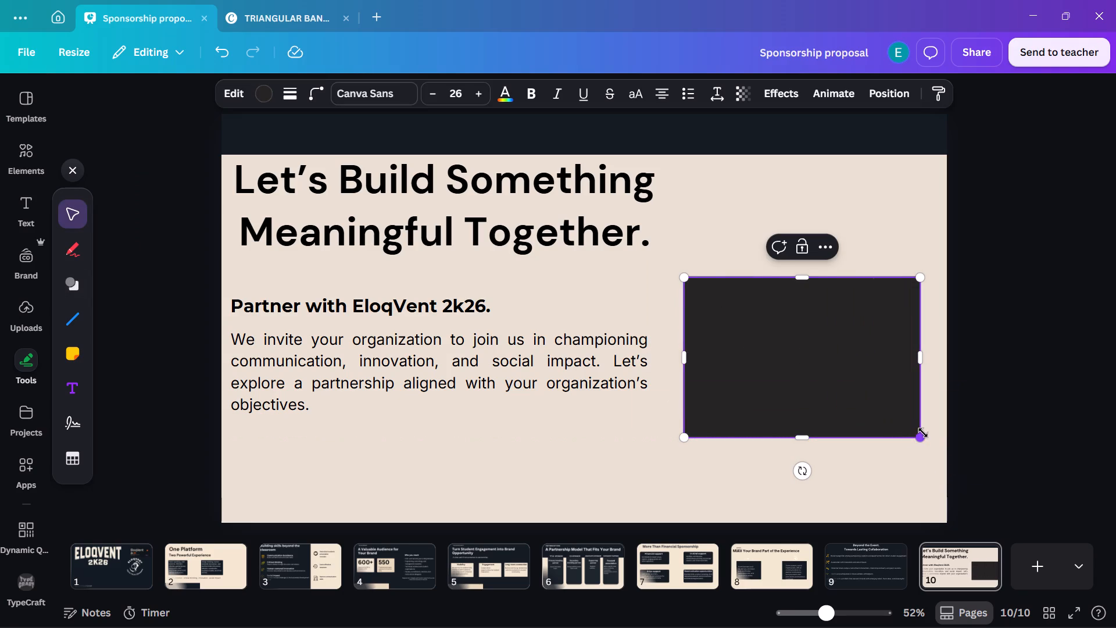
pyautogui.hotkey('alt', '1')
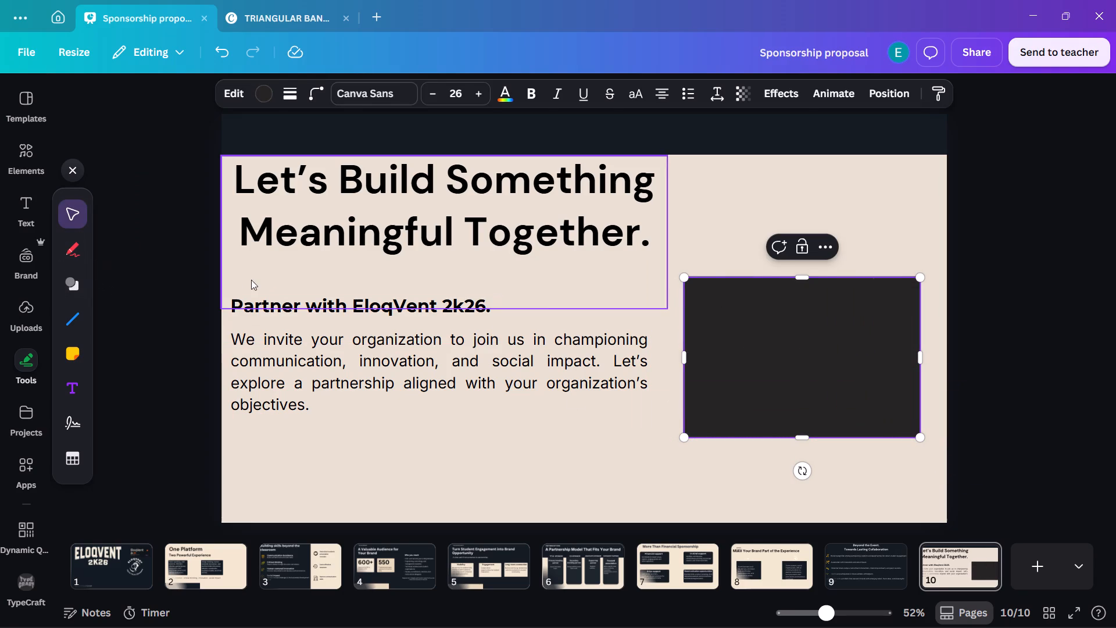
pyautogui.click(288, 279)
pyautogui.hotkey('alt', '1')
pyautogui.click(205, 237)
pyautogui.scroll(-4, 208, 256)
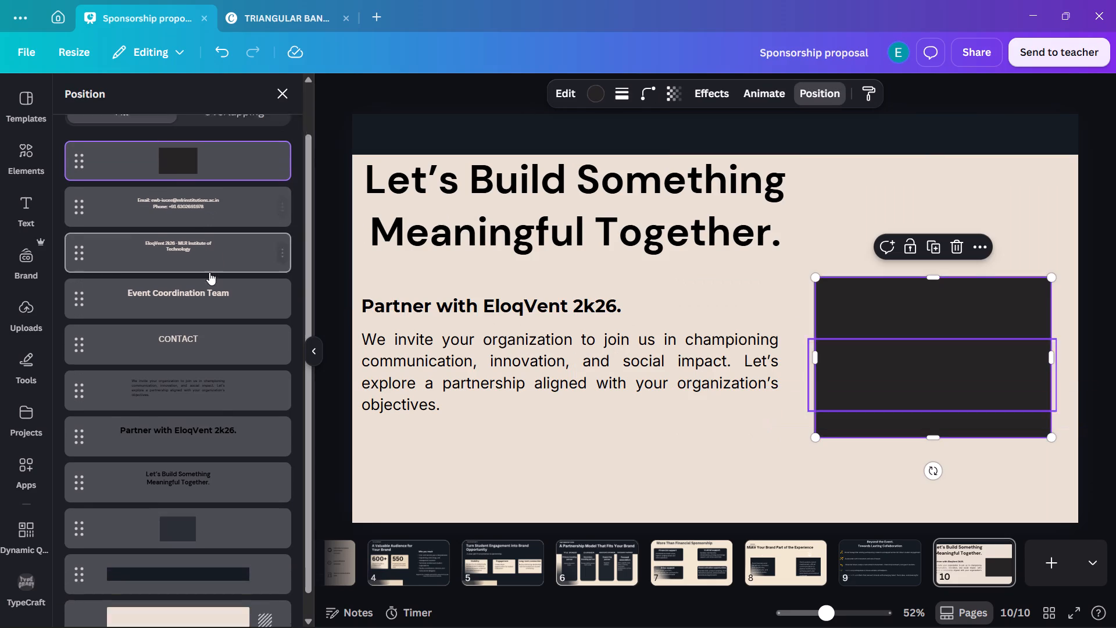
pyautogui.scroll(-4, 209, 272)
pyautogui.click(205, 492)
pyautogui.press('Delete')
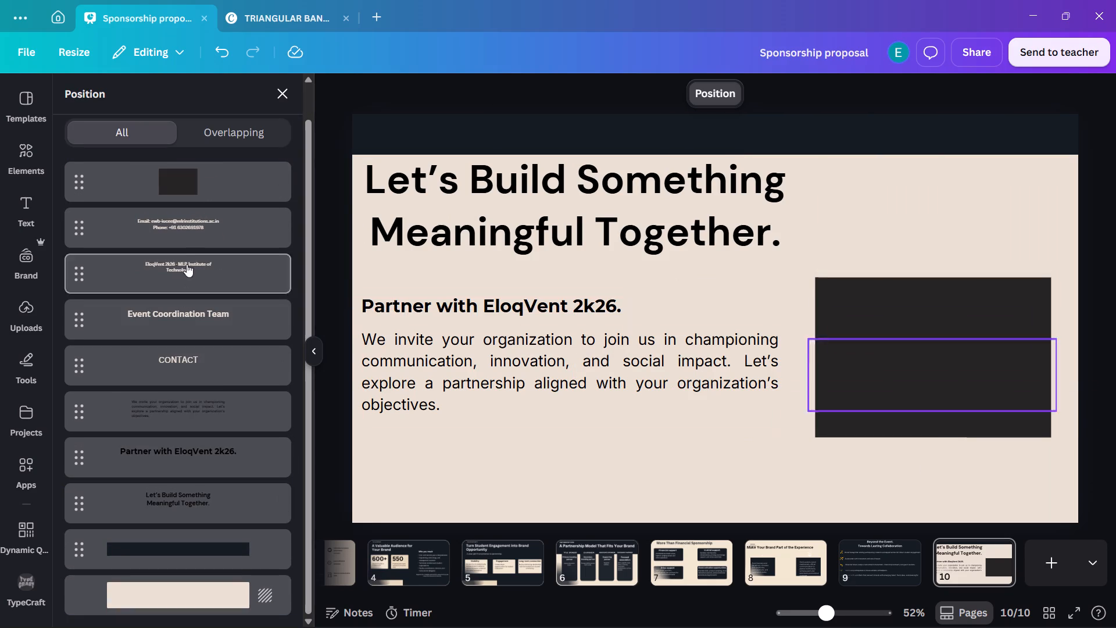
pyautogui.moveTo(203, 177); pyautogui.dragTo(212, 485)
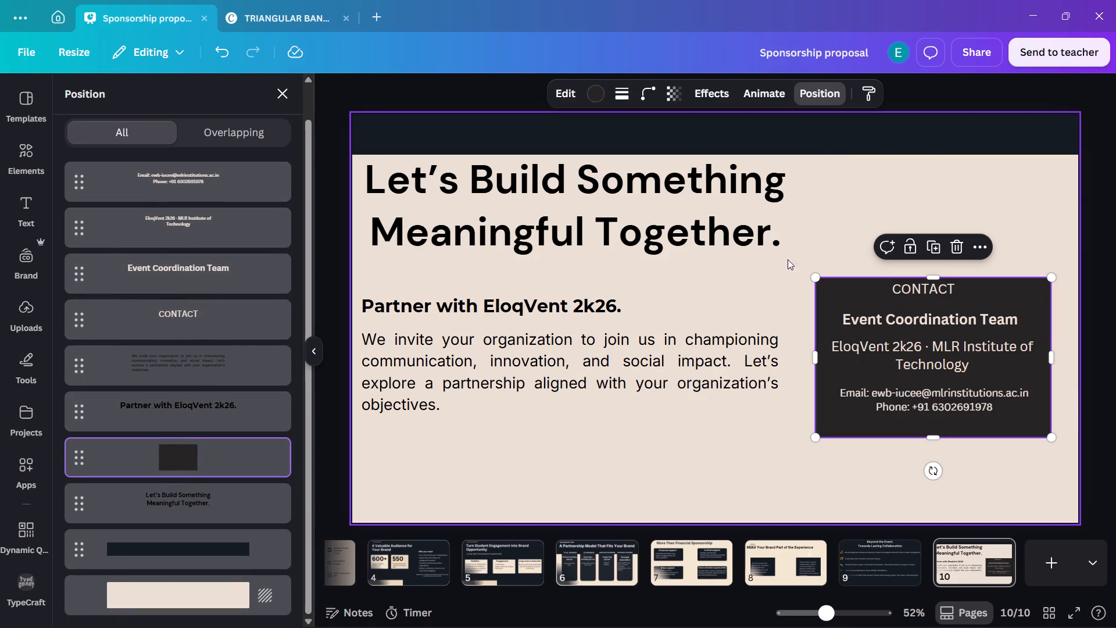
# Recolour the four texts in page 10's contact box white, from the CONTACT heading down to the email and phone lines.
pyautogui.click(899, 287)
pyautogui.click(576, 97)
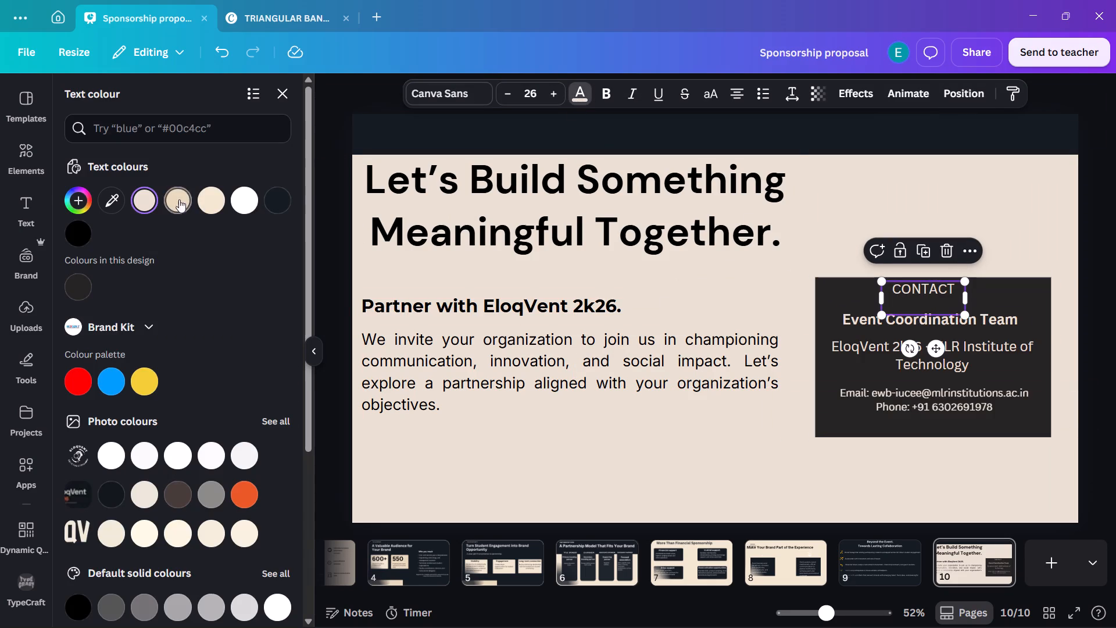
pyautogui.click(250, 199)
pyautogui.click(875, 318)
pyautogui.click(857, 326)
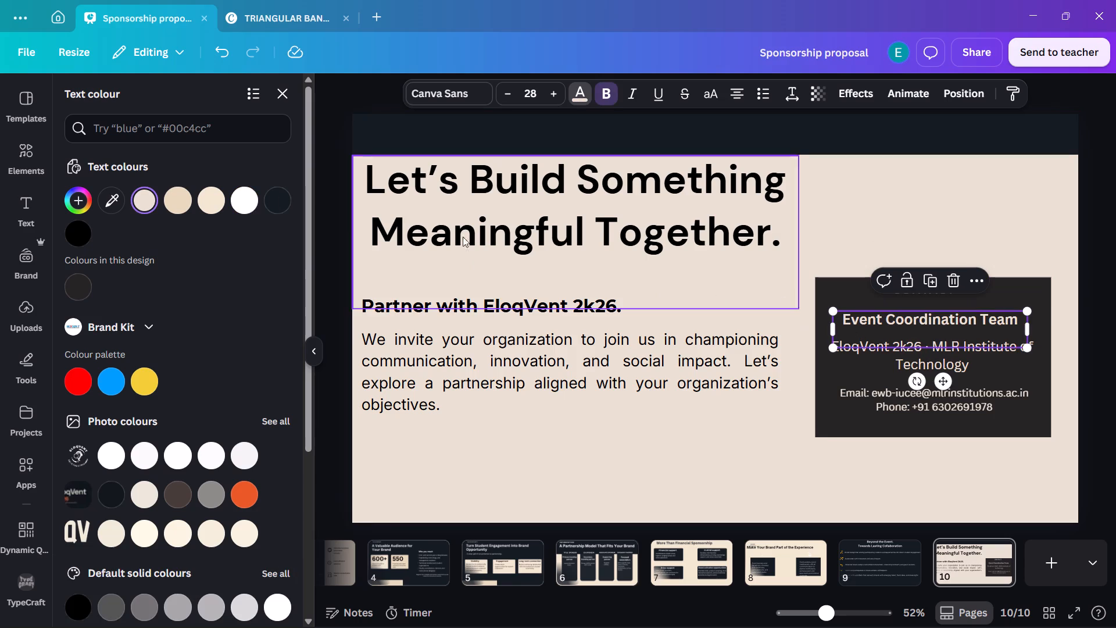
pyautogui.click(243, 195)
pyautogui.click(904, 359)
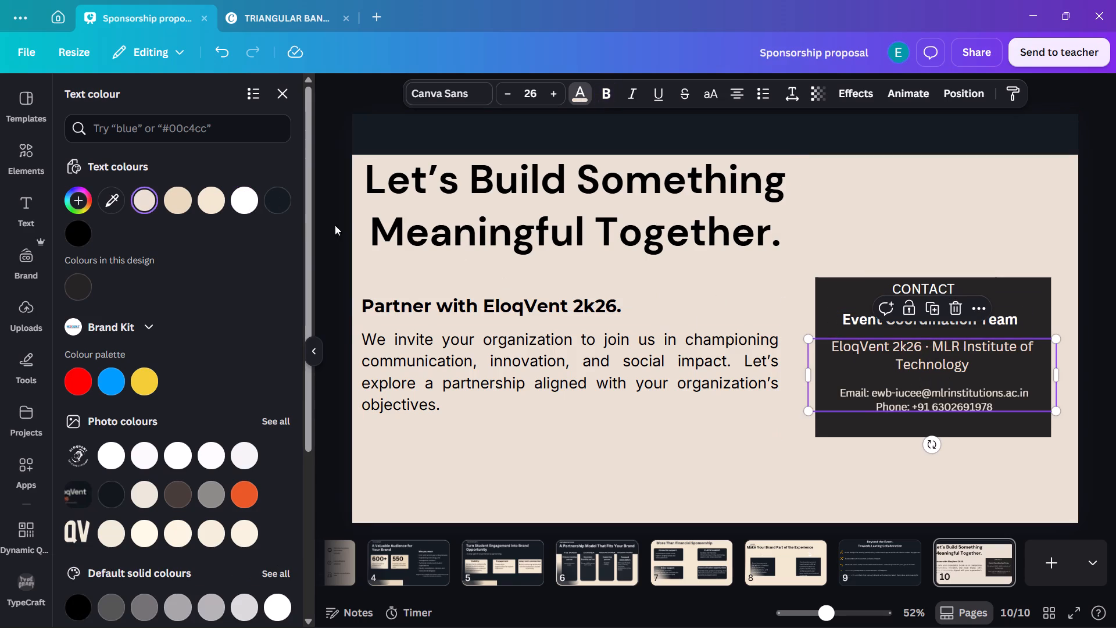
pyautogui.click(244, 201)
pyautogui.click(957, 405)
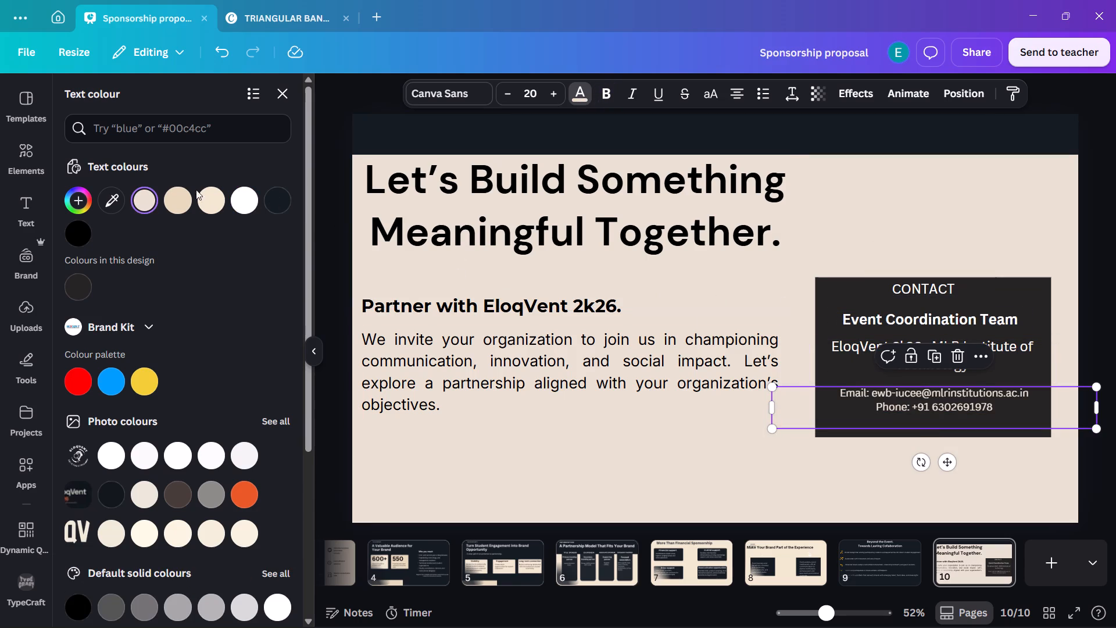
pyautogui.click(241, 201)
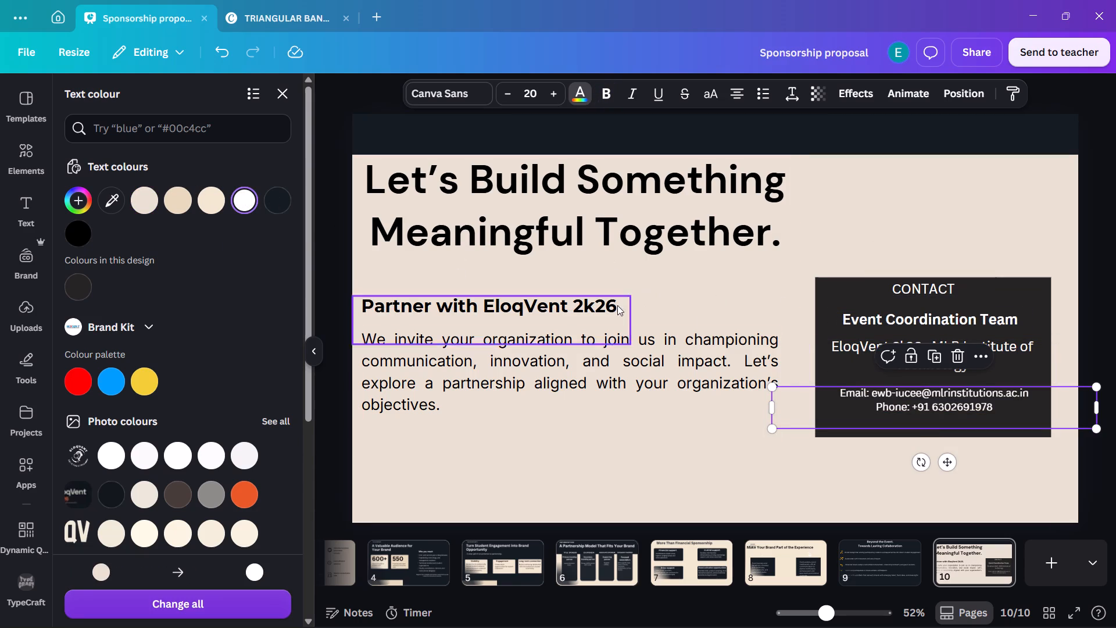
pyautogui.click(1115, 218)
pyautogui.click(1108, 219)
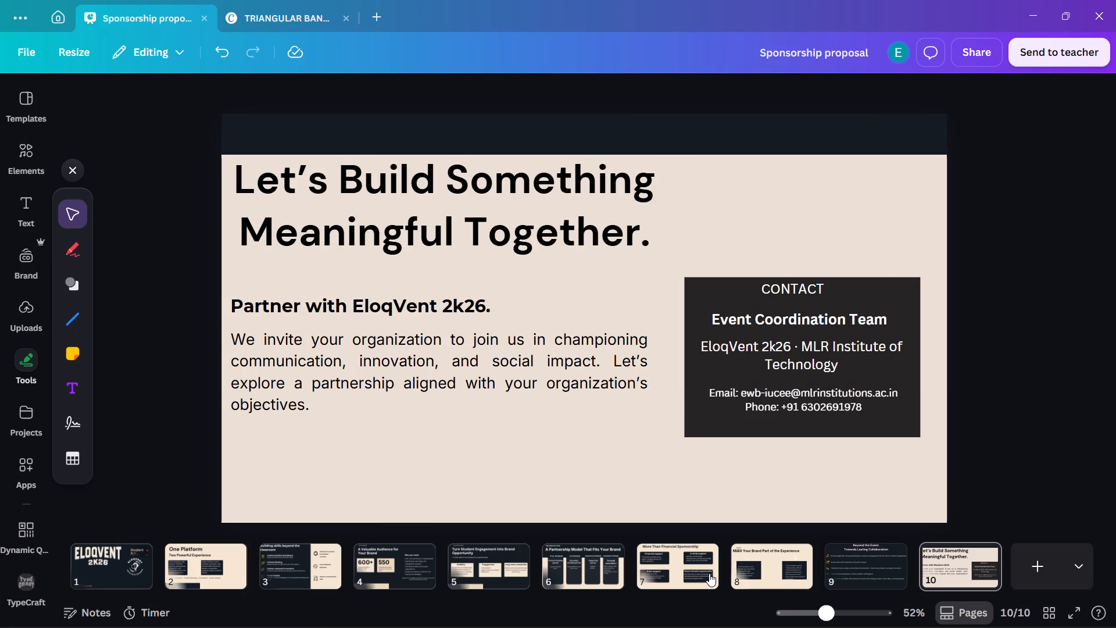
# Delete the small EloqVent 2k26 reference image above the round logo on the cover page.
pyautogui.scroll(-4, 705, 572)
pyautogui.scroll(6, 167, 568)
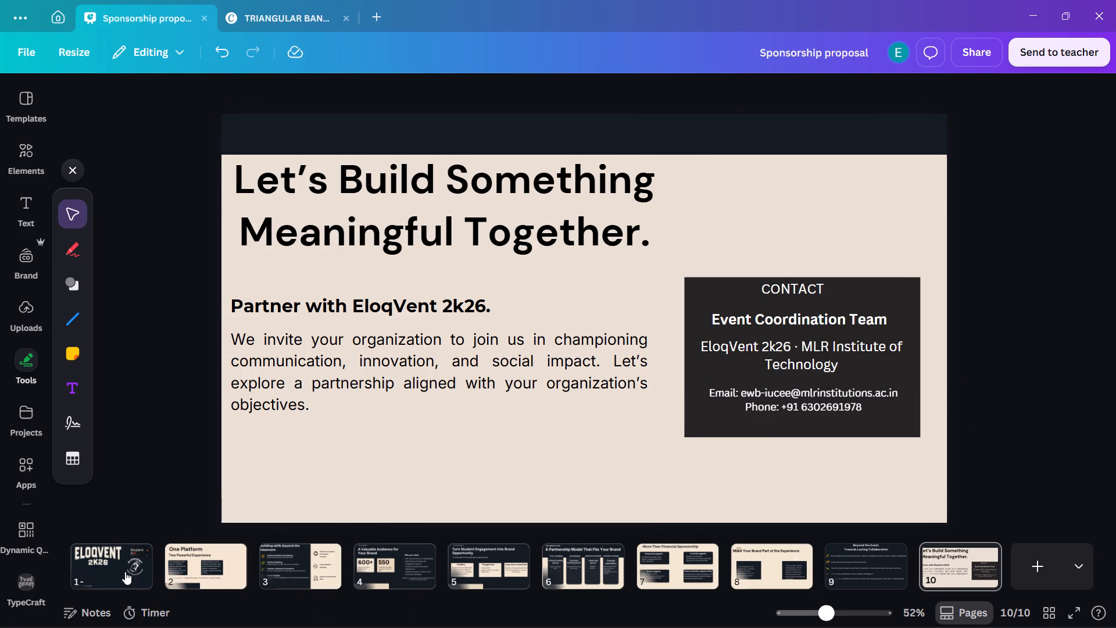
pyautogui.click(125, 572)
pyautogui.click(867, 186)
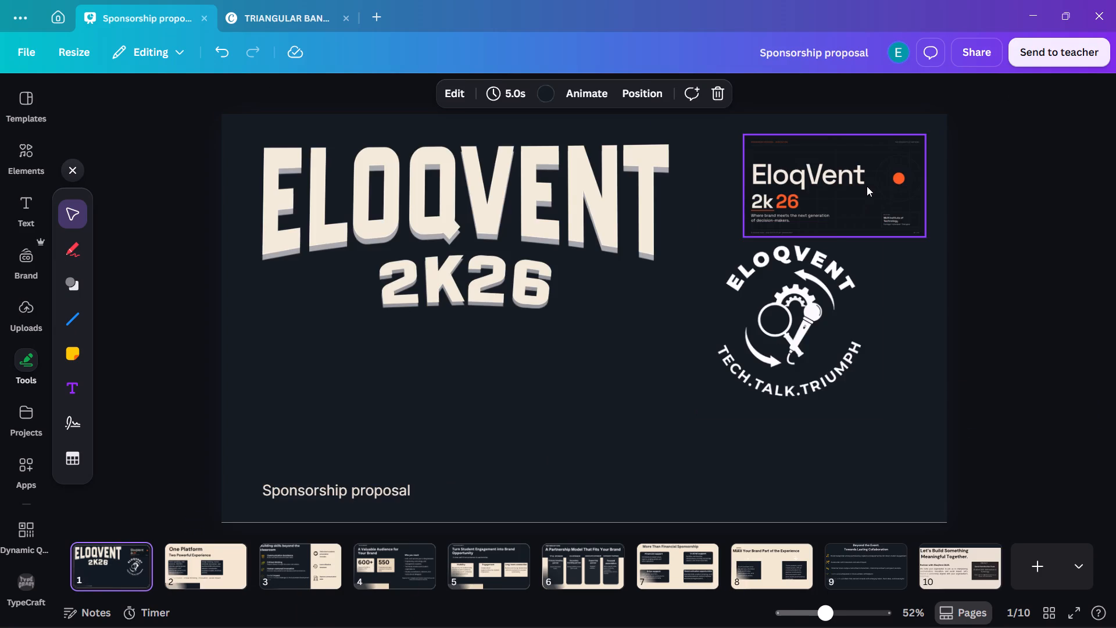
pyautogui.press('Delete')
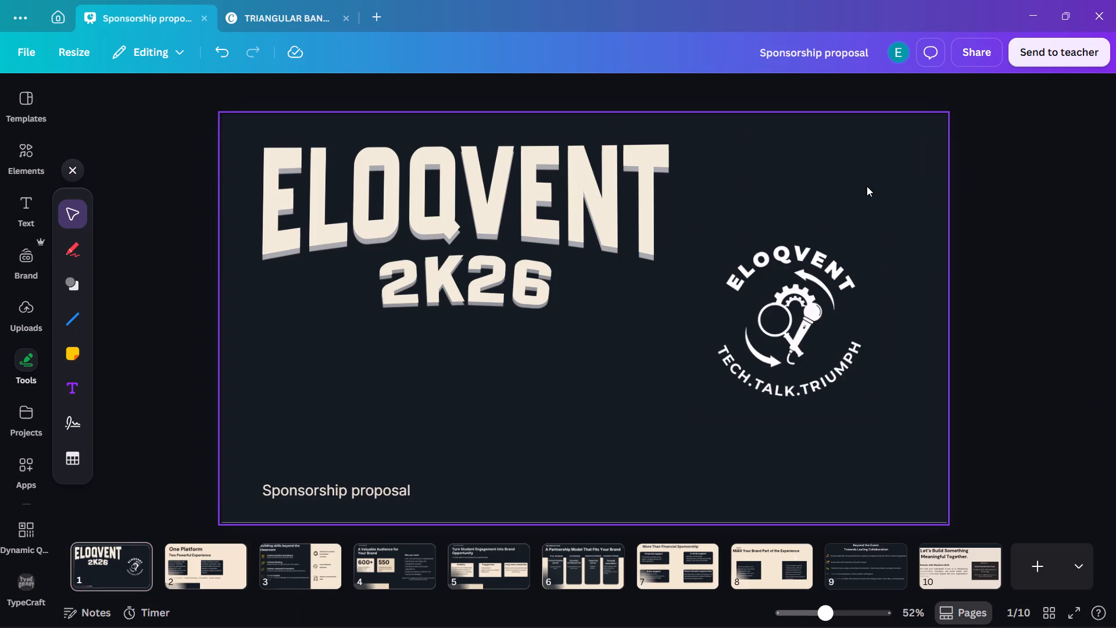
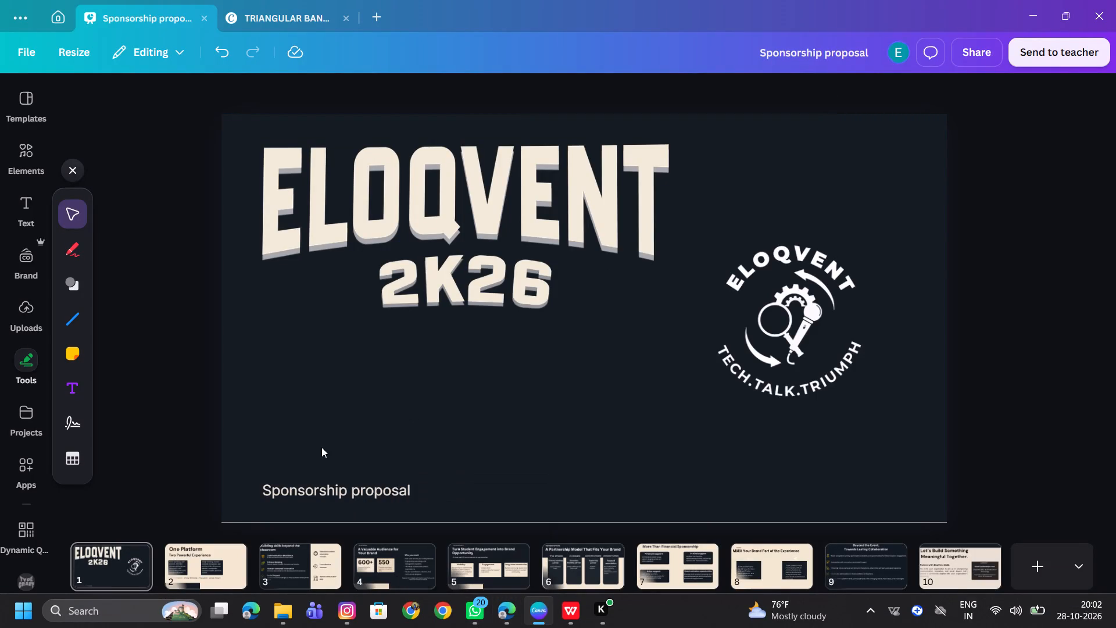
# Narrow the Sponsorship proposal text box to fit its text and place it slightly higher, along the cover's left margin.
pyautogui.moveTo(346, 489); pyautogui.dragTo(337, 486)
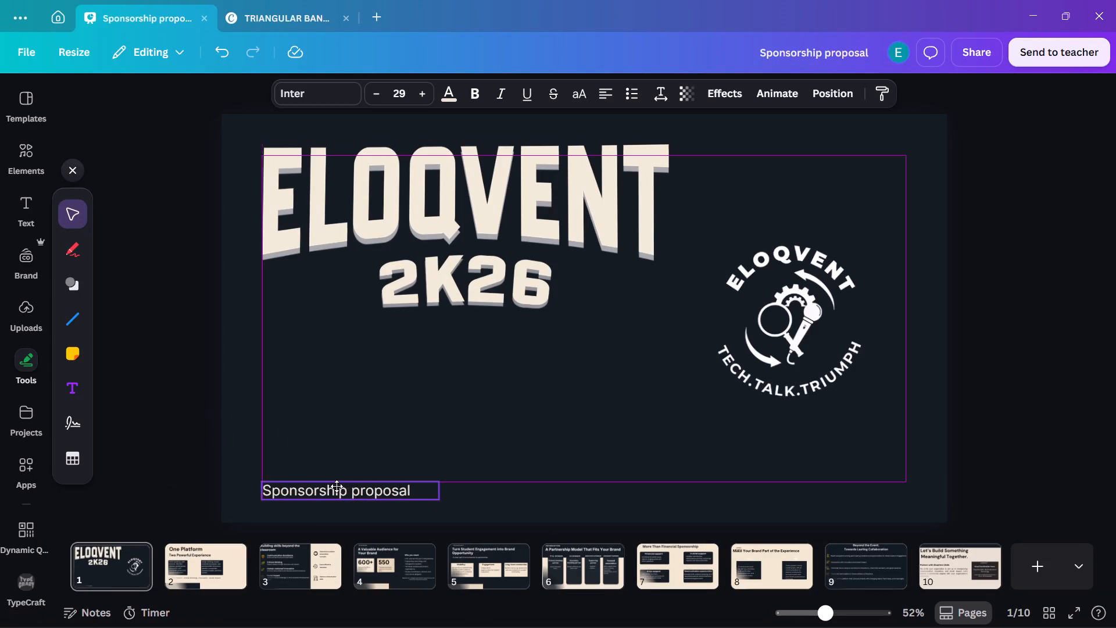
pyautogui.moveTo(337, 486); pyautogui.dragTo(332, 487)
pyautogui.moveTo(428, 490); pyautogui.dragTo(411, 493)
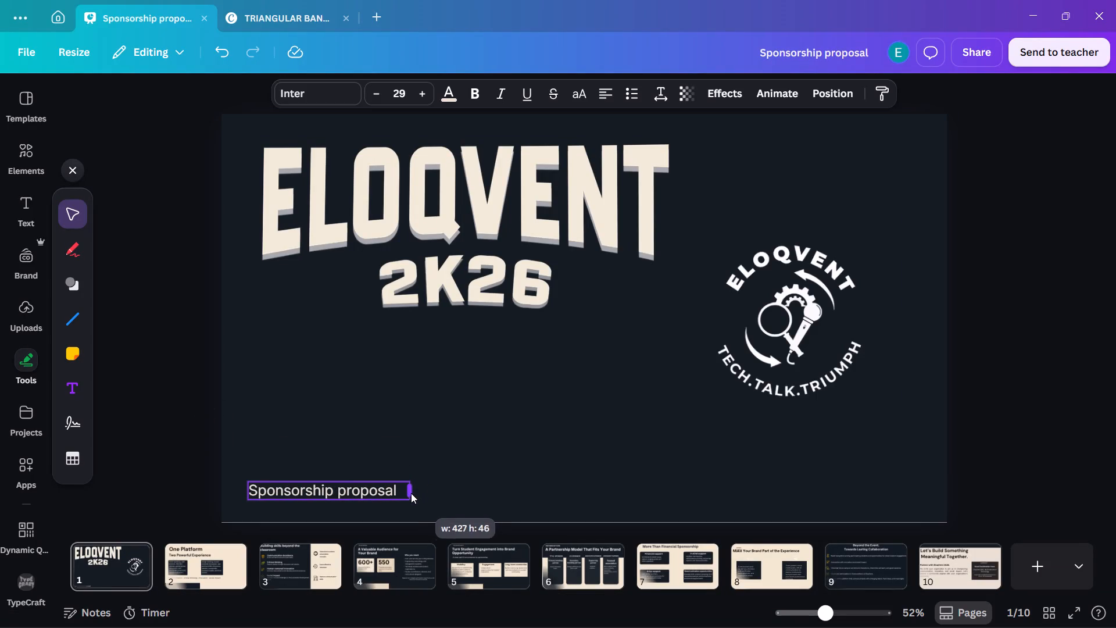
pyautogui.moveTo(411, 493); pyautogui.dragTo(402, 495)
pyautogui.moveTo(373, 493); pyautogui.dragTo(379, 493)
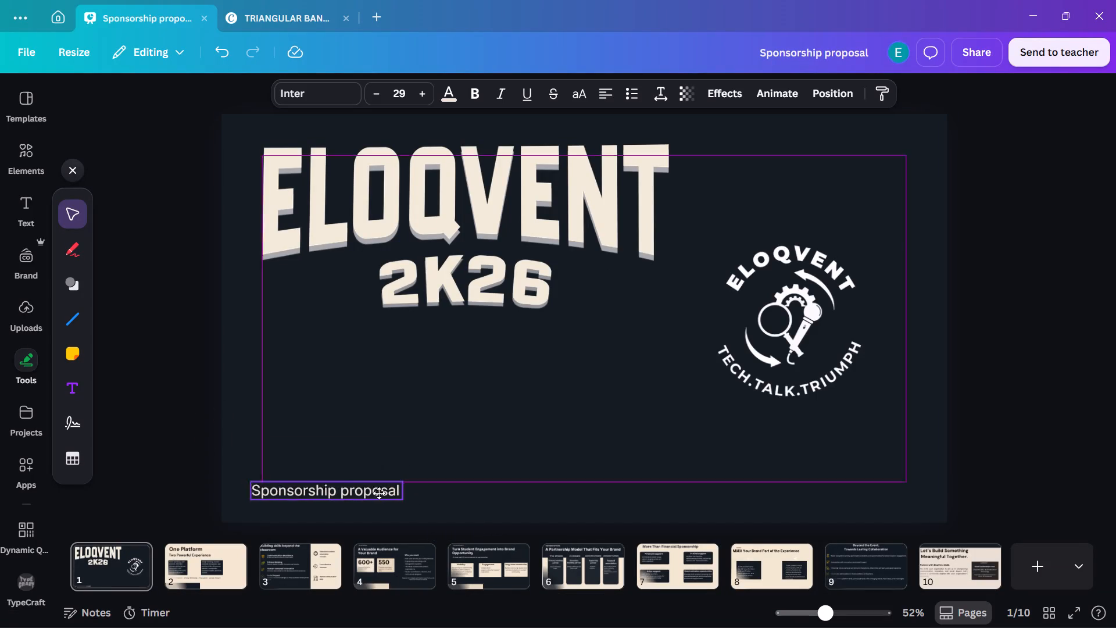
pyautogui.moveTo(379, 493); pyautogui.dragTo(388, 479)
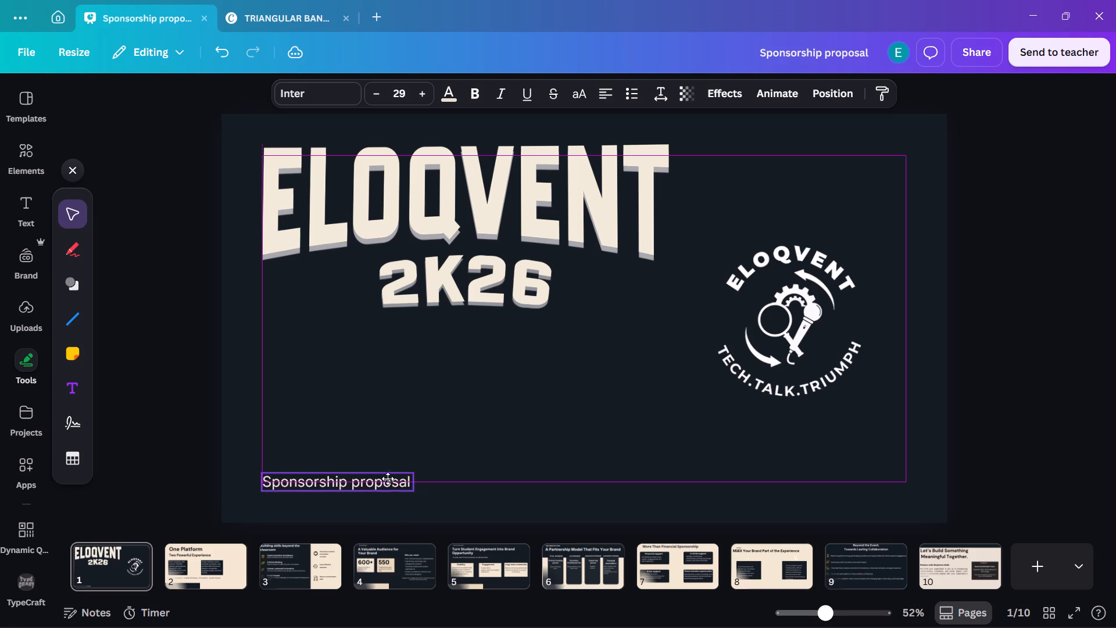
pyautogui.moveTo(388, 479); pyautogui.dragTo(388, 476)
pyautogui.click(387, 475)
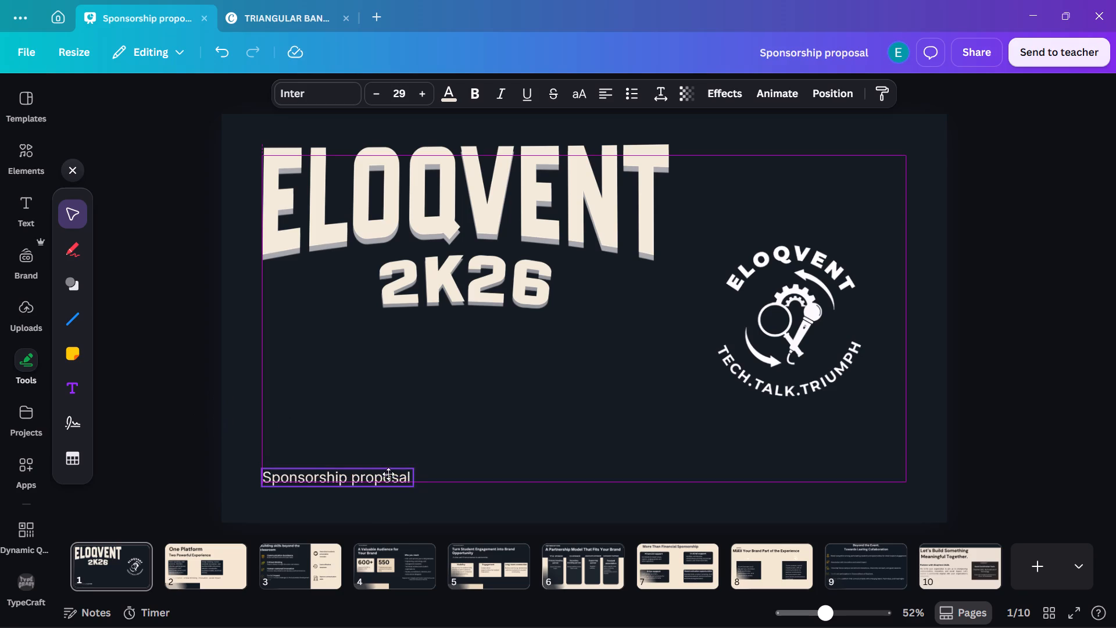
pyautogui.click(192, 480)
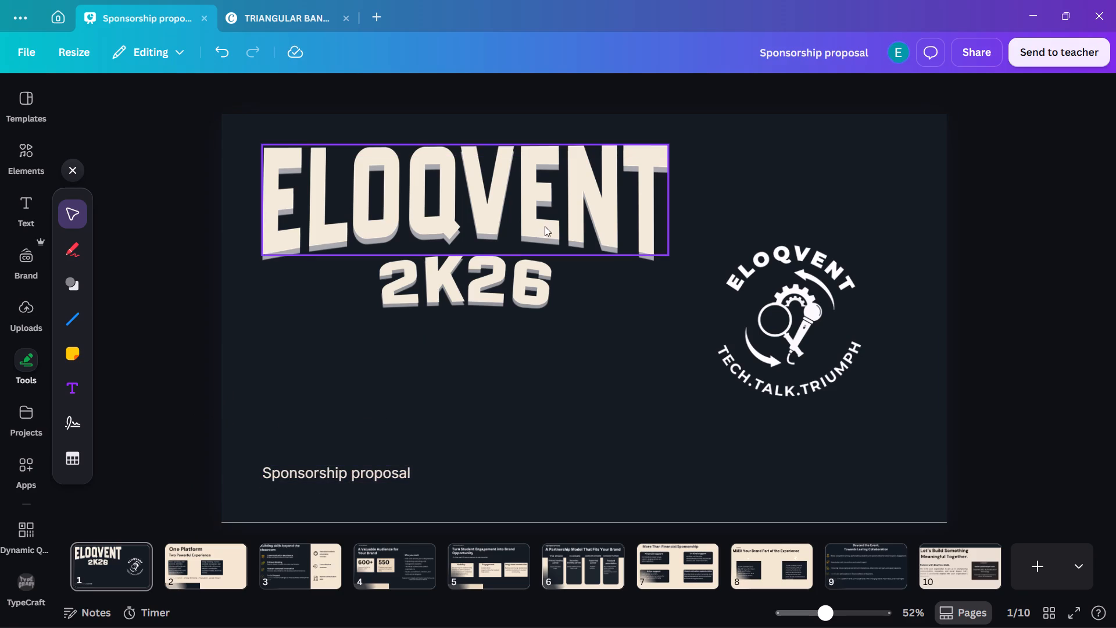
# Enlarge the cover's round logo to about 574 px square and move it against the right margin.
pyautogui.click(772, 302)
pyautogui.moveTo(691, 414); pyautogui.dragTo(673, 445)
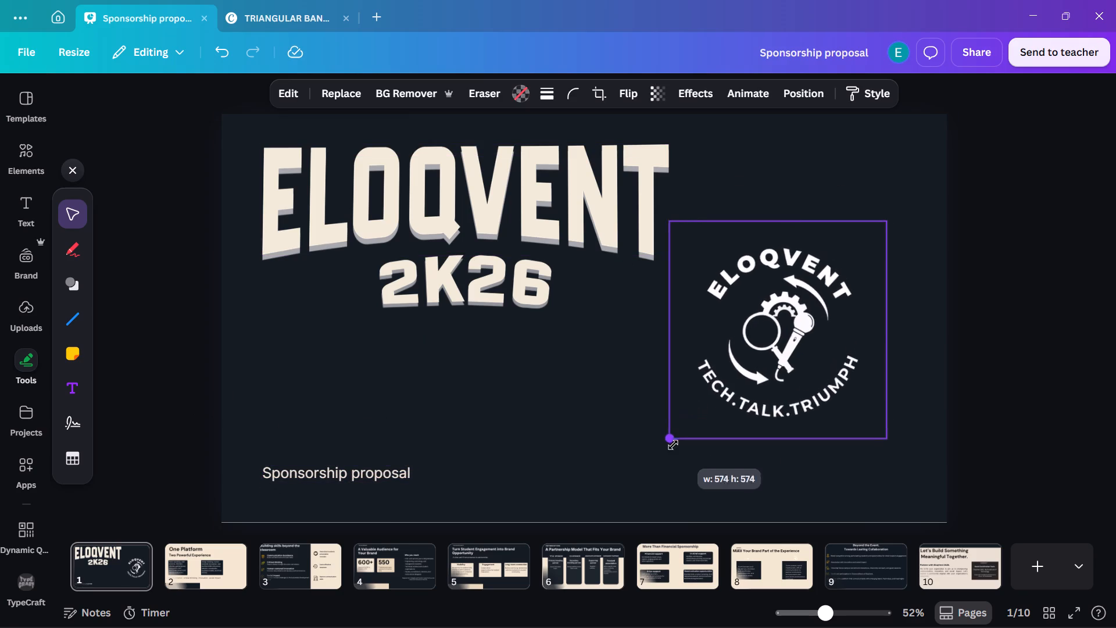
pyautogui.moveTo(673, 445); pyautogui.dragTo(675, 444)
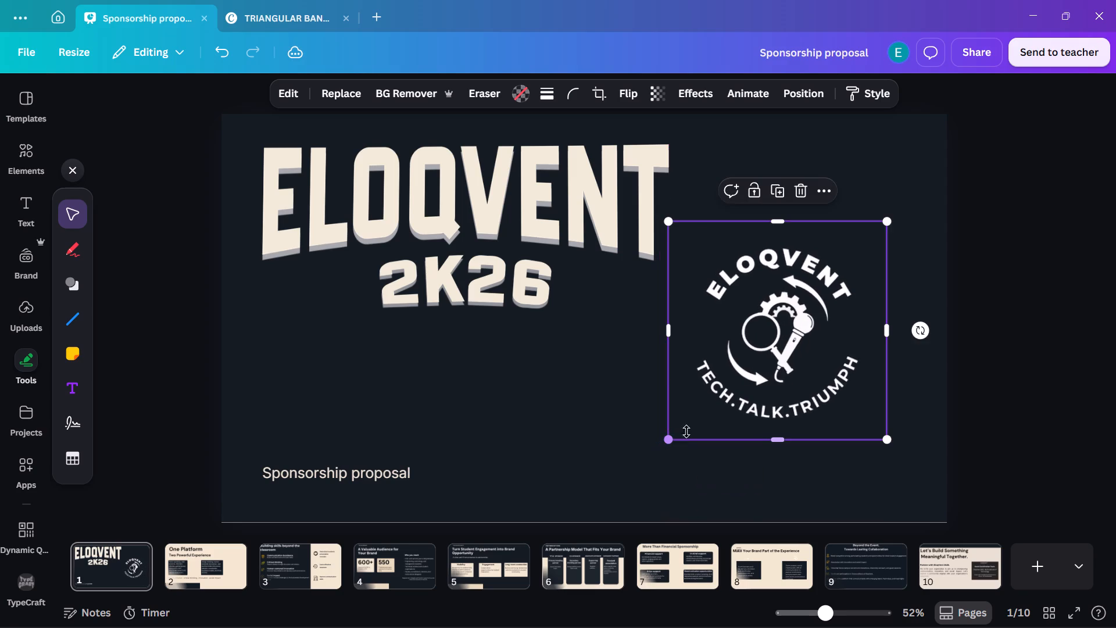
pyautogui.moveTo(757, 372); pyautogui.dragTo(778, 367)
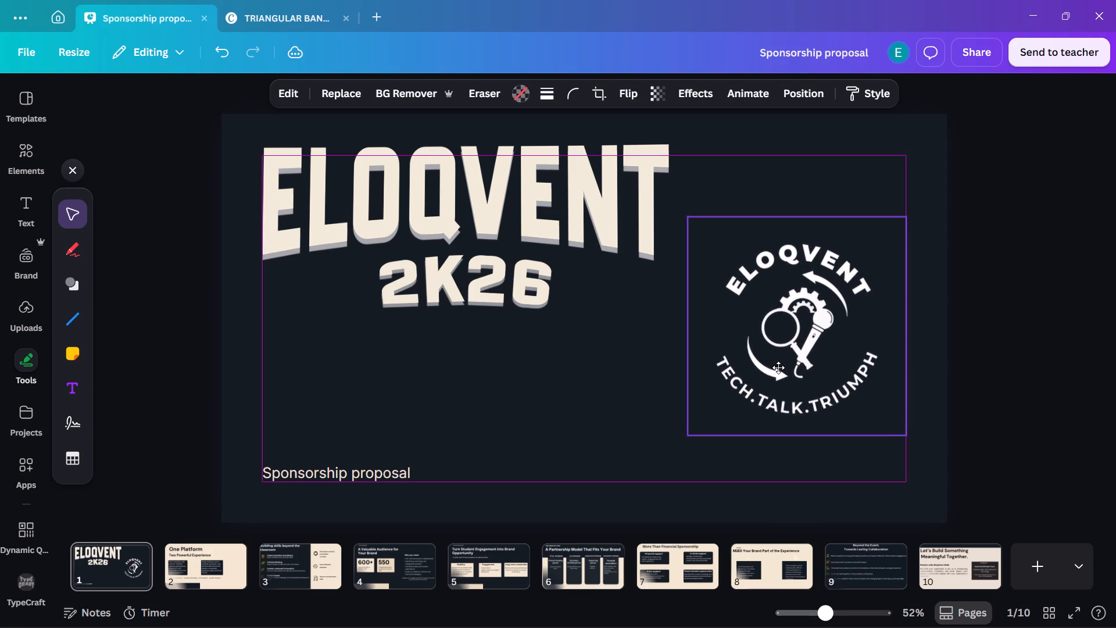
pyautogui.moveTo(778, 367); pyautogui.dragTo(778, 361)
# Move the ELOQVENT and 2K26 lettering lower on the cover, keeping 2K26 directly beneath ELOQVENT.
pyautogui.moveTo(506, 299); pyautogui.dragTo(494, 376)
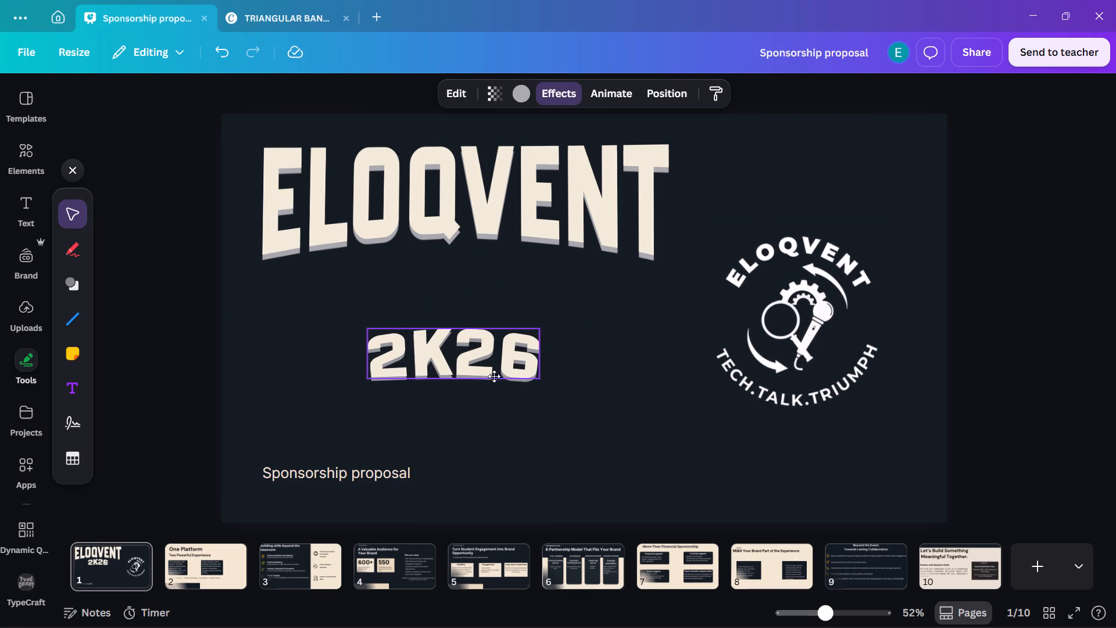
pyautogui.moveTo(494, 376); pyautogui.dragTo(493, 379)
pyautogui.moveTo(509, 217); pyautogui.dragTo(510, 279)
pyautogui.moveTo(484, 355); pyautogui.dragTo(484, 336)
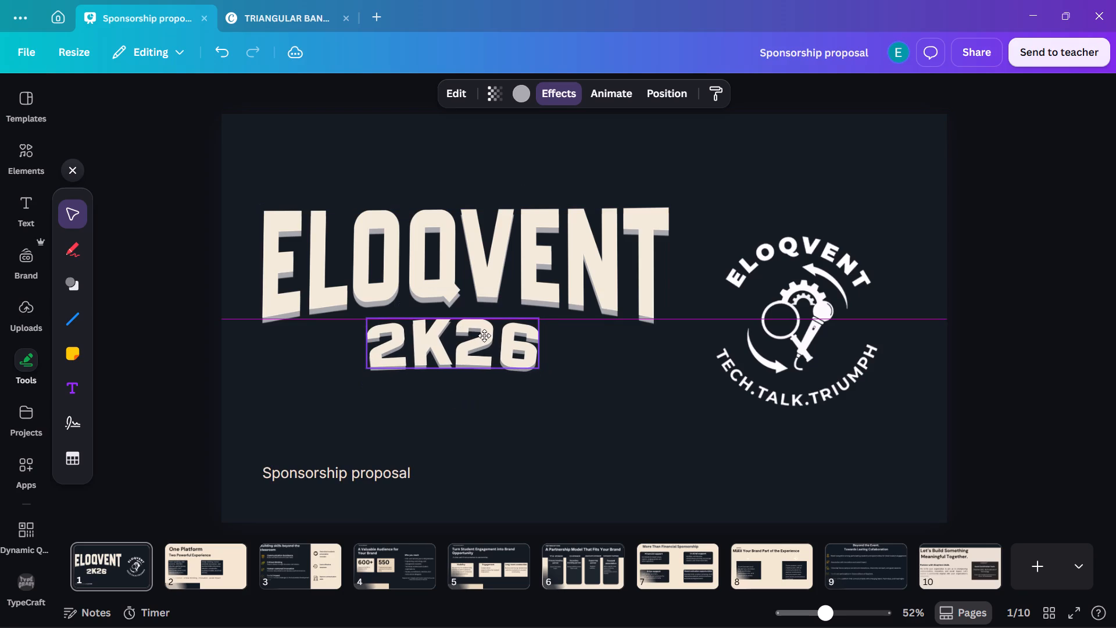
pyautogui.moveTo(484, 336); pyautogui.dragTo(505, 337)
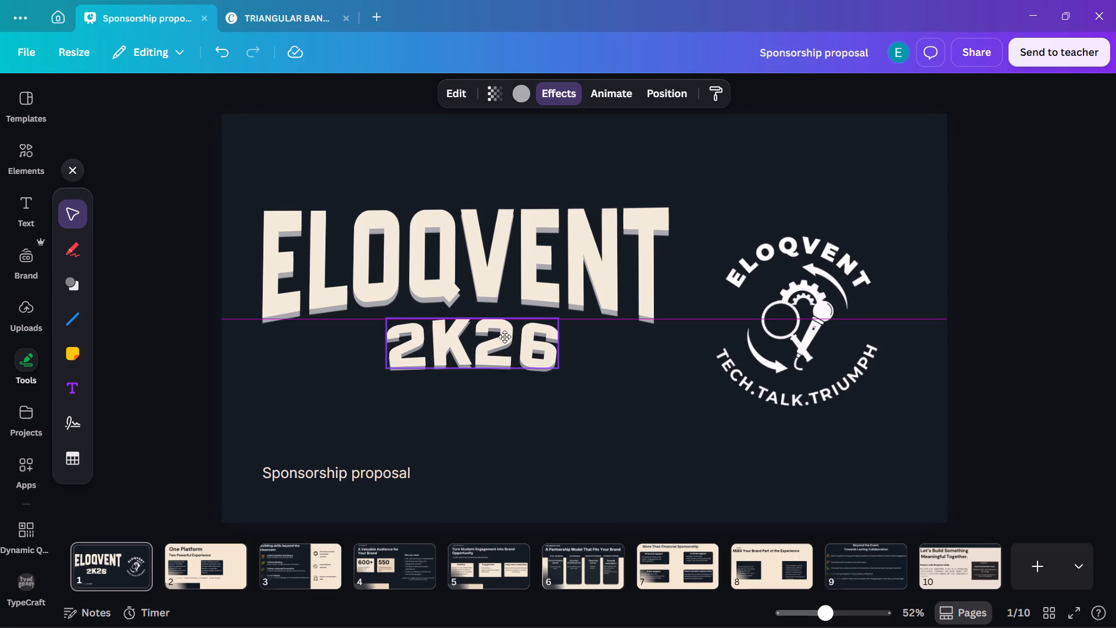
pyautogui.moveTo(505, 337); pyautogui.dragTo(495, 336)
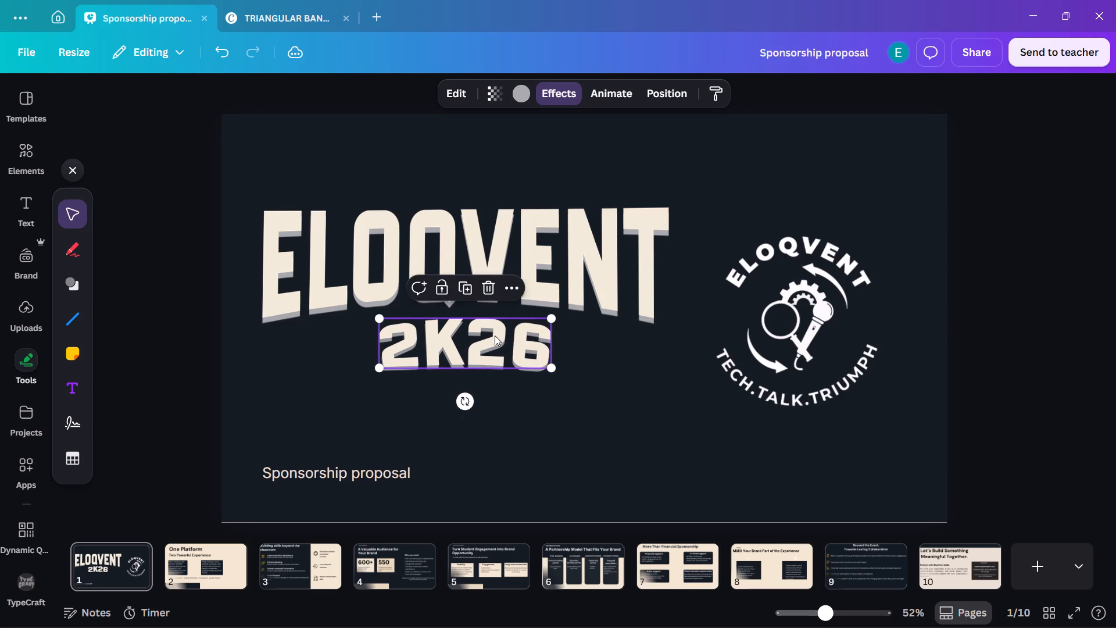
# Centre ELOQVENT and 2K26 on a common axis, and move them together to the space left of the round logo.
pyautogui.click(558, 259)
pyautogui.click(666, 93)
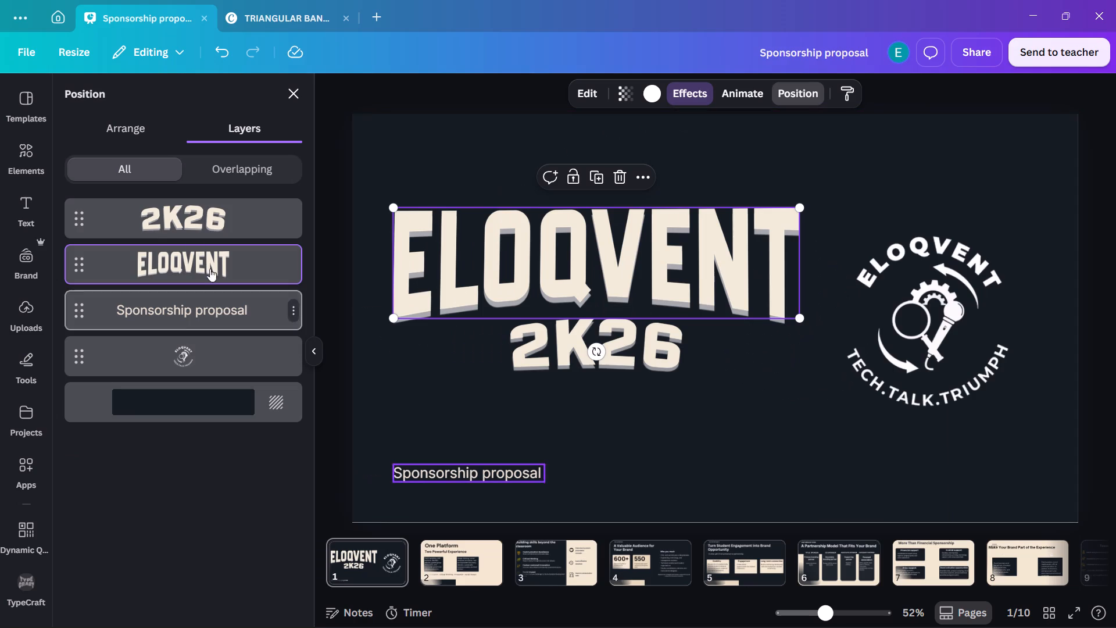
pyautogui.click(117, 119)
pyautogui.click(277, 299)
pyautogui.click(523, 350)
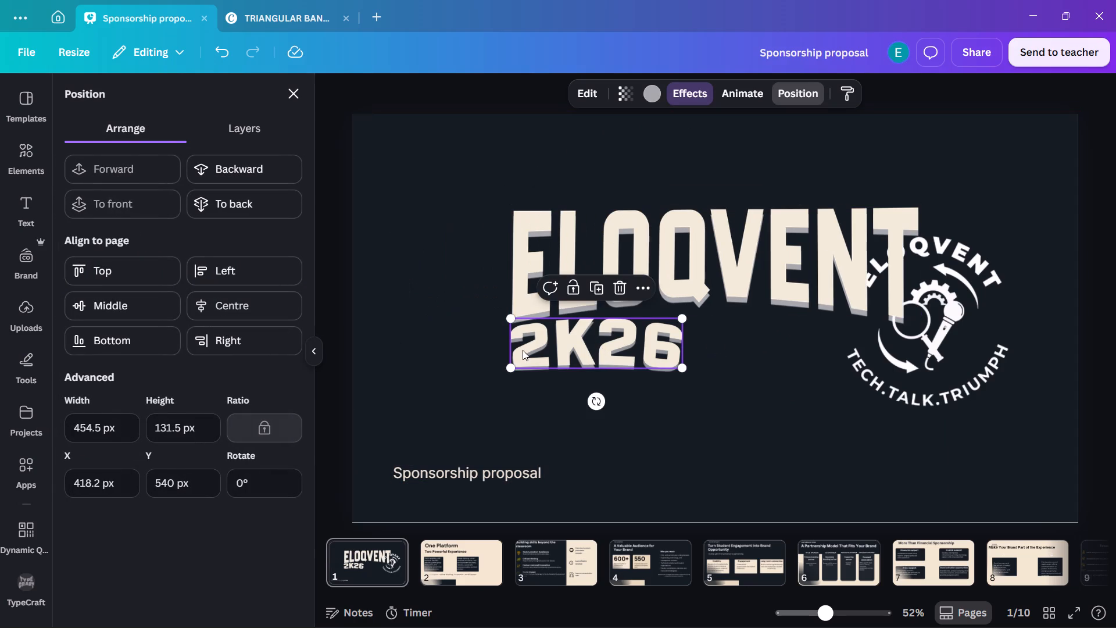
pyautogui.click(263, 311)
pyautogui.keyDown('shift'); pyautogui.click(609, 292); pyautogui.keyUp('shift')
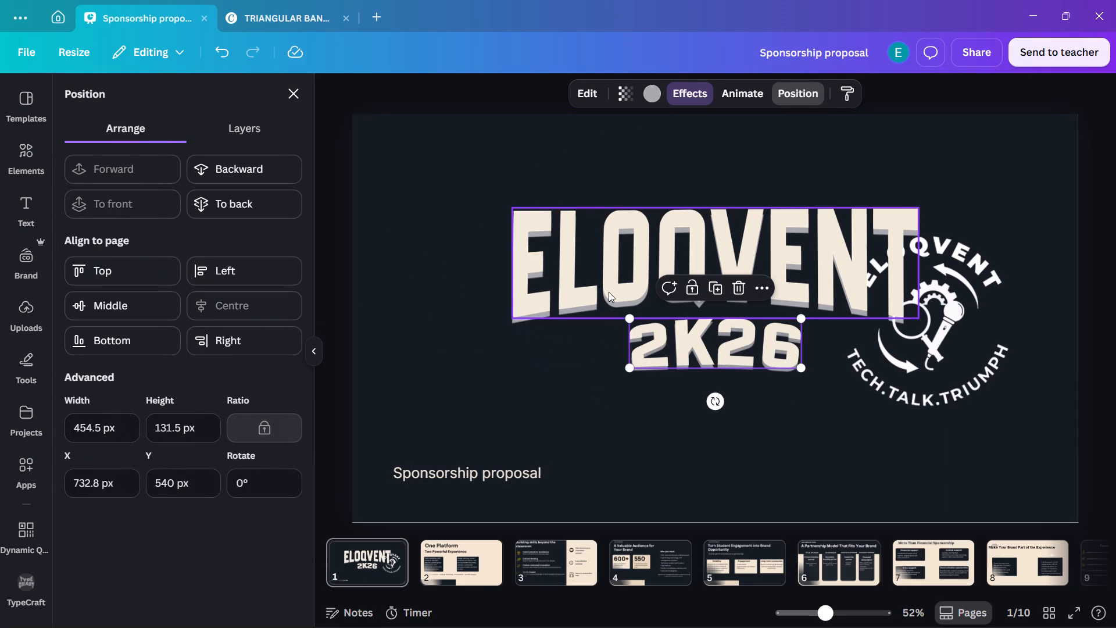
pyautogui.moveTo(704, 301); pyautogui.dragTo(692, 301)
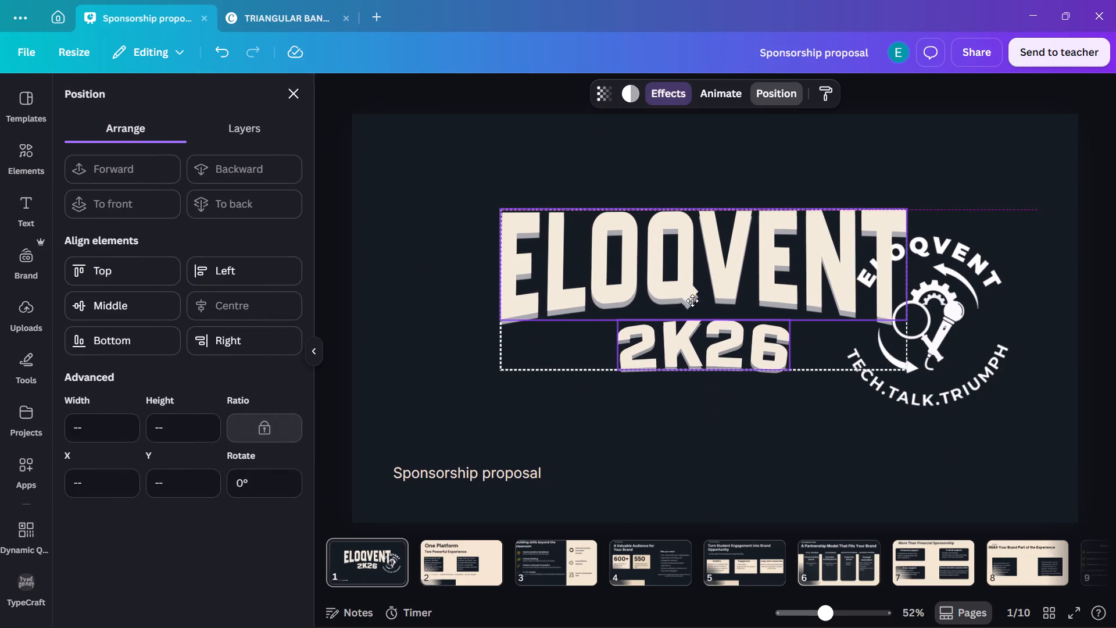
pyautogui.moveTo(692, 301); pyautogui.dragTo(577, 334)
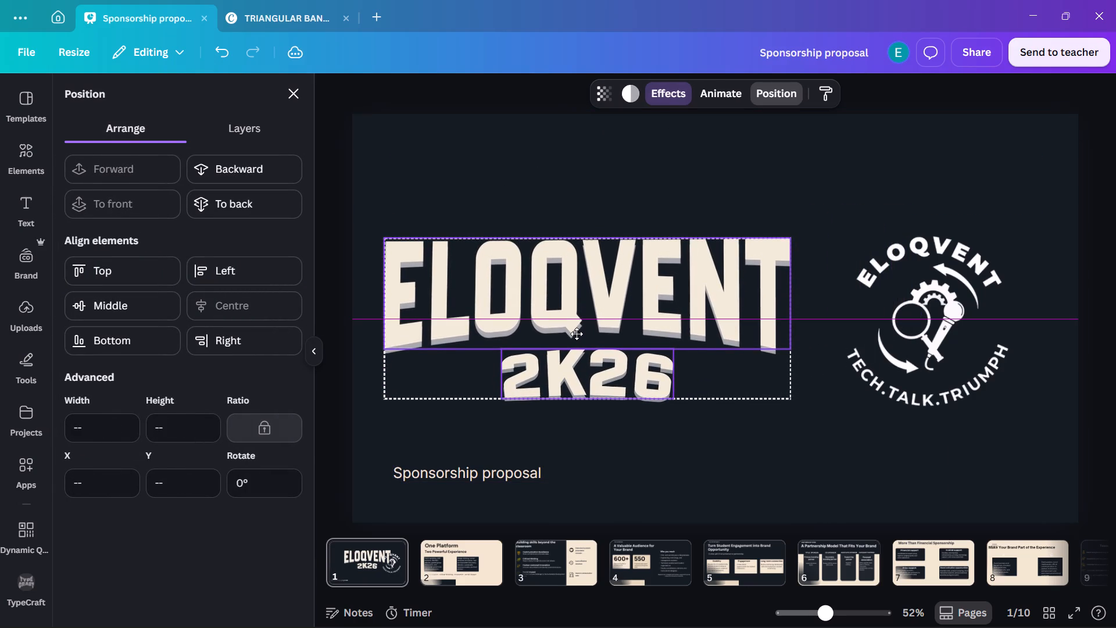
pyautogui.moveTo(577, 334); pyautogui.dragTo(590, 332)
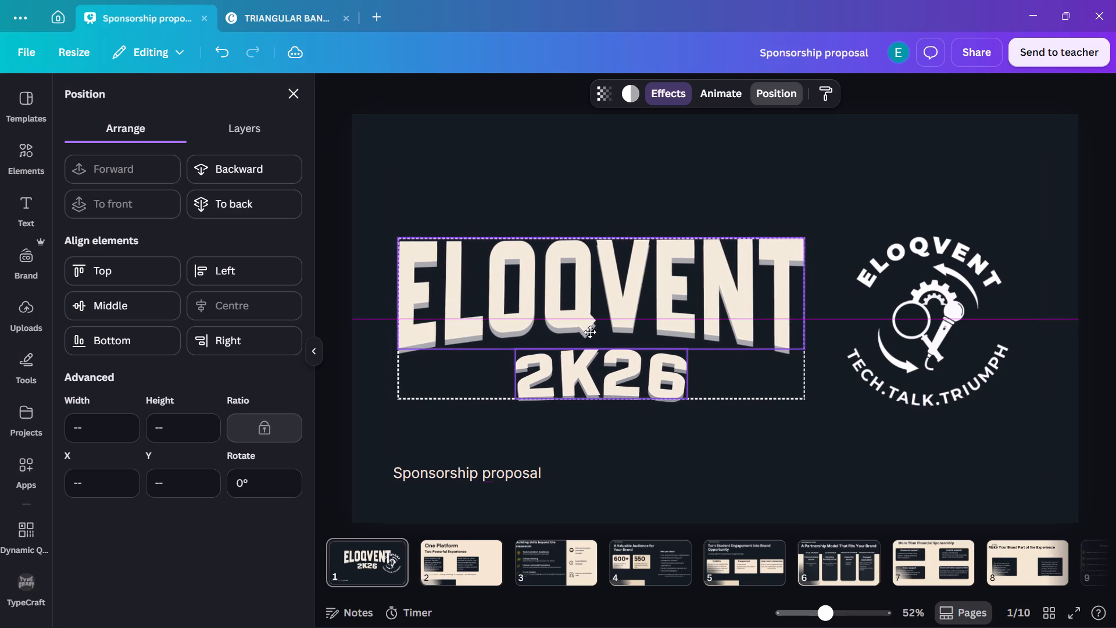
pyautogui.moveTo(590, 332); pyautogui.dragTo(591, 328)
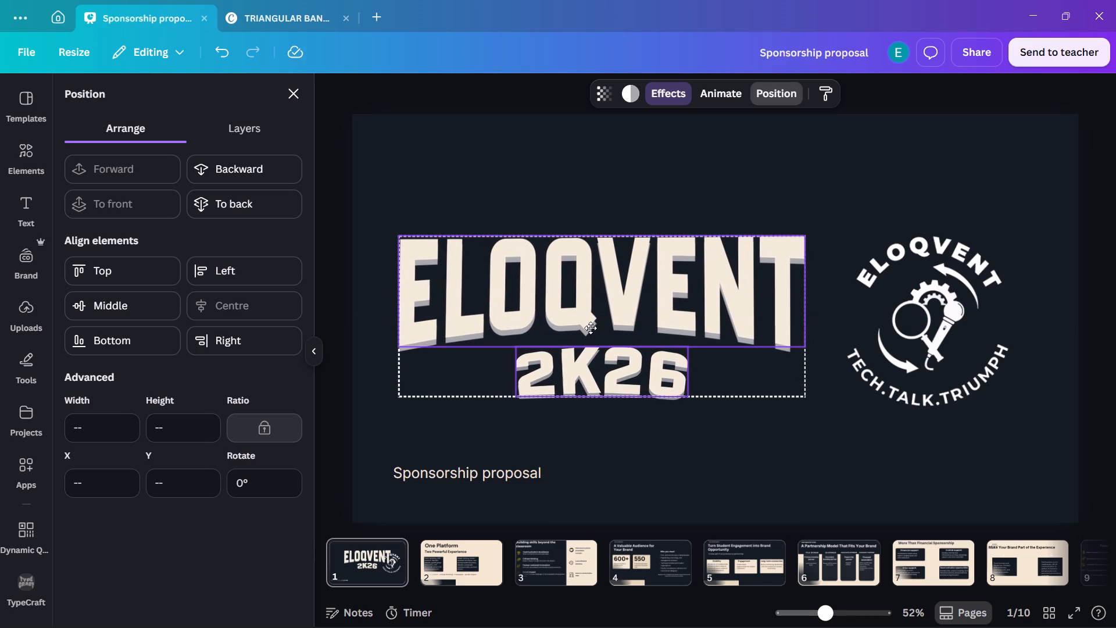
pyautogui.moveTo(591, 328); pyautogui.dragTo(588, 328)
pyautogui.click(1099, 222)
pyautogui.click(1099, 222)
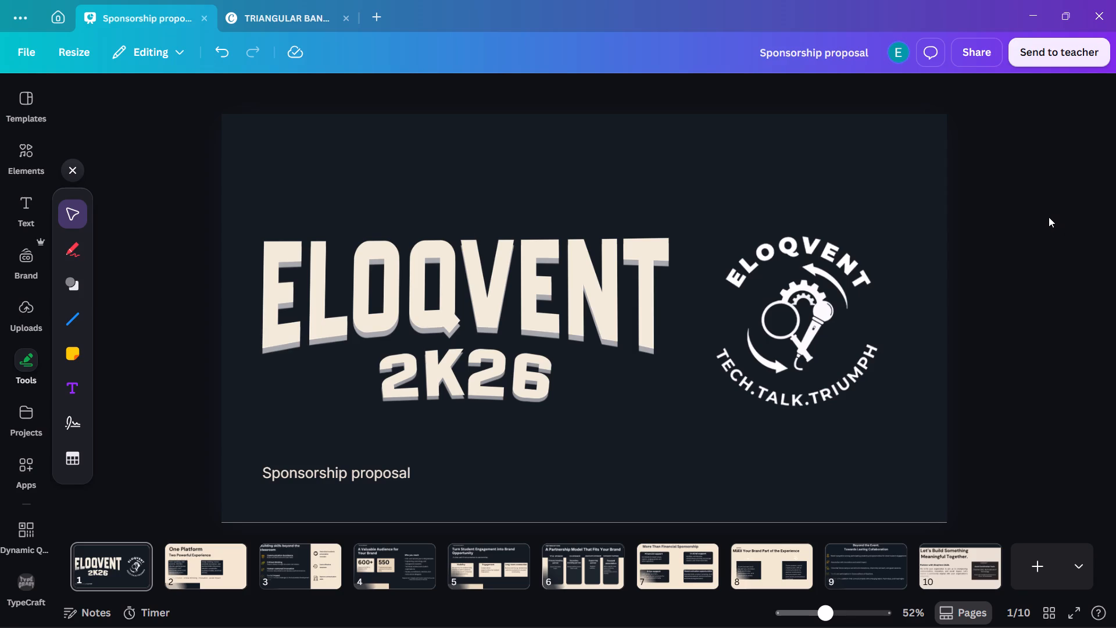
# Move the two white descriptions off their dark boxes on page 2 and delete both boxes.
pyautogui.click(219, 566)
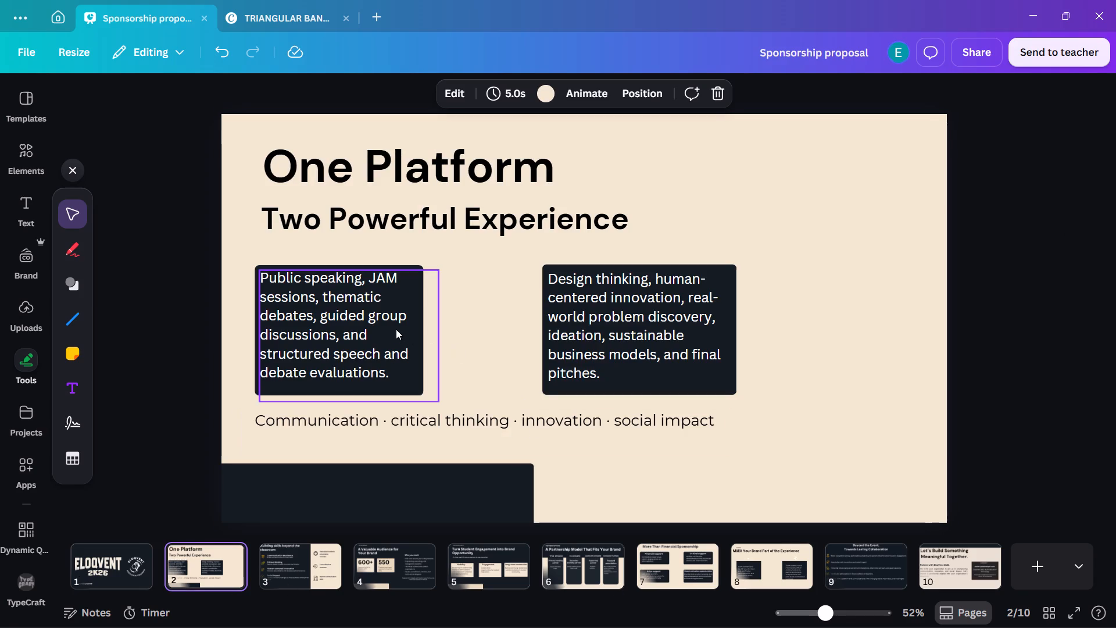
pyautogui.moveTo(392, 324); pyautogui.dragTo(831, 210)
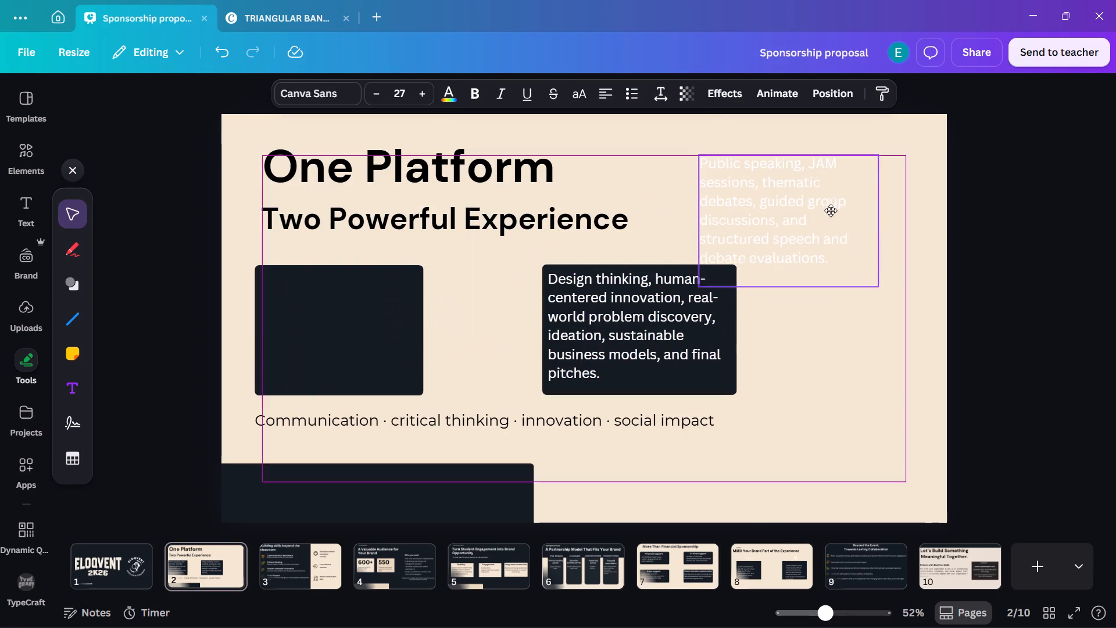
pyautogui.moveTo(831, 210); pyautogui.dragTo(596, 174)
pyautogui.moveTo(678, 322); pyautogui.dragTo(795, 198)
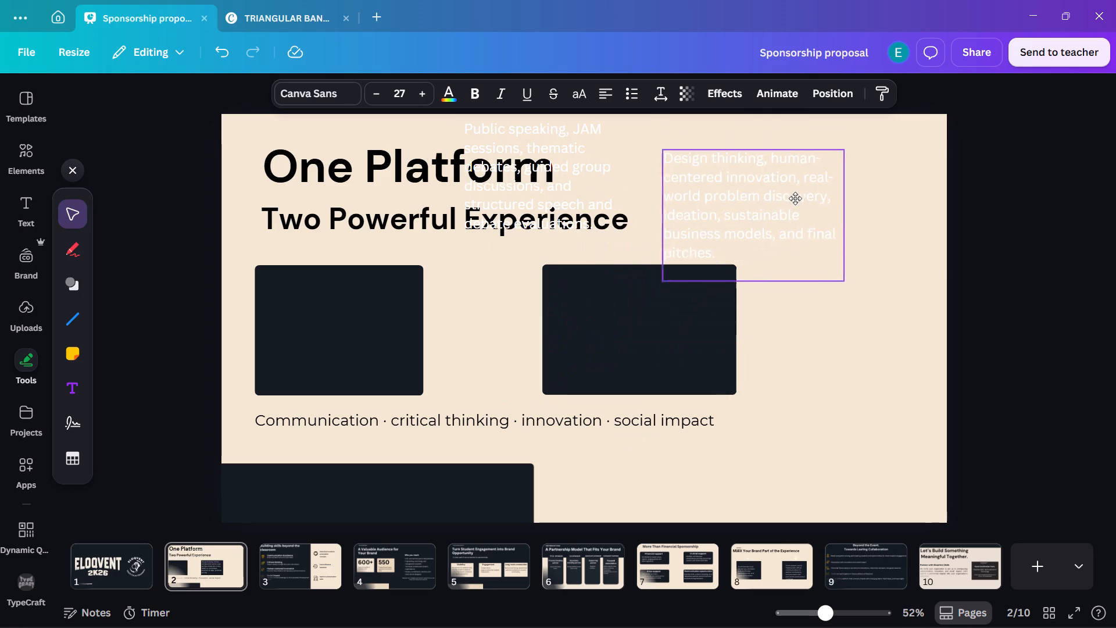
pyautogui.moveTo(795, 198); pyautogui.dragTo(802, 176)
pyautogui.click(657, 313)
pyautogui.press('Delete')
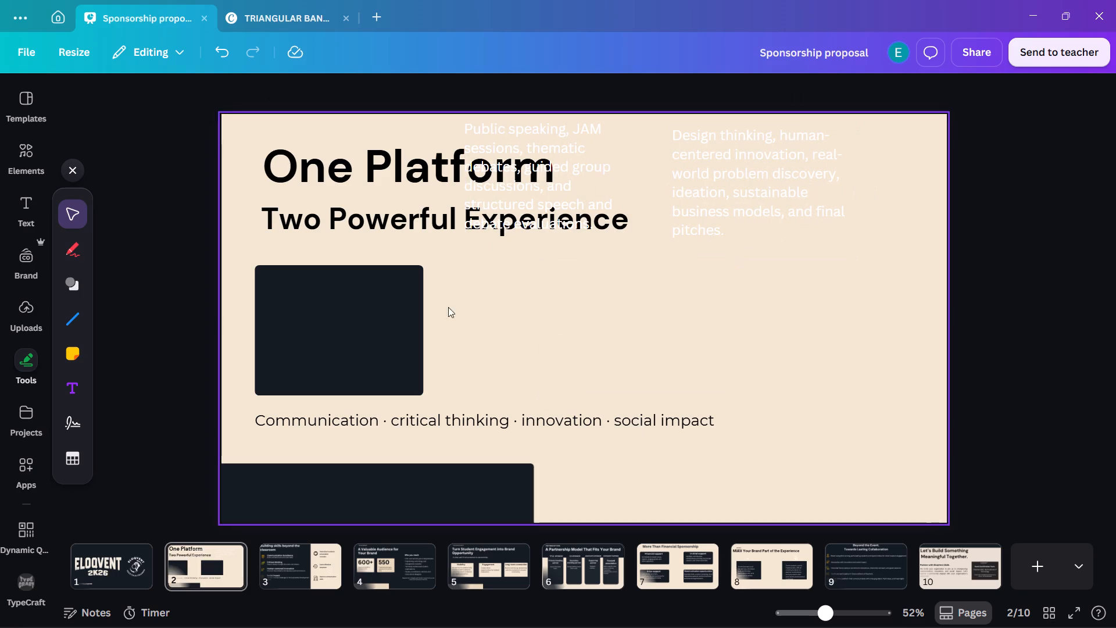
pyautogui.click(338, 306)
pyautogui.press('Delete')
# Enlarge page 2's Communication · critical thinking line to font size 35.9 and centre it slightly lower on the page.
pyautogui.click(445, 418)
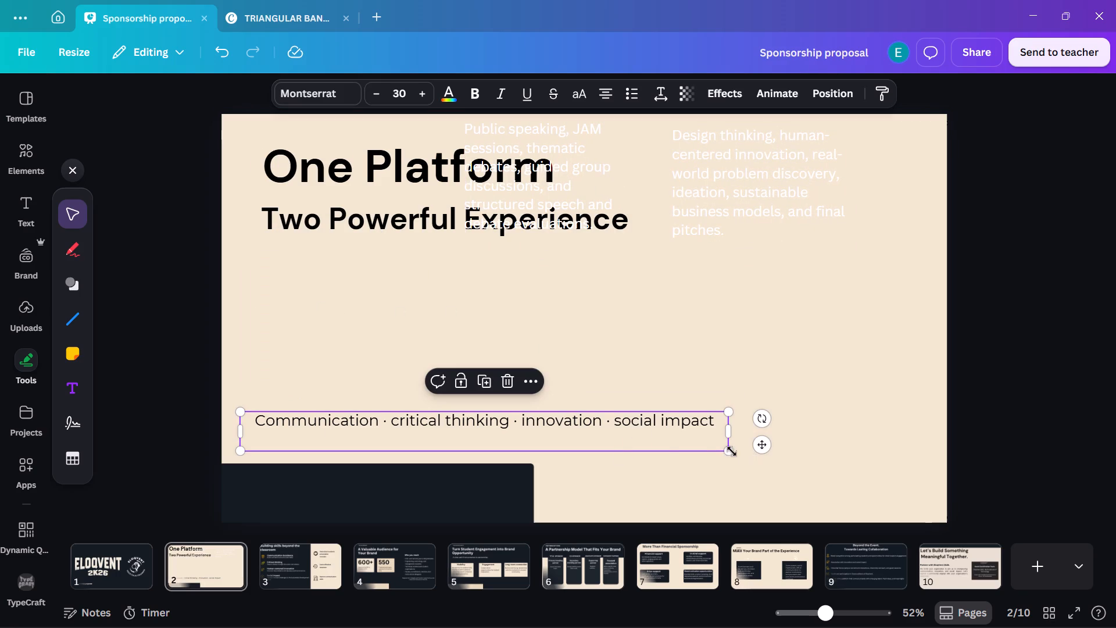
pyautogui.moveTo(729, 451); pyautogui.dragTo(824, 479)
pyautogui.moveTo(718, 441); pyautogui.dragTo(729, 452)
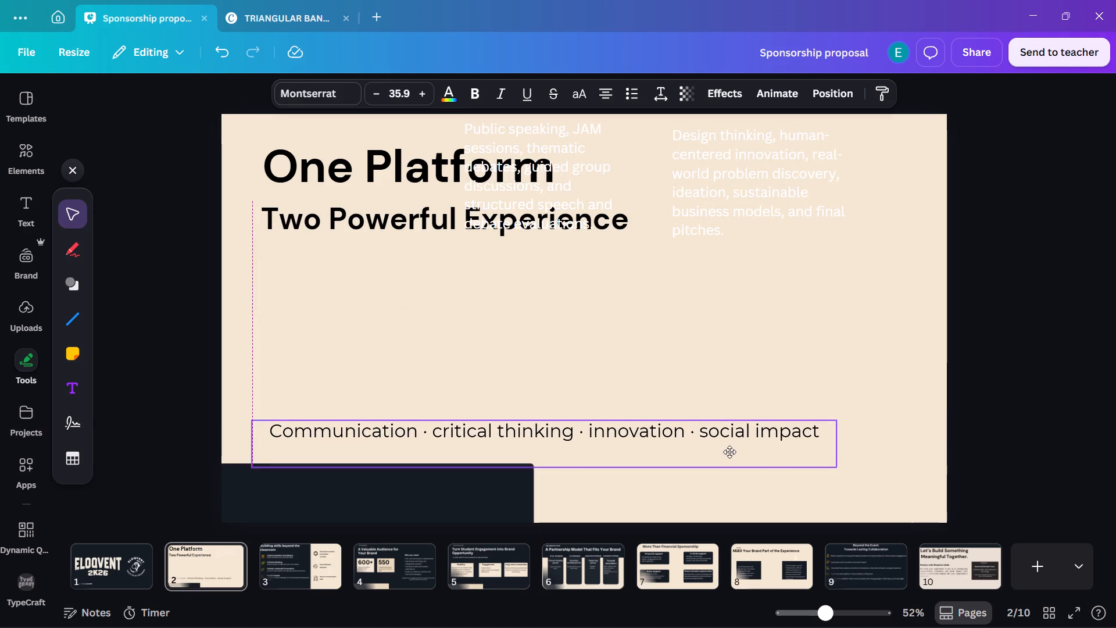
pyautogui.moveTo(729, 452); pyautogui.dragTo(754, 463)
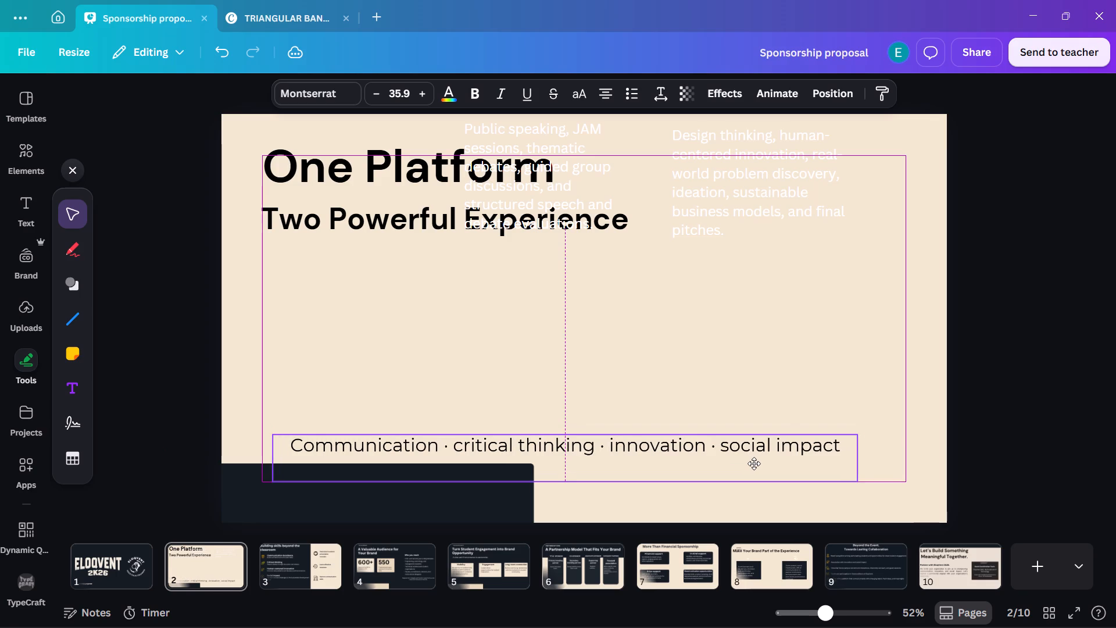
pyautogui.moveTo(754, 463); pyautogui.dragTo(773, 465)
# Add a dark square below page 2's Two Powerful Experience subtitle and widen it into a rectangle.
pyautogui.click(80, 288)
pyautogui.click(116, 230)
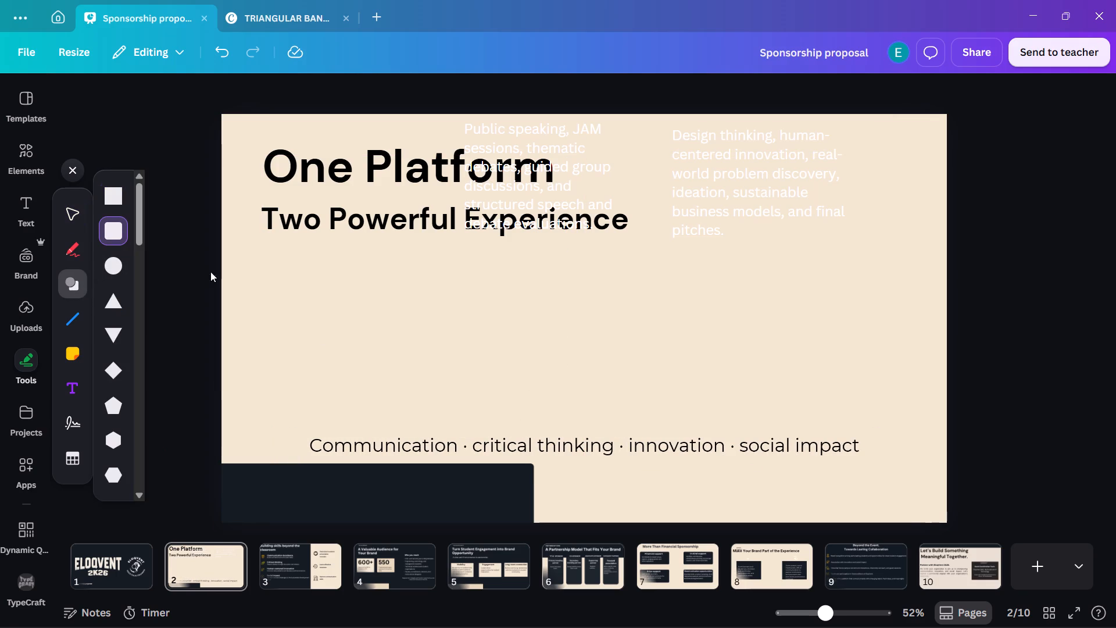
pyautogui.click(296, 277)
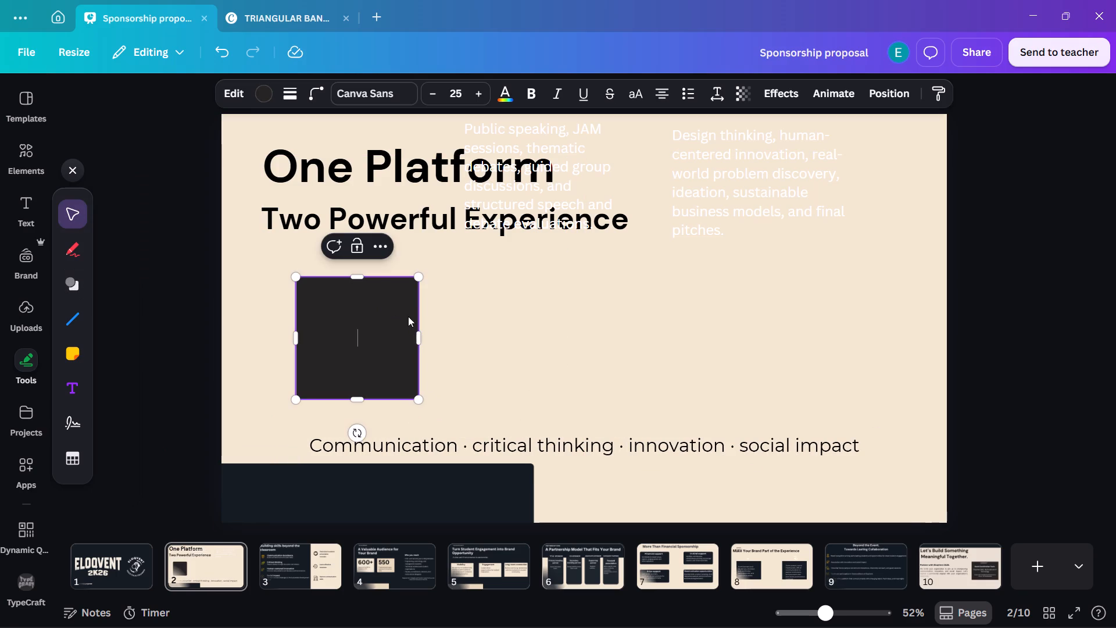
pyautogui.moveTo(423, 340); pyautogui.dragTo(505, 347)
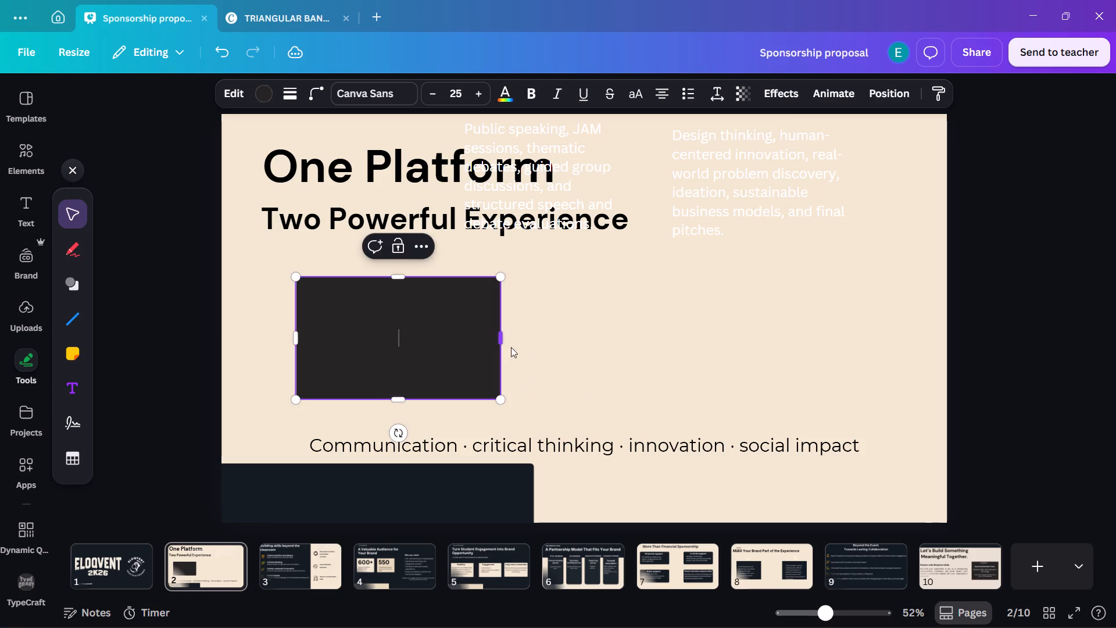
pyautogui.click(541, 347)
# Set the new rectangle's corner rounding to 25.
pyautogui.click(428, 347)
pyautogui.click(524, 92)
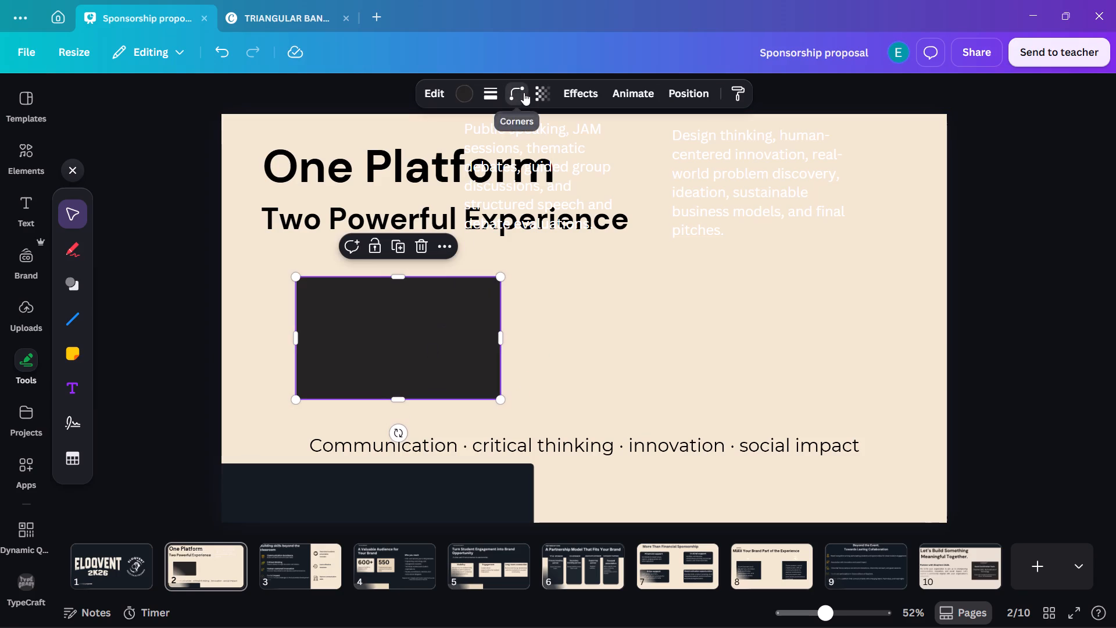
pyautogui.click(572, 154)
pyautogui.write('25')
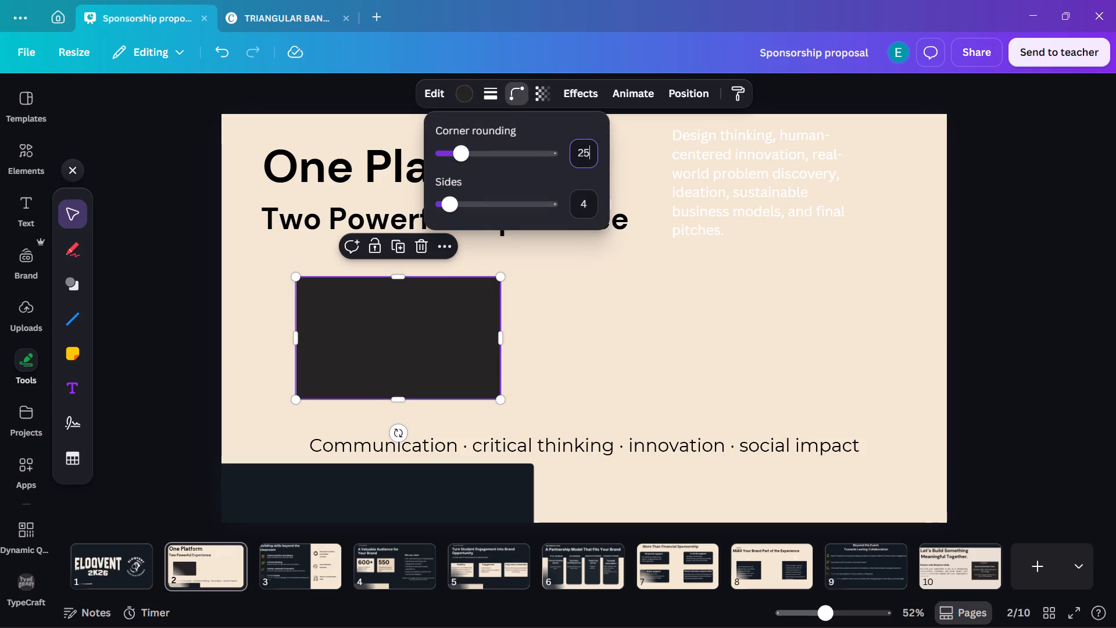
pyautogui.press('Return')
pyautogui.click(514, 362)
# Recolour the rounded rectangle the dark navy used in the page's bottom strip.
pyautogui.click(458, 344)
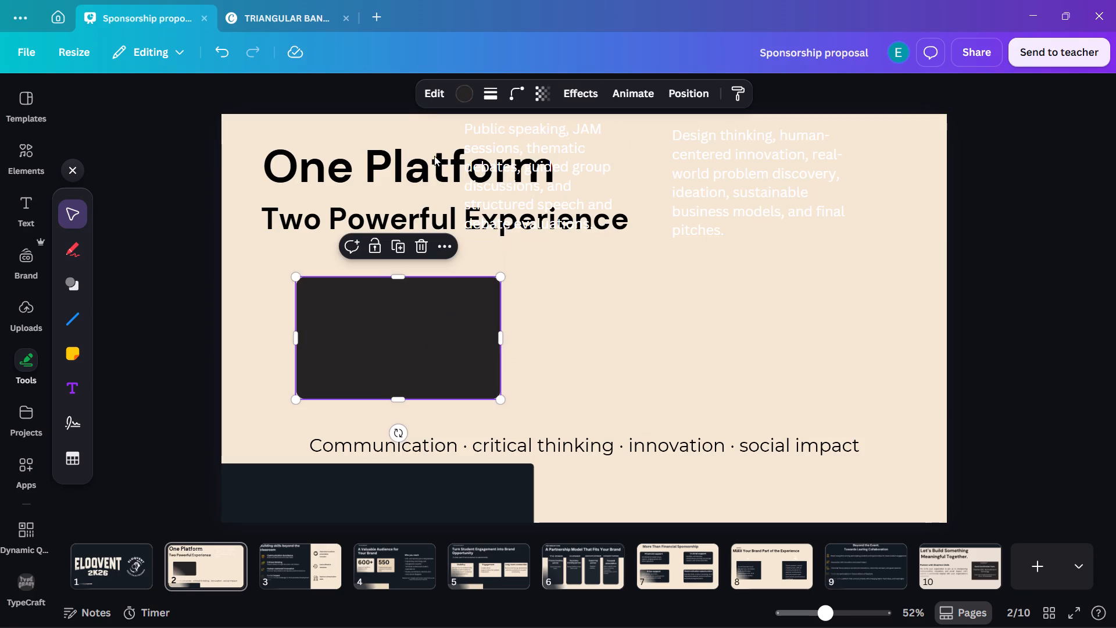
pyautogui.click(458, 94)
pyautogui.click(246, 204)
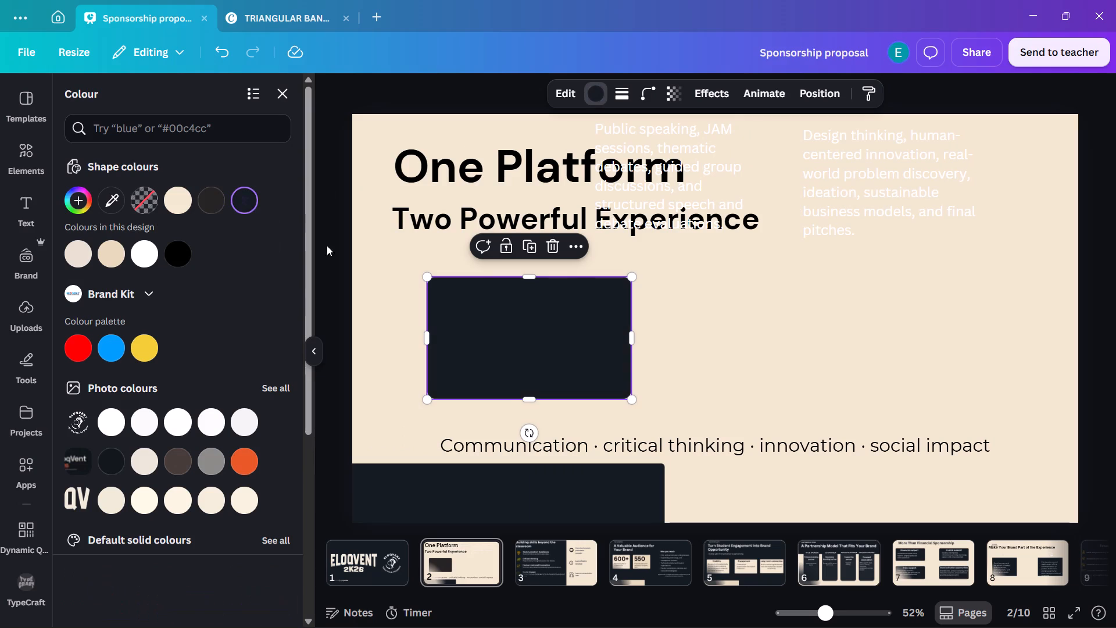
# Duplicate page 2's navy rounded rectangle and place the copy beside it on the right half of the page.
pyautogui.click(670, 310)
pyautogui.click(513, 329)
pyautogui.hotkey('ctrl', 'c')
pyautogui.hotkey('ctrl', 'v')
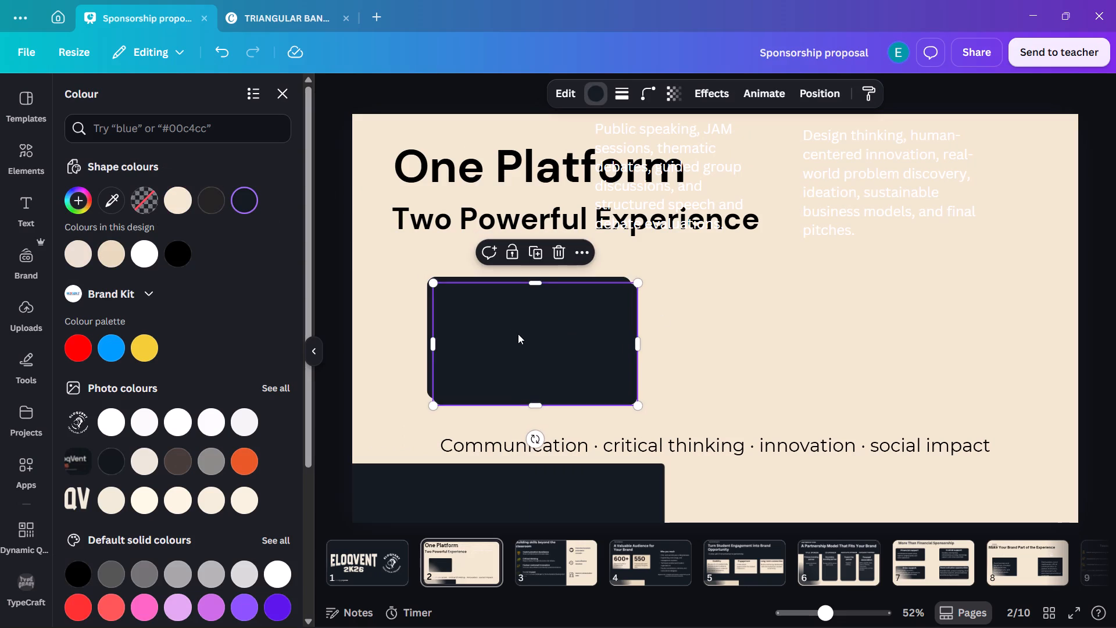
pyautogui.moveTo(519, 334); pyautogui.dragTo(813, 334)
# Move the Public speaking paragraph onto the left navy rectangle and reorder the layers so both rectangles sit behind the text.
pyautogui.moveTo(691, 163); pyautogui.dragTo(583, 320)
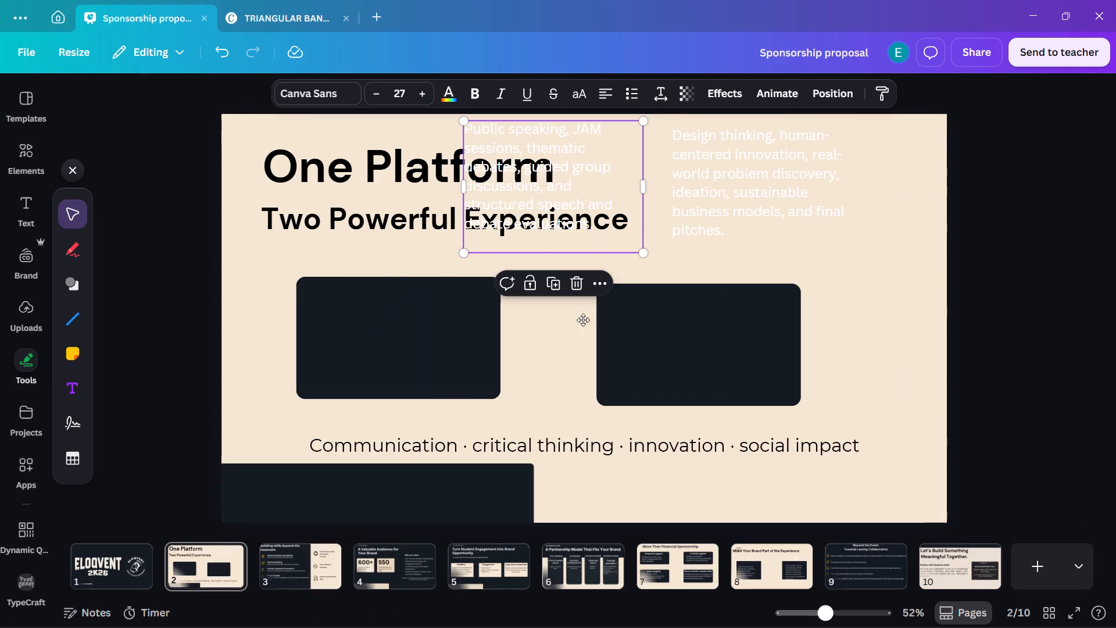
pyautogui.moveTo(583, 320); pyautogui.dragTo(573, 336)
pyautogui.moveTo(573, 187); pyautogui.dragTo(423, 340)
pyautogui.hotkey('alt', '1')
pyautogui.moveTo(199, 268); pyautogui.dragTo(188, 491)
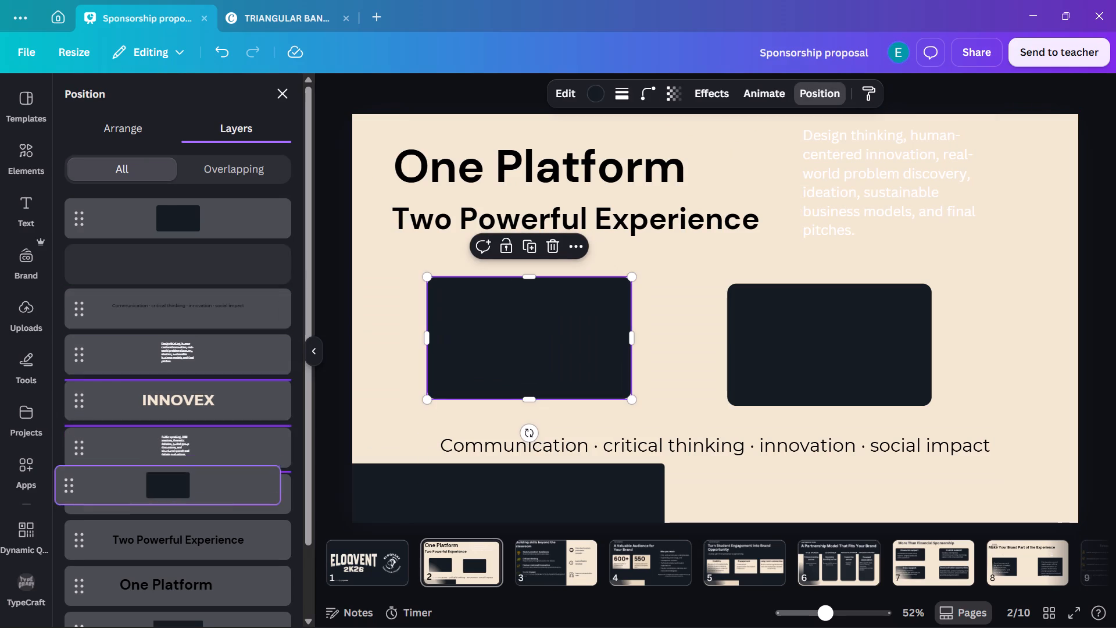
pyautogui.moveTo(188, 491); pyautogui.dragTo(188, 493)
pyautogui.moveTo(196, 227); pyautogui.dragTo(187, 479)
# Widen the Public speaking text box to about 542 px and shift it slightly down and left over its rectangle.
pyautogui.click(568, 319)
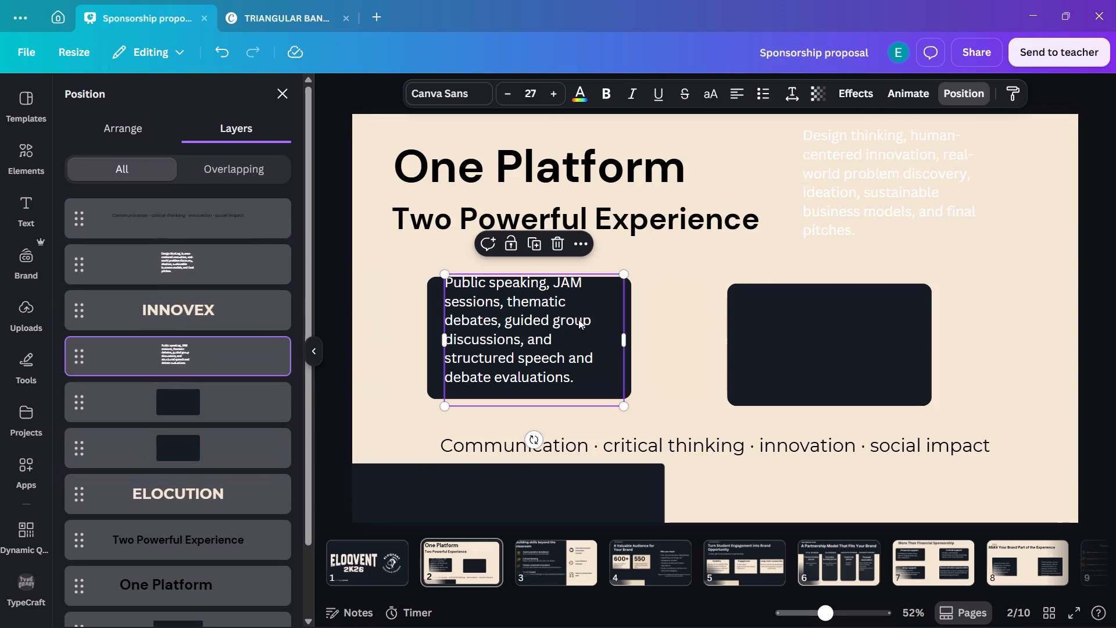
pyautogui.moveTo(625, 338); pyautogui.dragTo(647, 343)
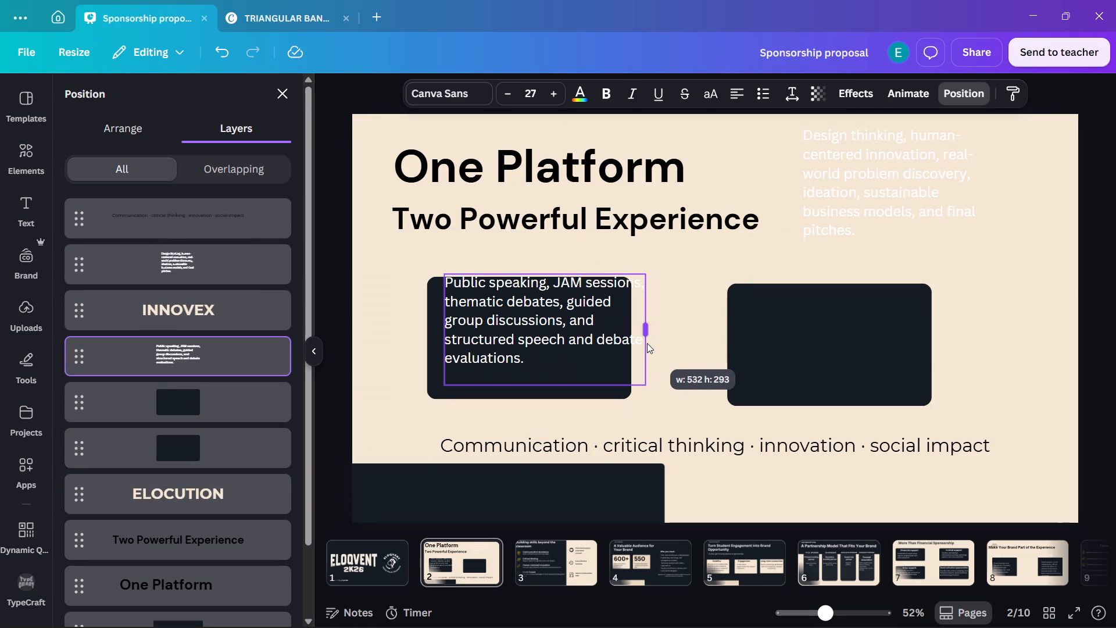
pyautogui.moveTo(647, 343); pyautogui.dragTo(646, 344)
pyautogui.click(646, 337)
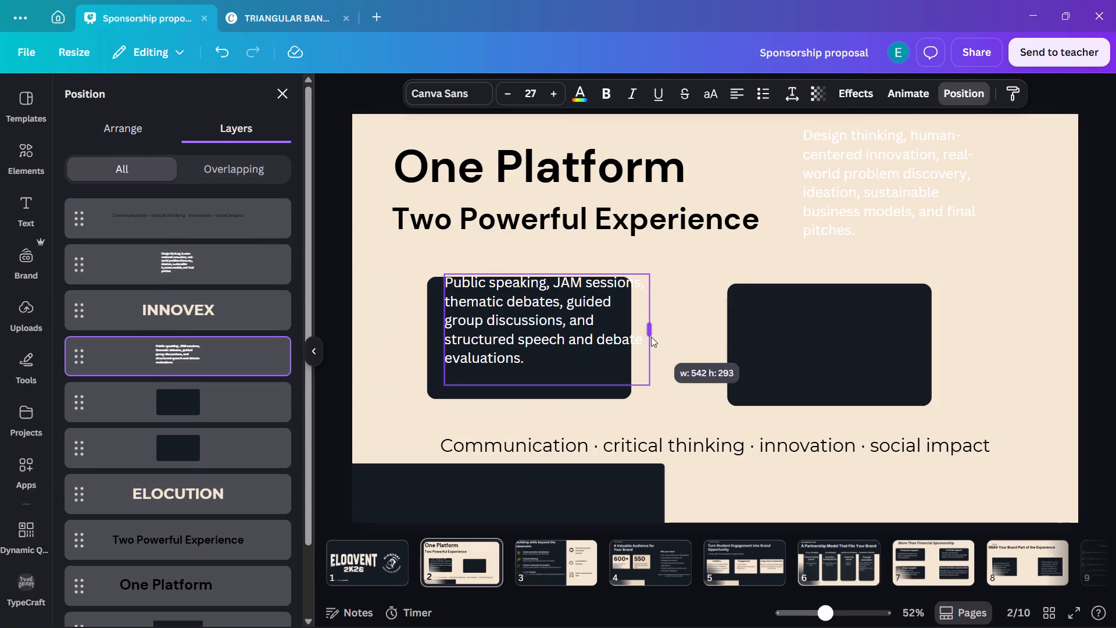
pyautogui.moveTo(599, 321); pyautogui.dragTo(590, 332)
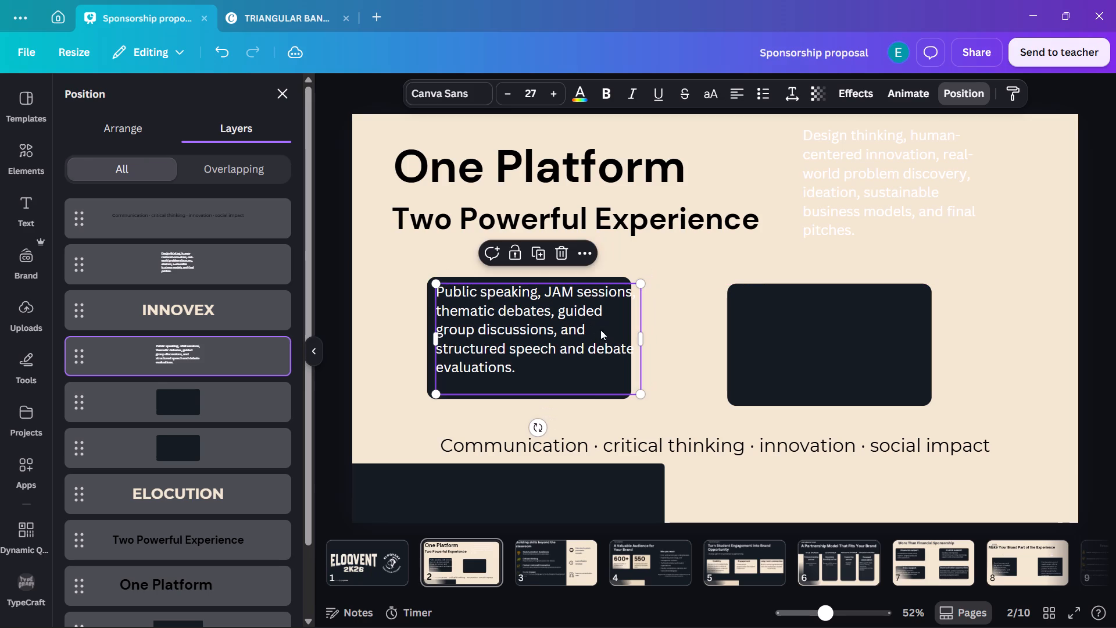
# Widen the left navy rectangle to about 593 px so it encloses the Public speaking paragraph.
pyautogui.click(591, 398)
pyautogui.moveTo(631, 342); pyautogui.dragTo(651, 342)
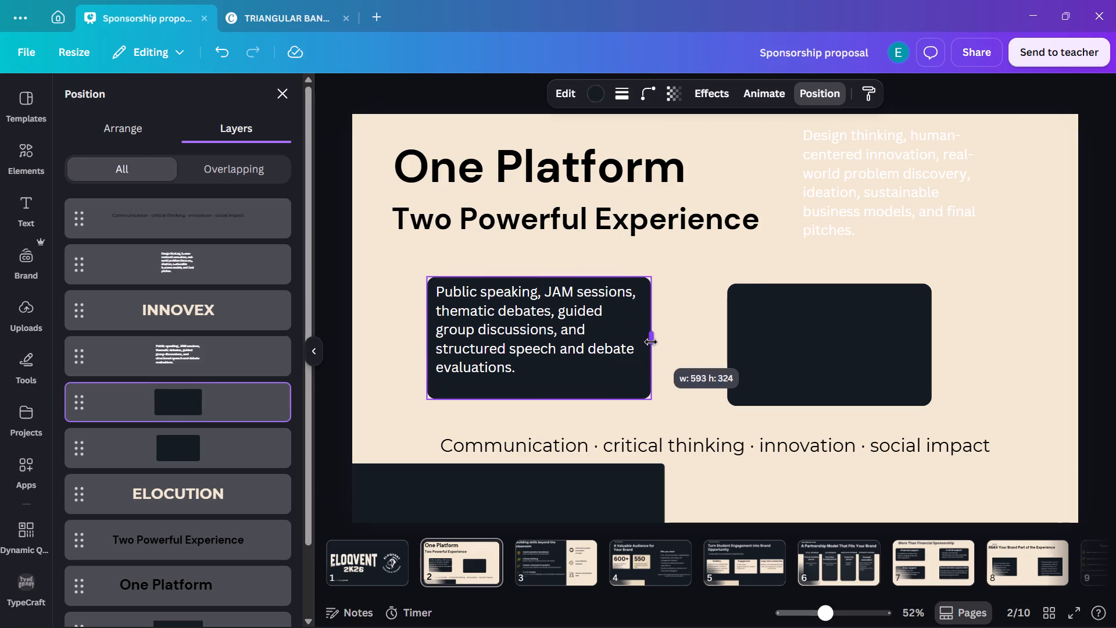
pyautogui.moveTo(651, 342); pyautogui.dragTo(652, 342)
# Centre the Public speaking paragraph inside its navy rectangle and remove the empty line at its end.
pyautogui.moveTo(558, 333); pyautogui.dragTo(559, 334)
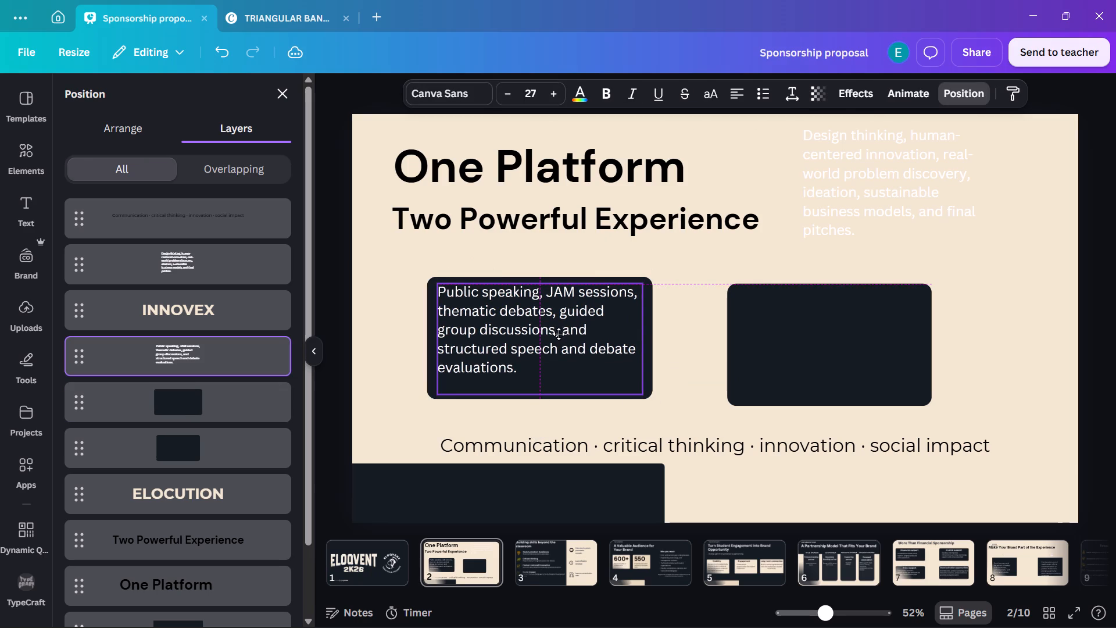
pyautogui.moveTo(559, 334); pyautogui.dragTo(559, 337)
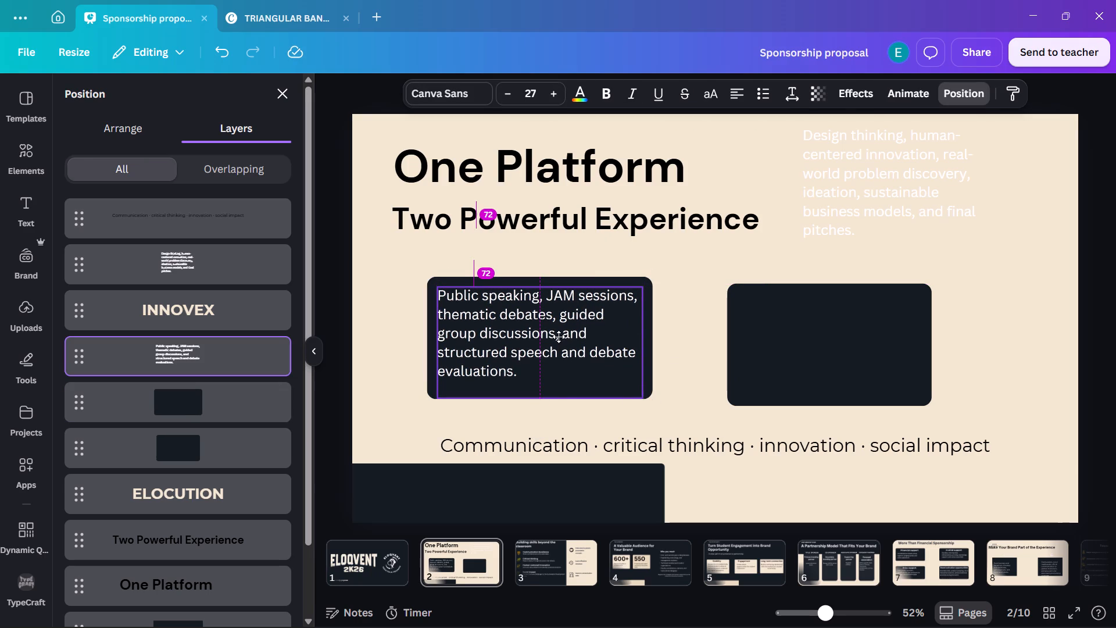
pyautogui.moveTo(559, 337); pyautogui.dragTo(559, 341)
pyautogui.click(549, 395)
pyautogui.click(549, 395)
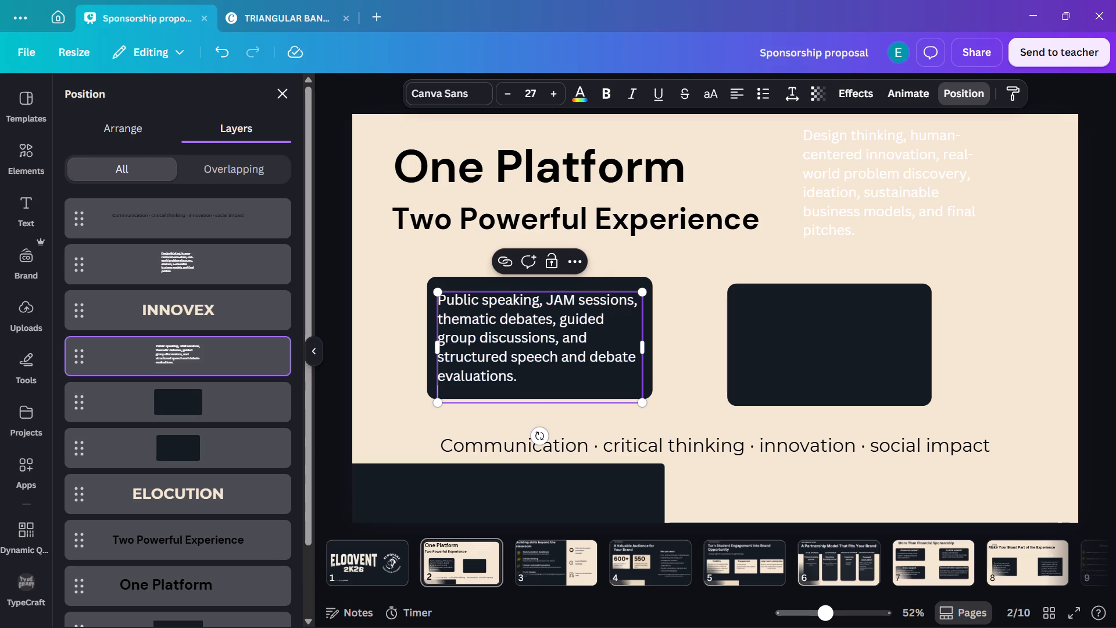
pyautogui.click(549, 395)
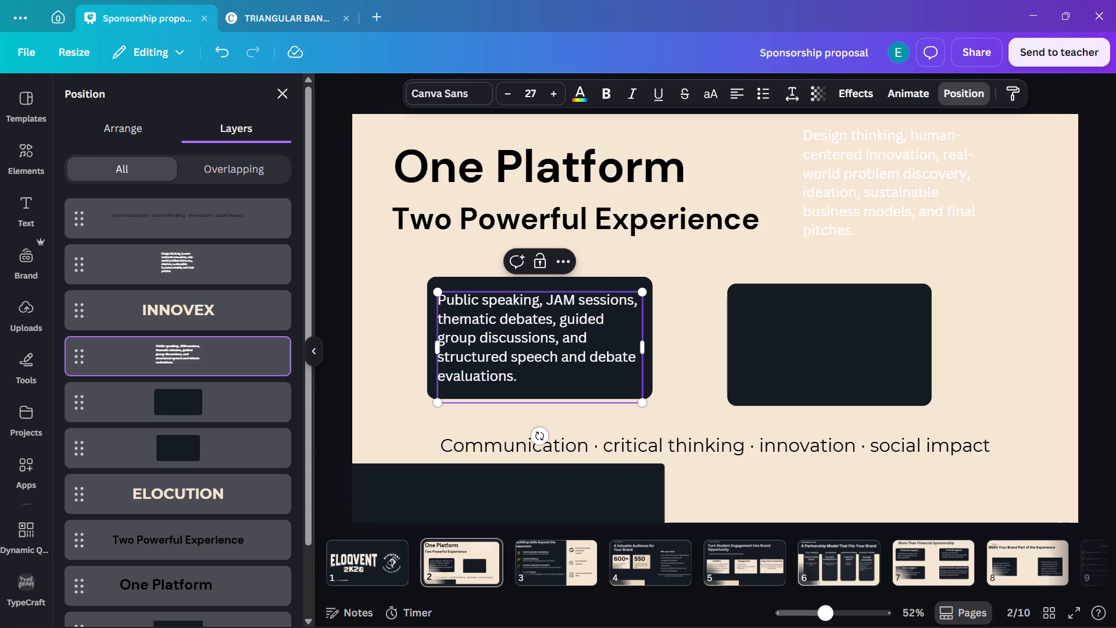
pyautogui.click(541, 391)
pyautogui.press('BackSpace')
pyautogui.click(568, 396)
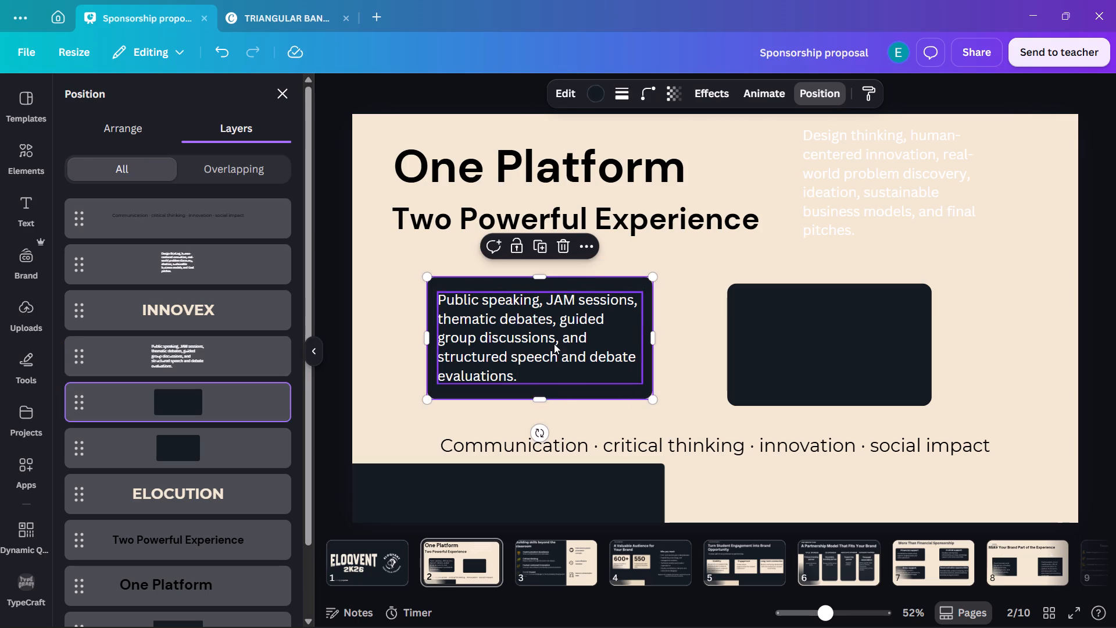
pyautogui.click(554, 344)
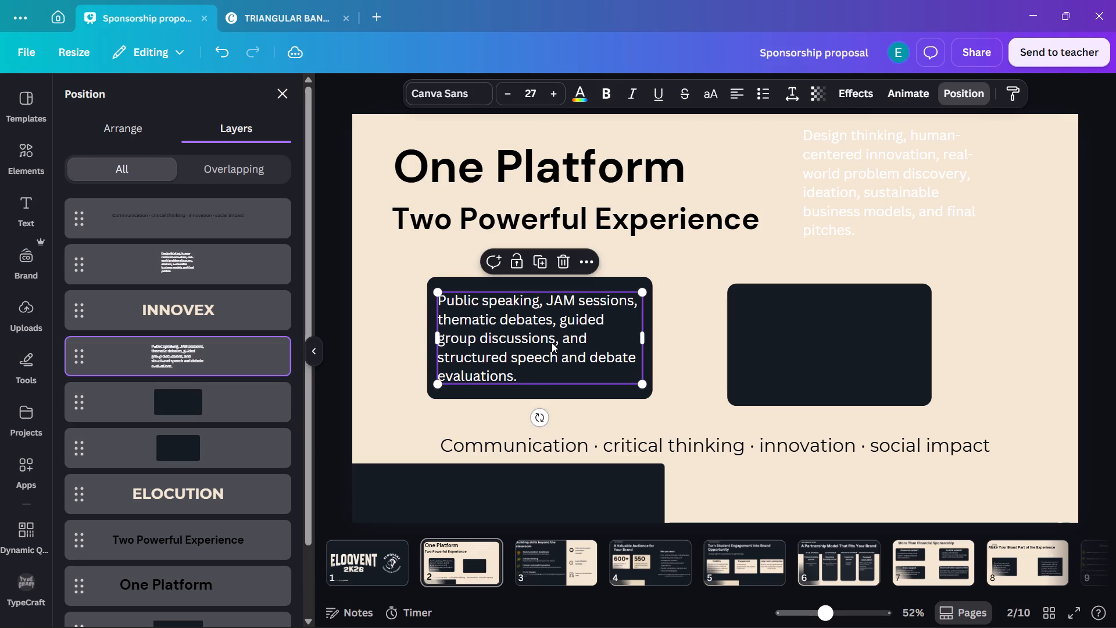
# Replace the right navy rectangle with a copy of the widened left one, aligned level with it.
pyautogui.click(764, 347)
pyautogui.click(849, 245)
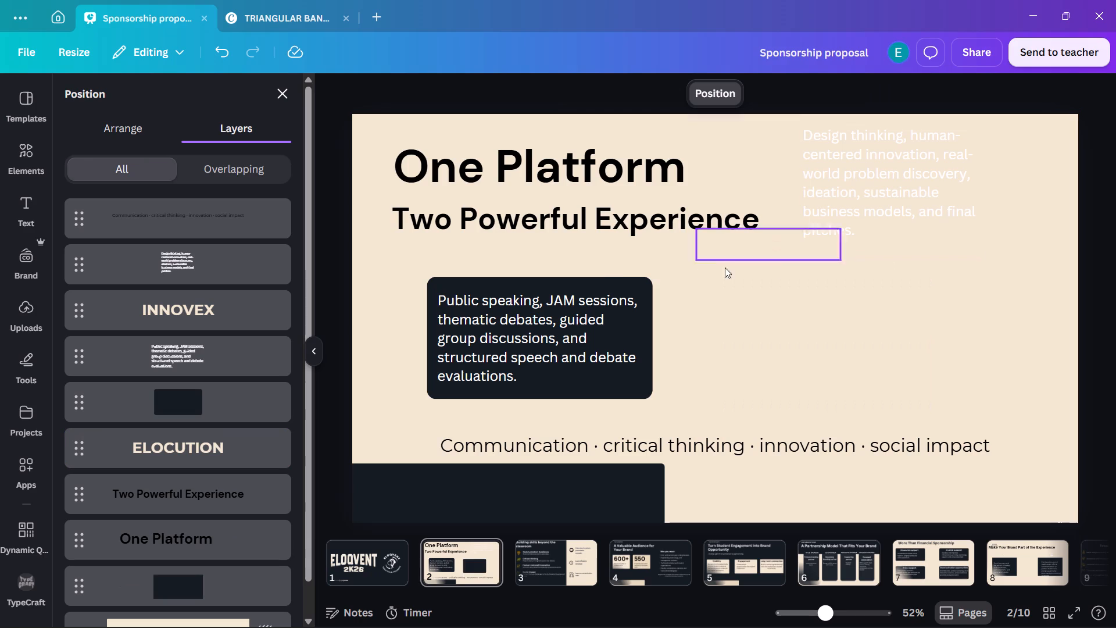
pyautogui.click(611, 281)
pyautogui.hotkey('ctrl', 'c')
pyautogui.hotkey('ctrl', 'v')
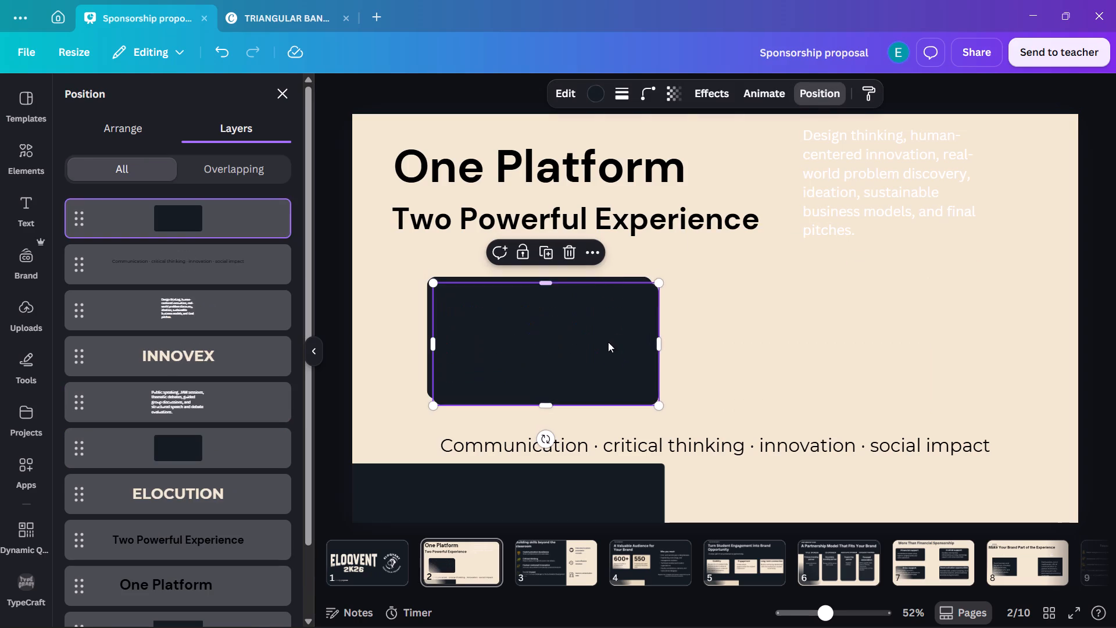
pyautogui.moveTo(608, 342); pyautogui.dragTo(895, 331)
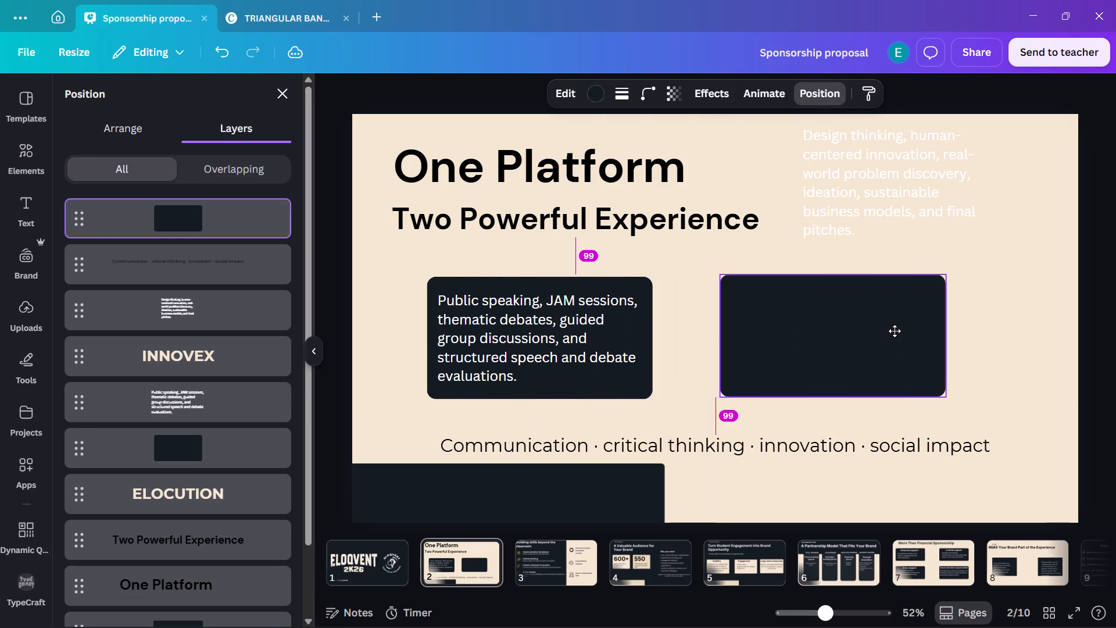
pyautogui.moveTo(895, 331); pyautogui.dragTo(904, 338)
# Move the Design thinking paragraph onto the right navy rectangle and place that rectangle behind the text in the layer order.
pyautogui.moveTo(927, 164); pyautogui.dragTo(869, 315)
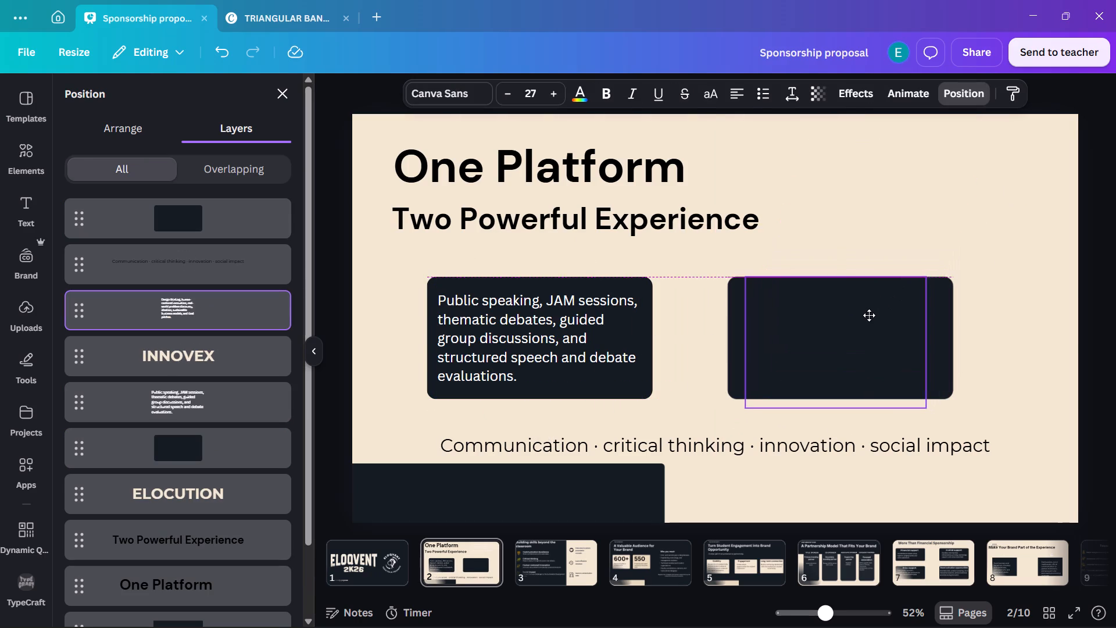
pyautogui.moveTo(869, 315); pyautogui.dragTo(865, 315)
pyautogui.hotkey('alt', '1')
pyautogui.hotkey('alt', '1')
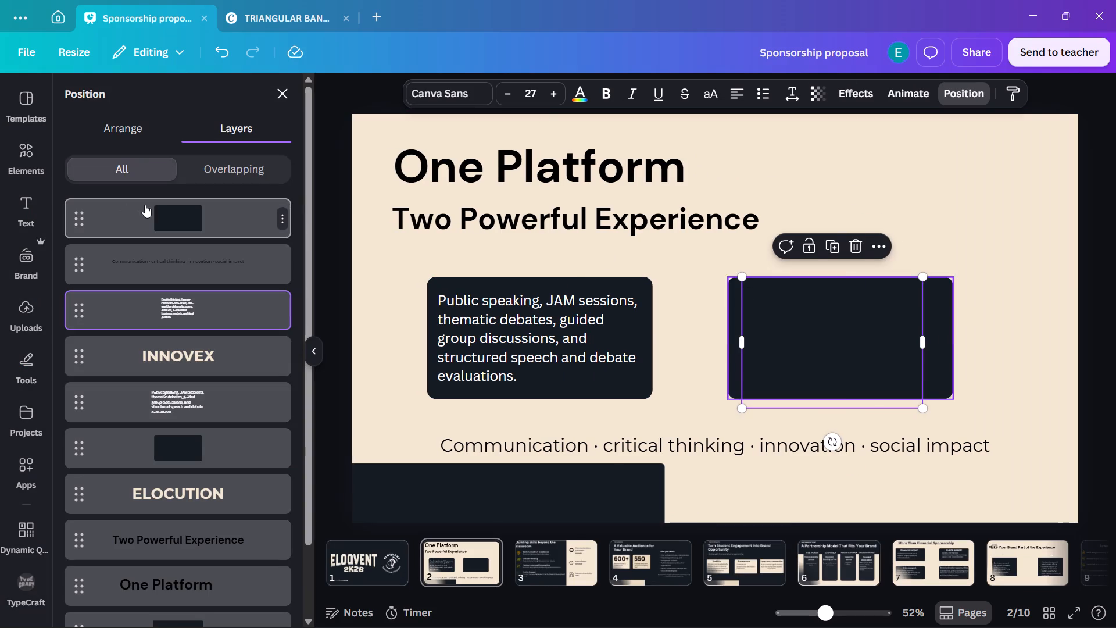
pyautogui.moveTo(152, 209); pyautogui.dragTo(160, 361)
# Widen the Design thinking text box to nearly fill the right navy rectangle and centre it inside.
pyautogui.click(867, 315)
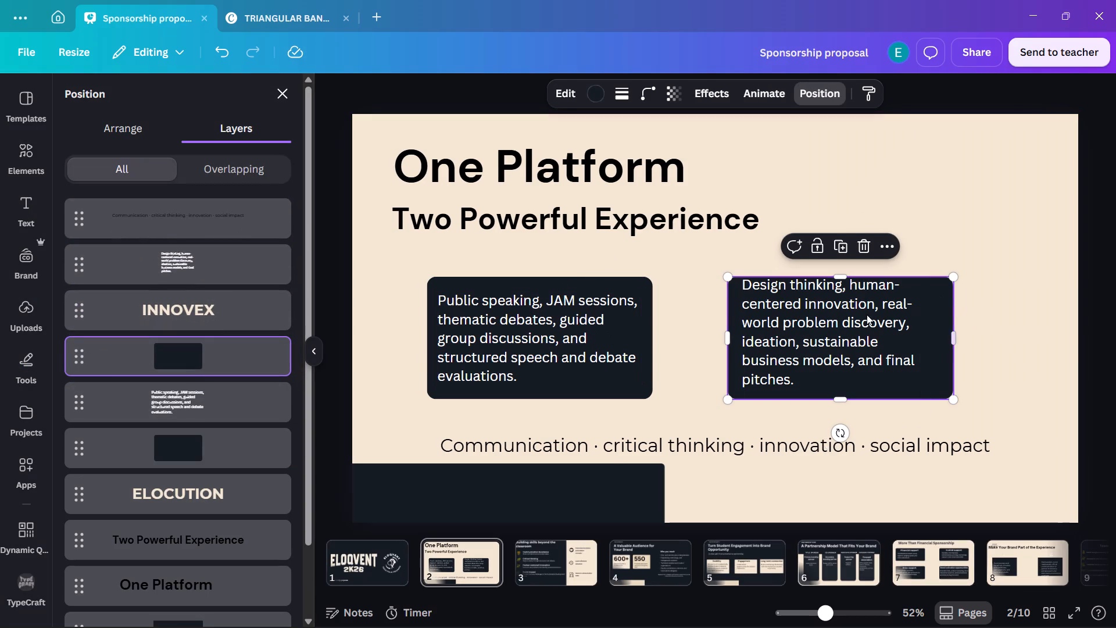
pyautogui.moveTo(921, 342); pyautogui.dragTo(915, 348)
pyautogui.moveTo(917, 347); pyautogui.dragTo(925, 348)
pyautogui.moveTo(925, 348); pyautogui.dragTo(915, 348)
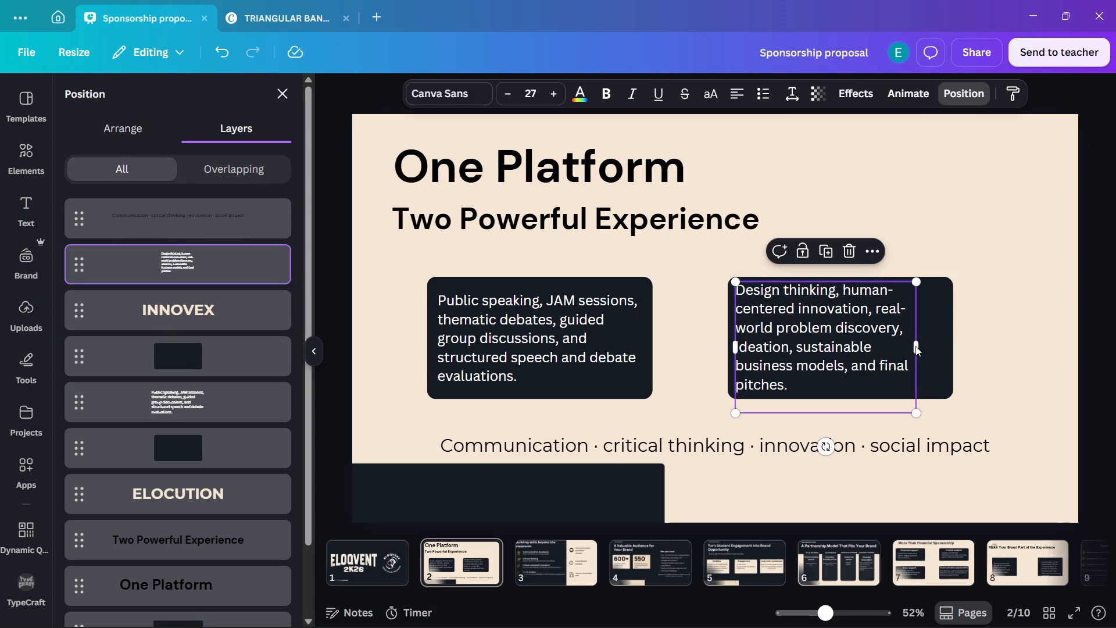
pyautogui.moveTo(917, 344); pyautogui.dragTo(945, 344)
pyautogui.click(904, 322)
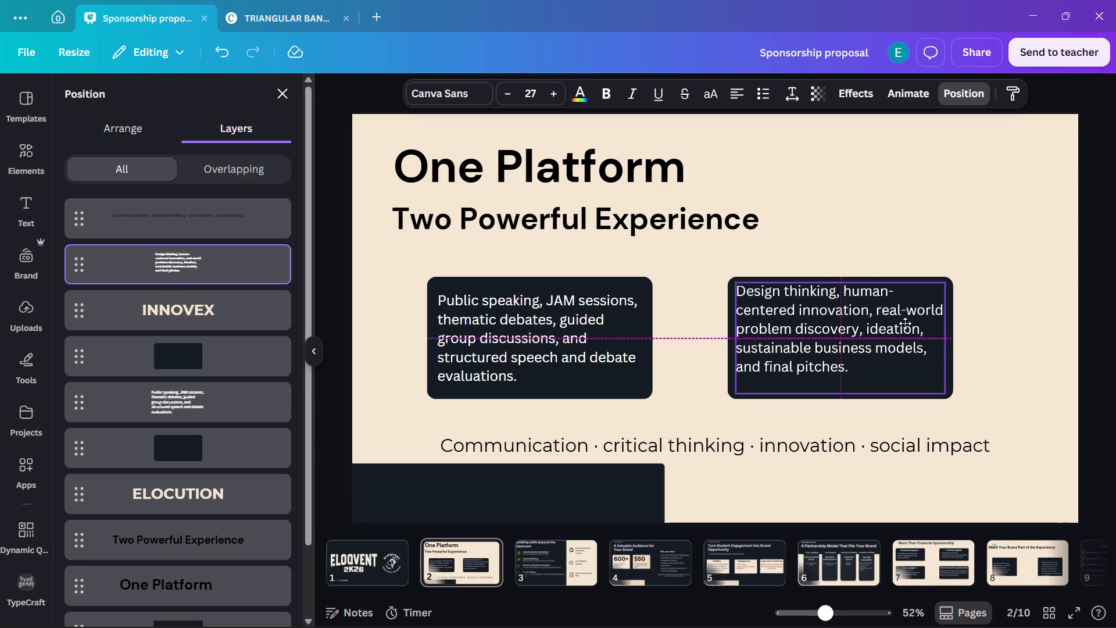
pyautogui.click(1088, 296)
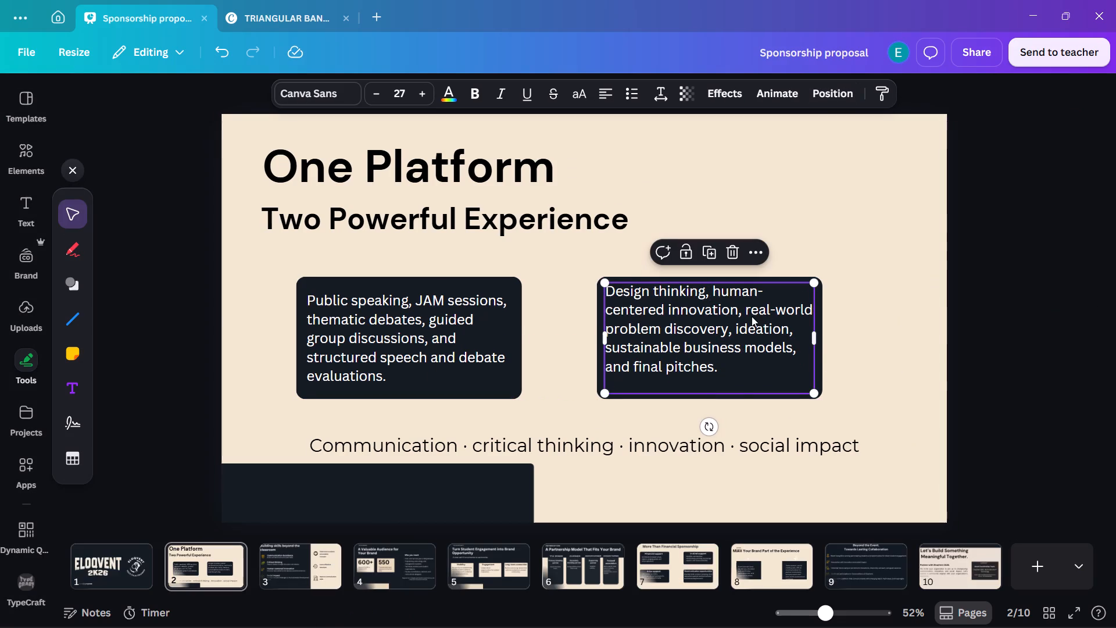
# Group the two navy rectangles together with their Public speaking and Design thinking paragraphs.
pyautogui.click(471, 312)
pyautogui.keyDown('shift'); pyautogui.click(472, 283); pyautogui.keyUp('shift')
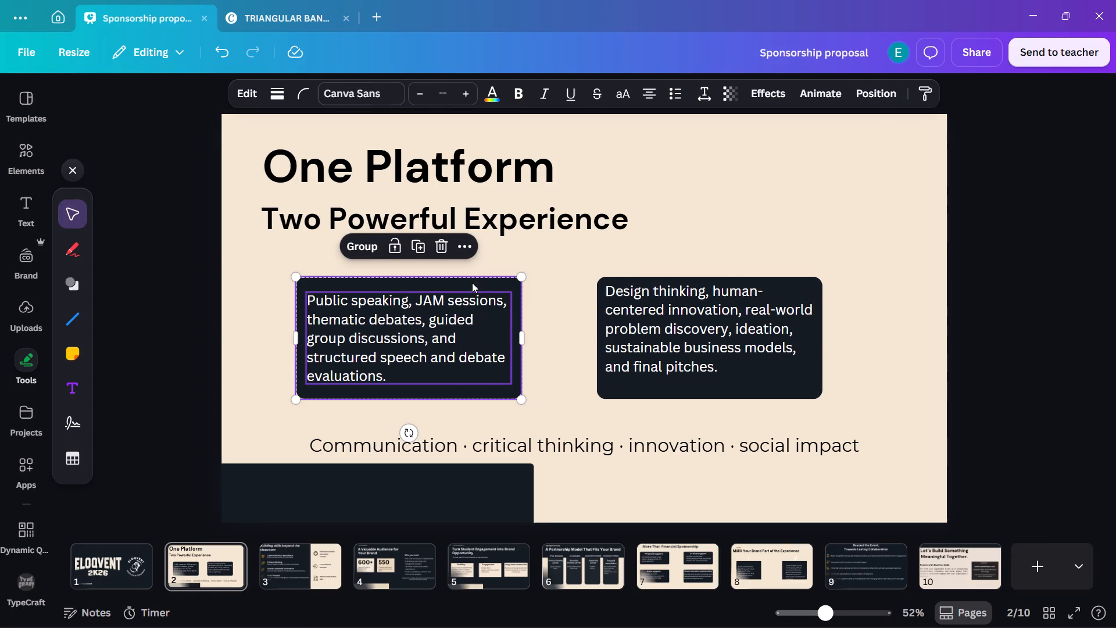
pyautogui.keyDown('shift'); pyautogui.click(638, 297); pyautogui.keyUp('shift')
pyautogui.keyDown('shift'); pyautogui.click(639, 279); pyautogui.keyUp('shift')
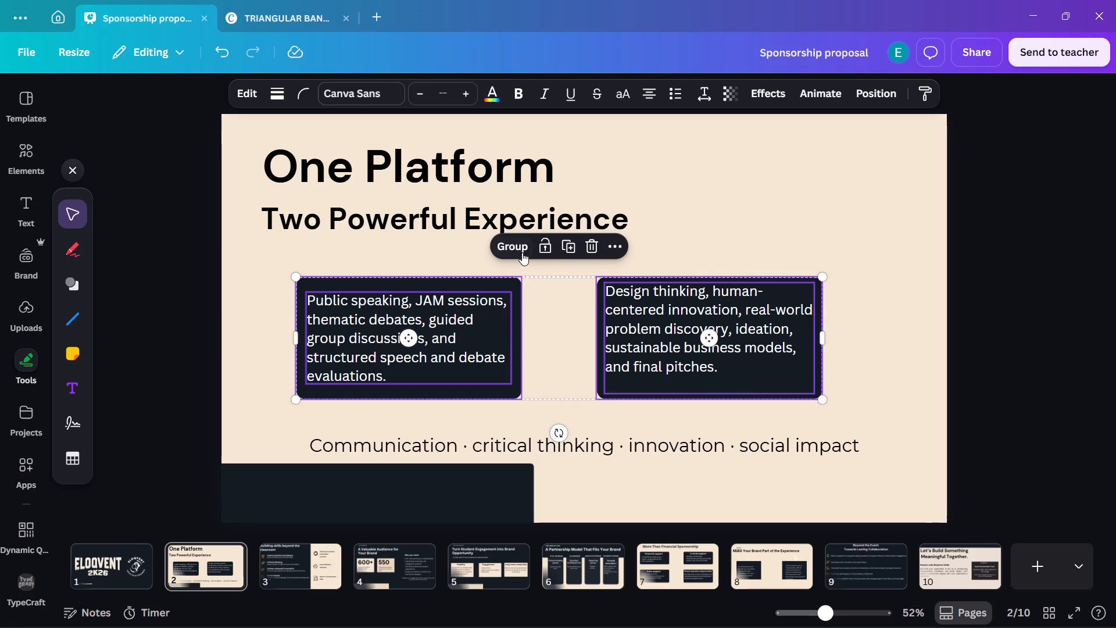
pyautogui.click(517, 244)
pyautogui.click(881, 304)
# Centre the grouped navy text cards horizontally on page 2.
pyautogui.click(733, 329)
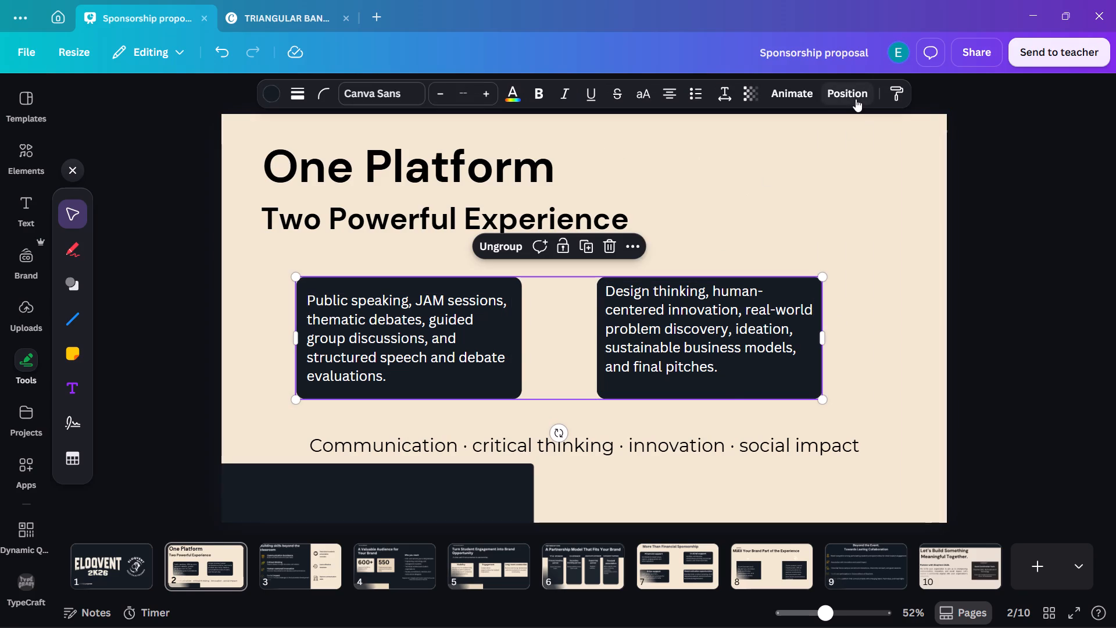
pyautogui.click(856, 99)
pyautogui.click(122, 129)
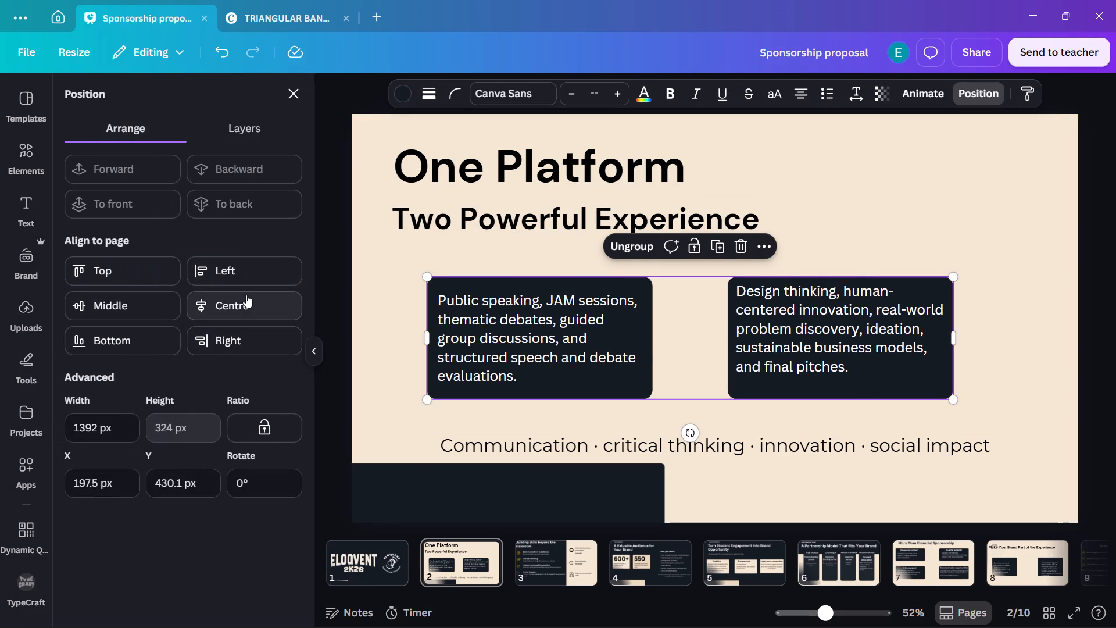
pyautogui.click(245, 301)
pyautogui.click(1096, 251)
pyautogui.click(1075, 251)
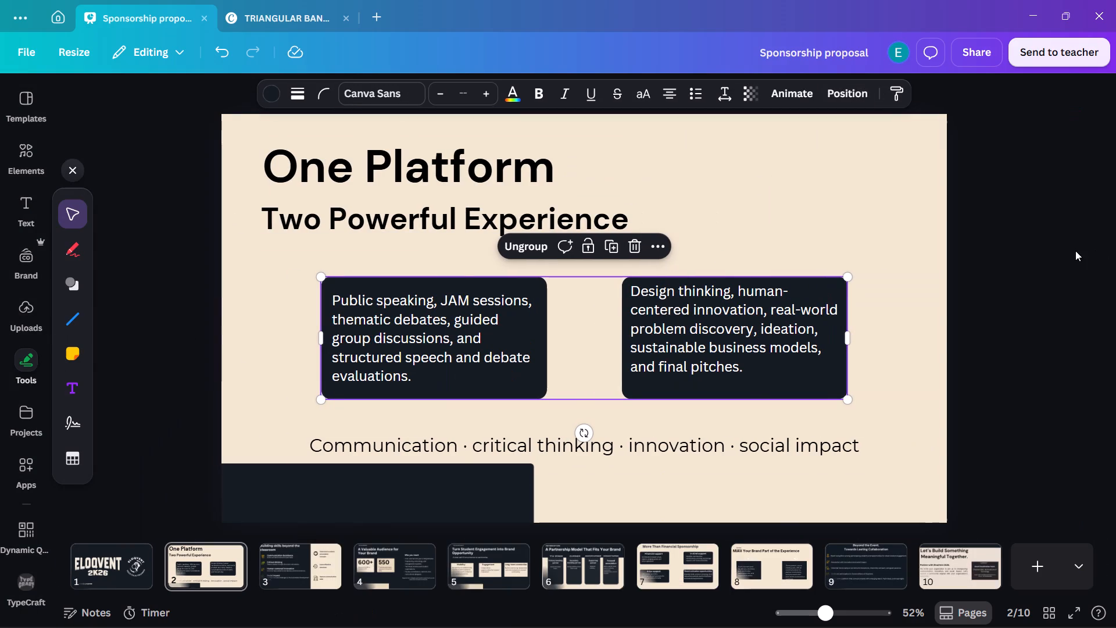
# Move the One Platform heading towards the page centre and narrow its text box to fit the words.
pyautogui.click(506, 165)
pyautogui.click(513, 216)
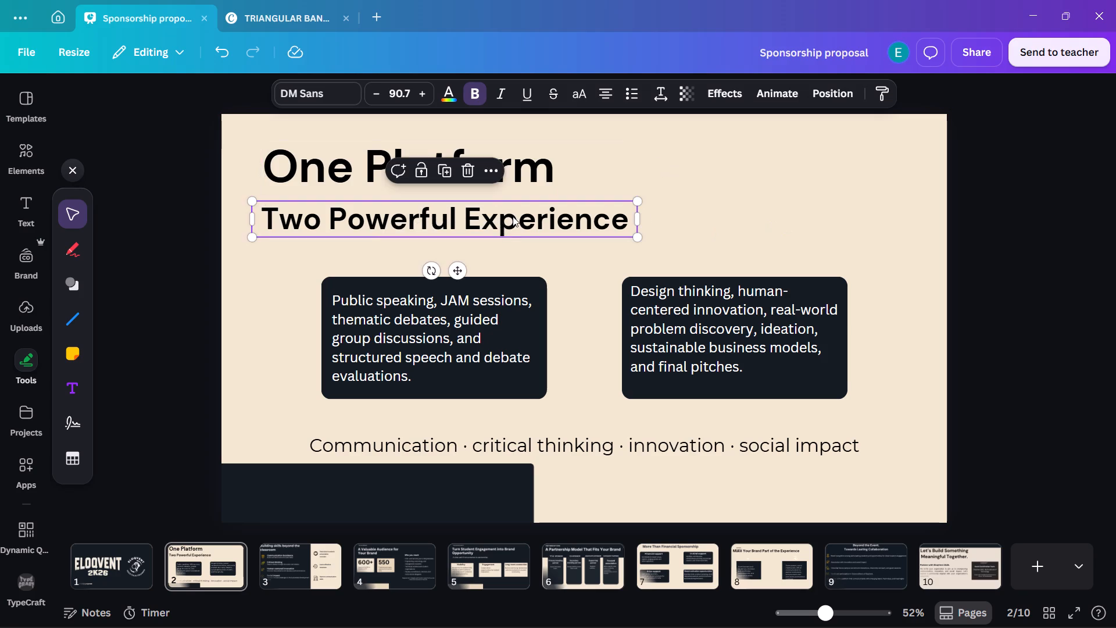
pyautogui.moveTo(512, 167); pyautogui.dragTo(658, 167)
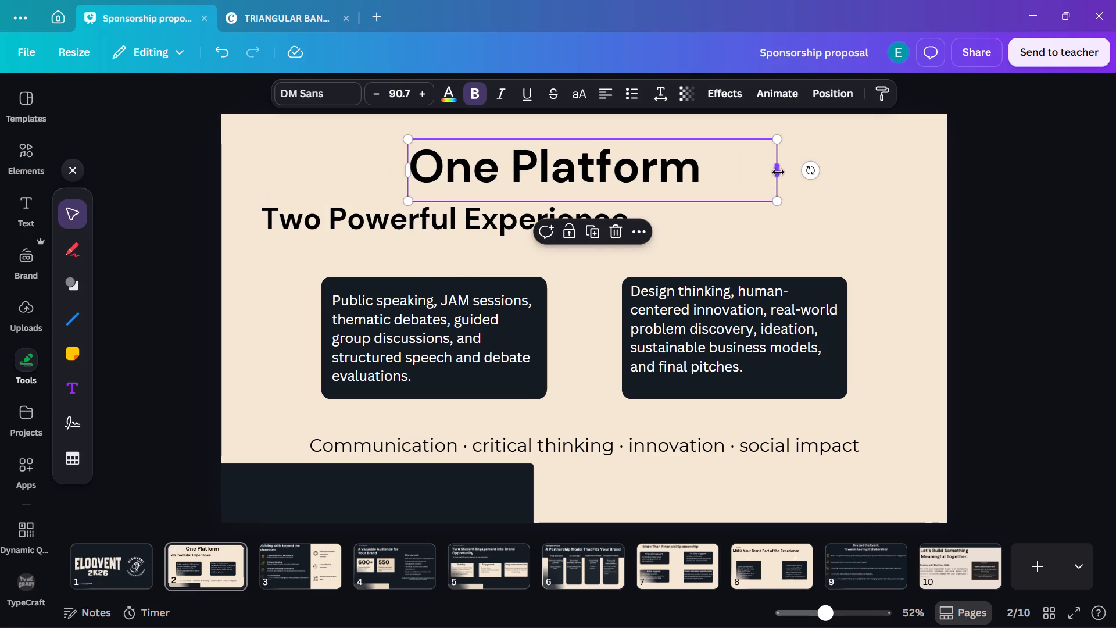
pyautogui.moveTo(778, 172); pyautogui.dragTo(702, 179)
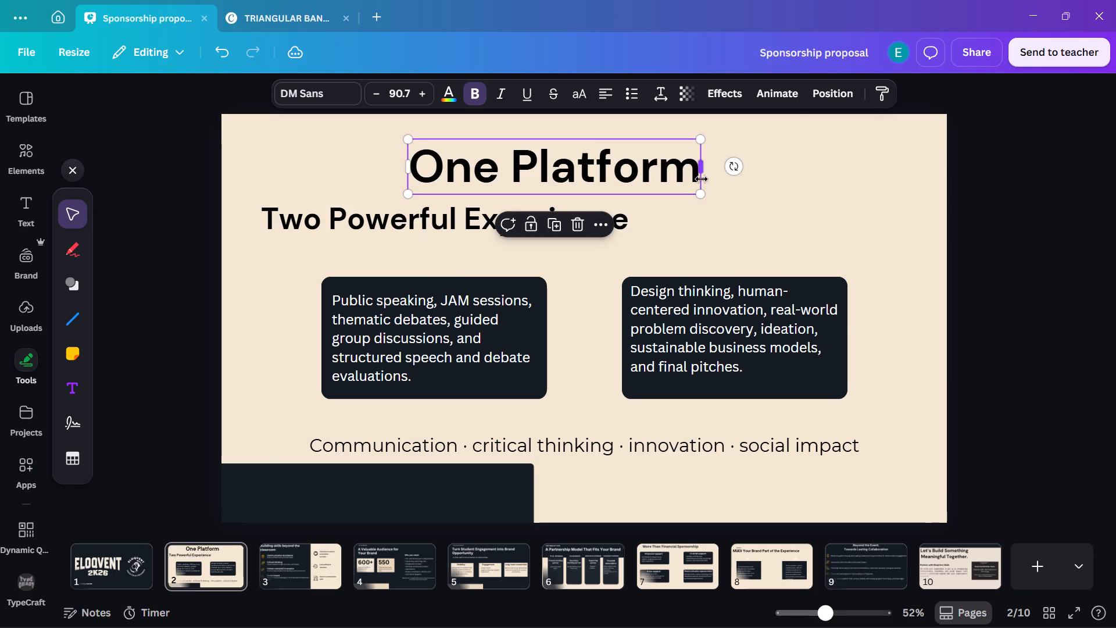
# Narrow the Two Powerful Experience subtitle's text box to fit its words.
pyautogui.click(473, 219)
pyautogui.moveTo(640, 223); pyautogui.dragTo(629, 223)
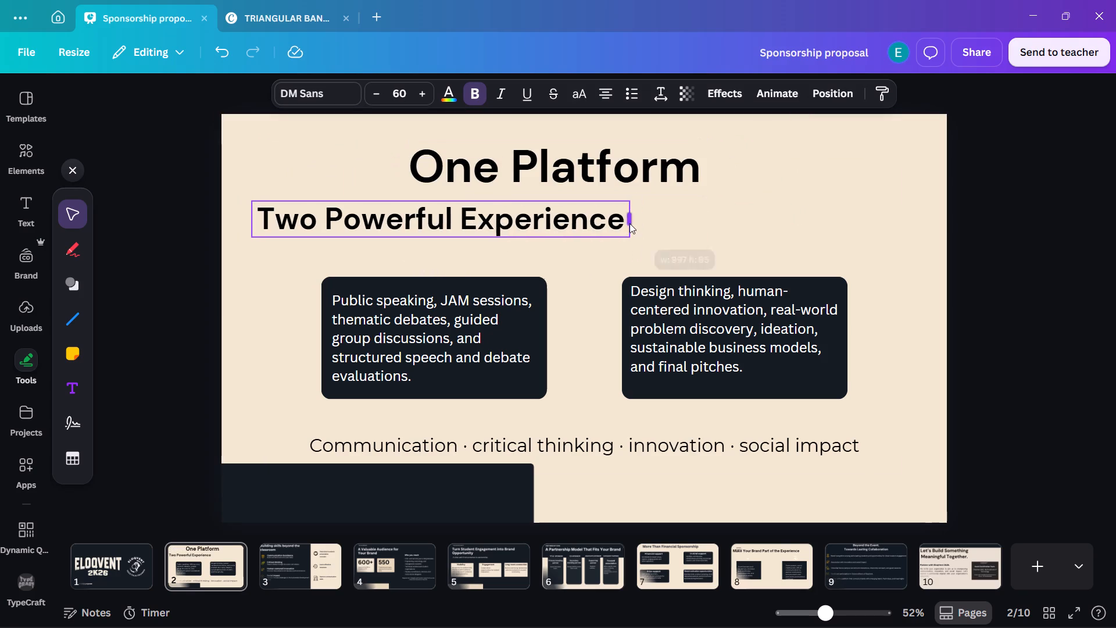
pyautogui.moveTo(629, 223); pyautogui.dragTo(625, 224)
# Move the One Platform heading slightly lower and centre it horizontally on the page.
pyautogui.moveTo(628, 177); pyautogui.dragTo(629, 180)
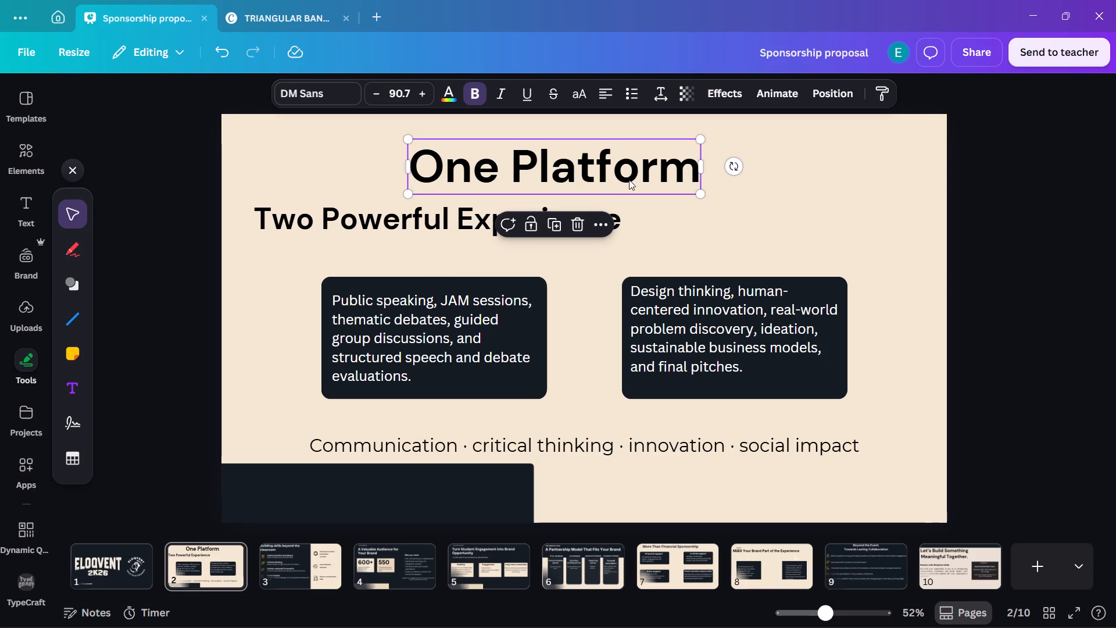
pyautogui.moveTo(629, 180); pyautogui.dragTo(657, 187)
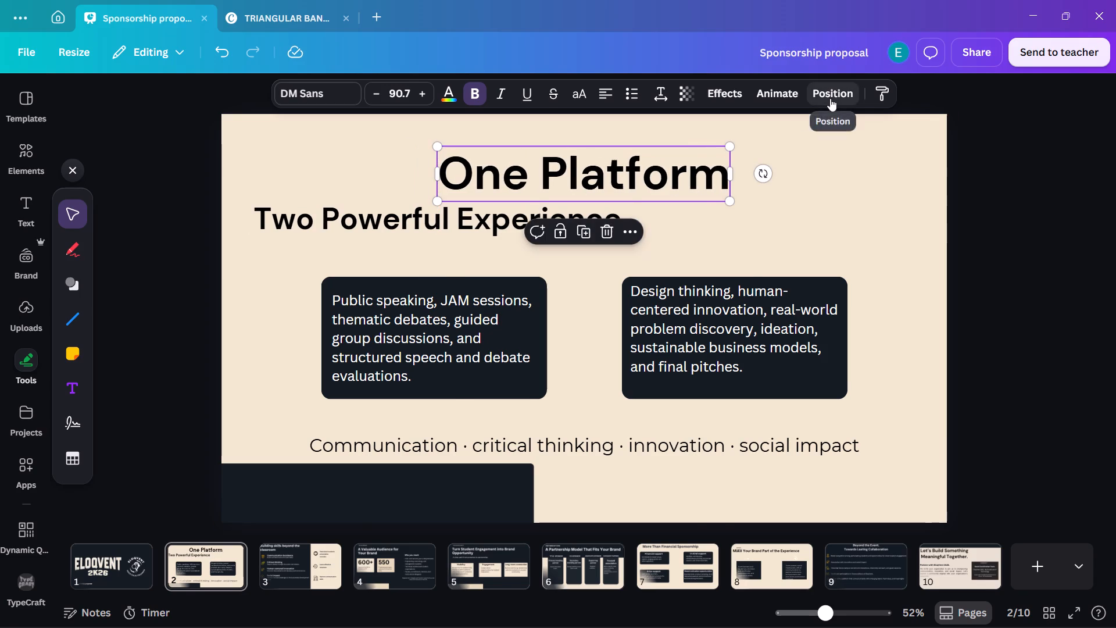
pyautogui.click(830, 98)
pyautogui.click(248, 301)
# Centre the Two Powerful Experience subtitle horizontally on page 2.
pyautogui.click(503, 230)
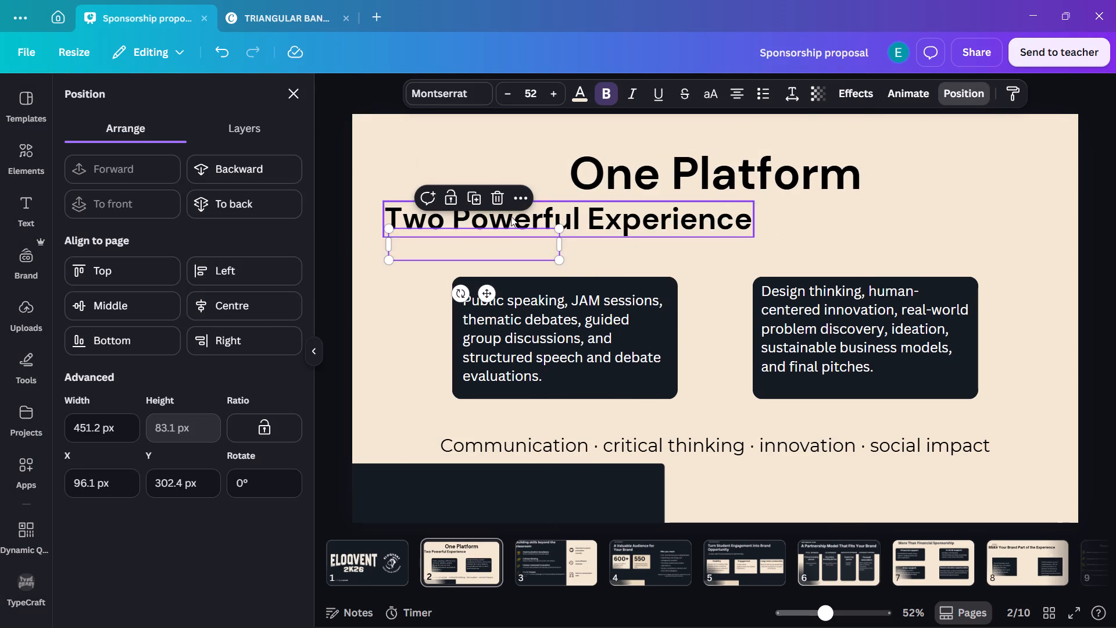
pyautogui.click(511, 216)
pyautogui.click(266, 302)
# Recolour the cream ELOCUTION heading, hidden against the background, to dark navy and place it above the Public speaking card.
pyautogui.click(442, 250)
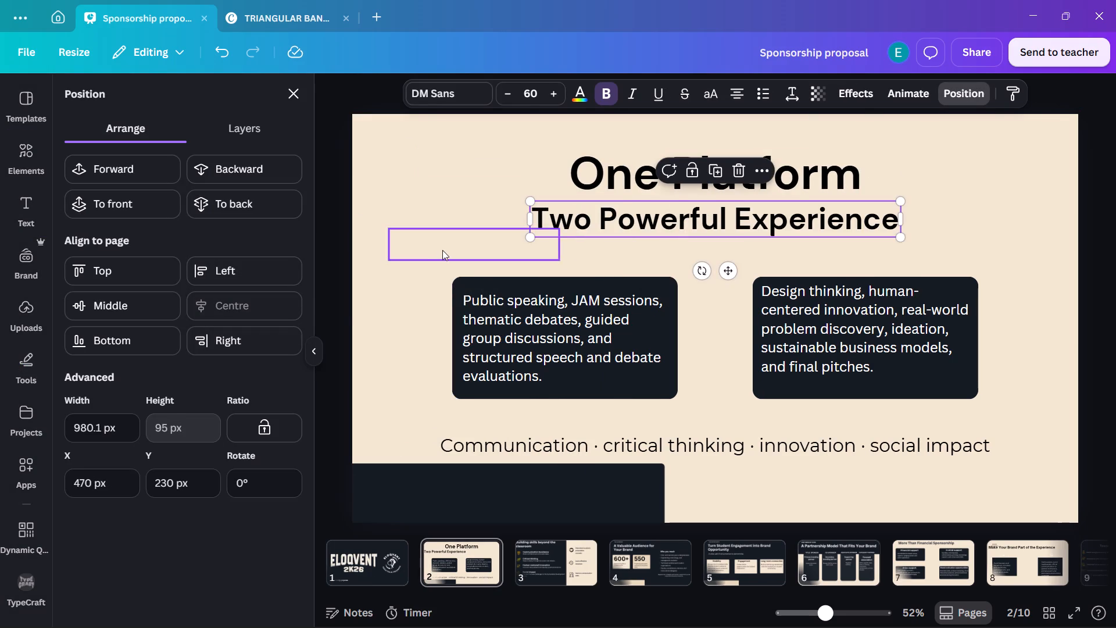
pyautogui.moveTo(468, 246); pyautogui.dragTo(513, 255)
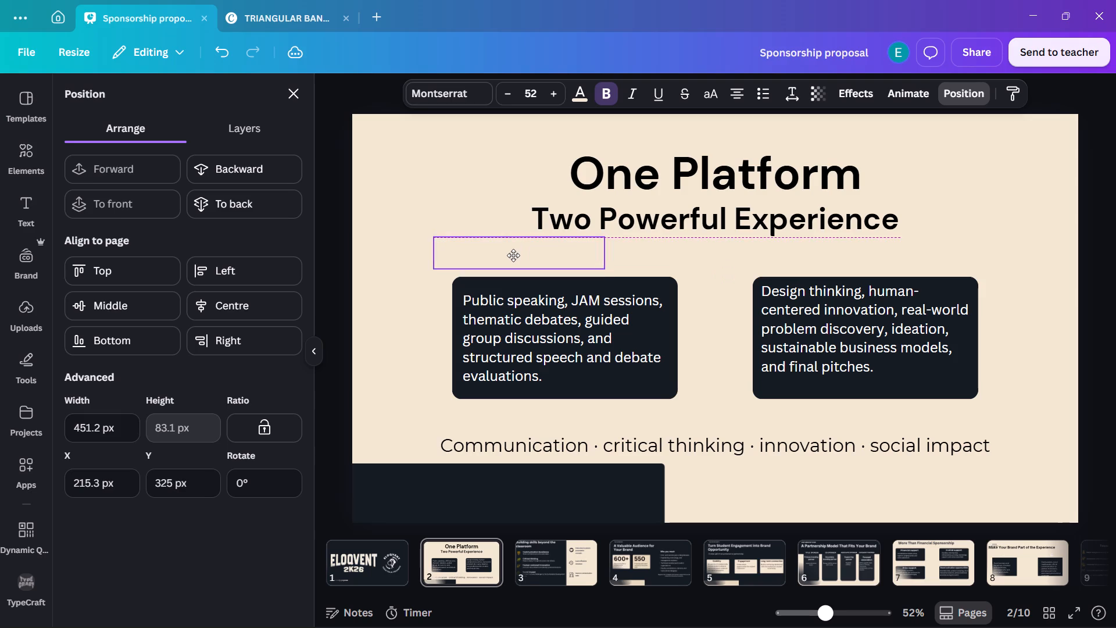
pyautogui.moveTo(513, 255); pyautogui.dragTo(513, 253)
pyautogui.hotkey('alt', '1')
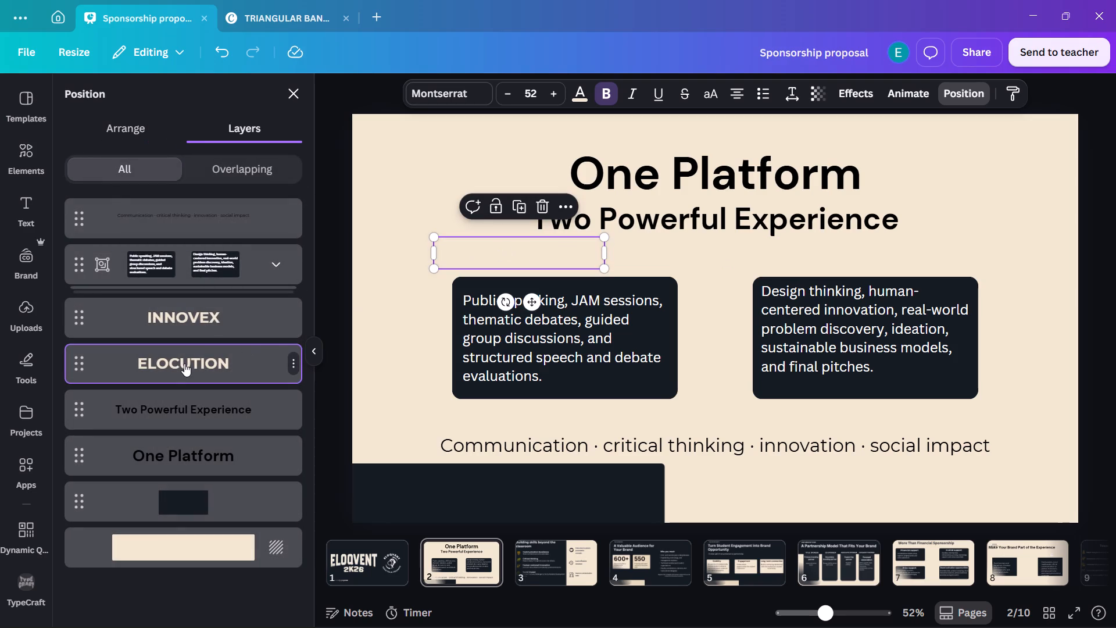
pyautogui.click(188, 309)
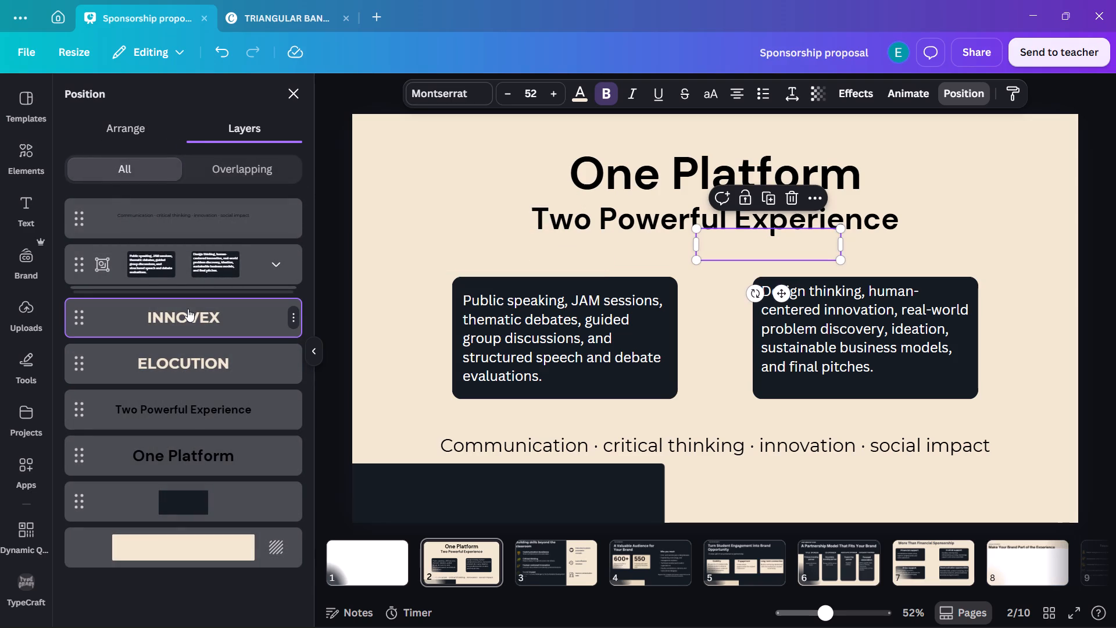
pyautogui.click(198, 354)
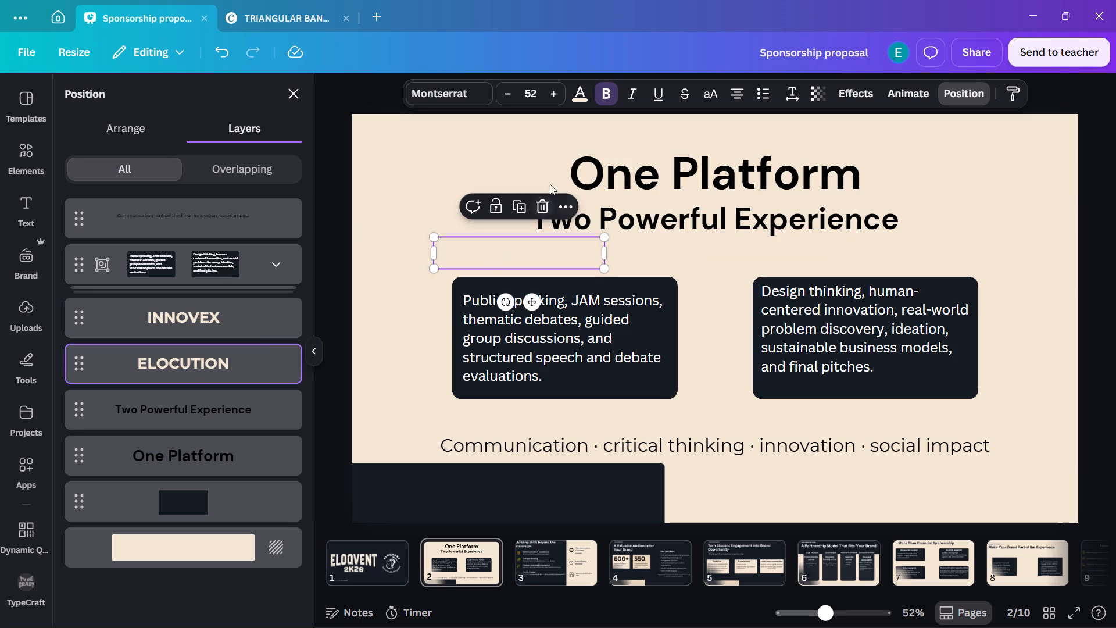
pyautogui.click(584, 94)
pyautogui.click(276, 208)
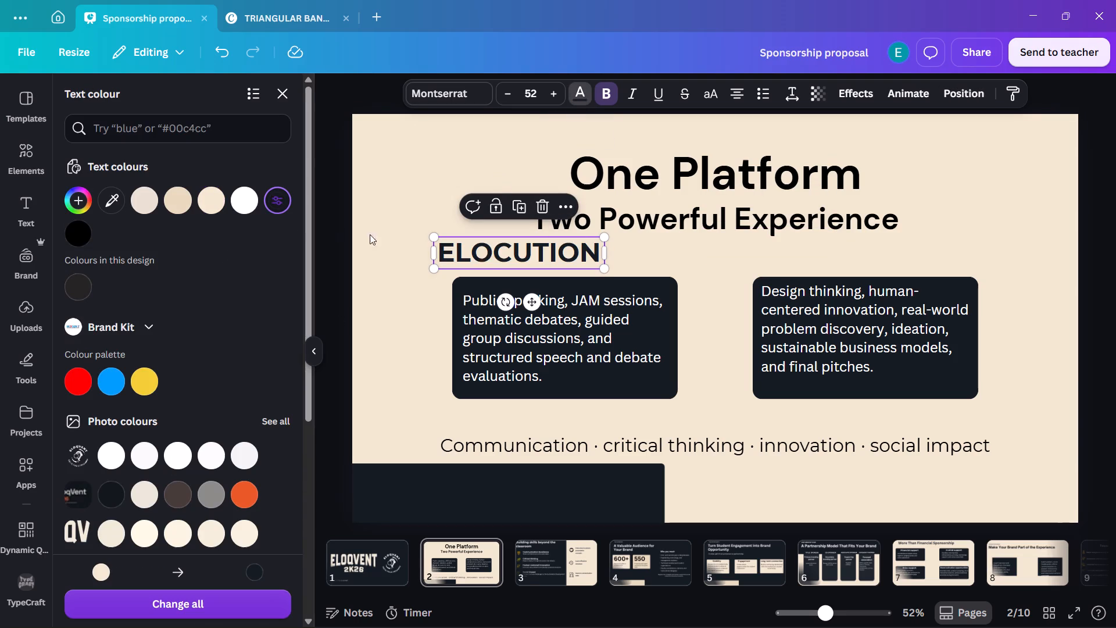
pyautogui.moveTo(499, 255); pyautogui.dragTo(545, 265)
# Move the One Platform heading and the Two Powerful Experience subtitle higher to leave room above the card headings.
pyautogui.moveTo(679, 182); pyautogui.dragTo(681, 167)
pyautogui.click(621, 226)
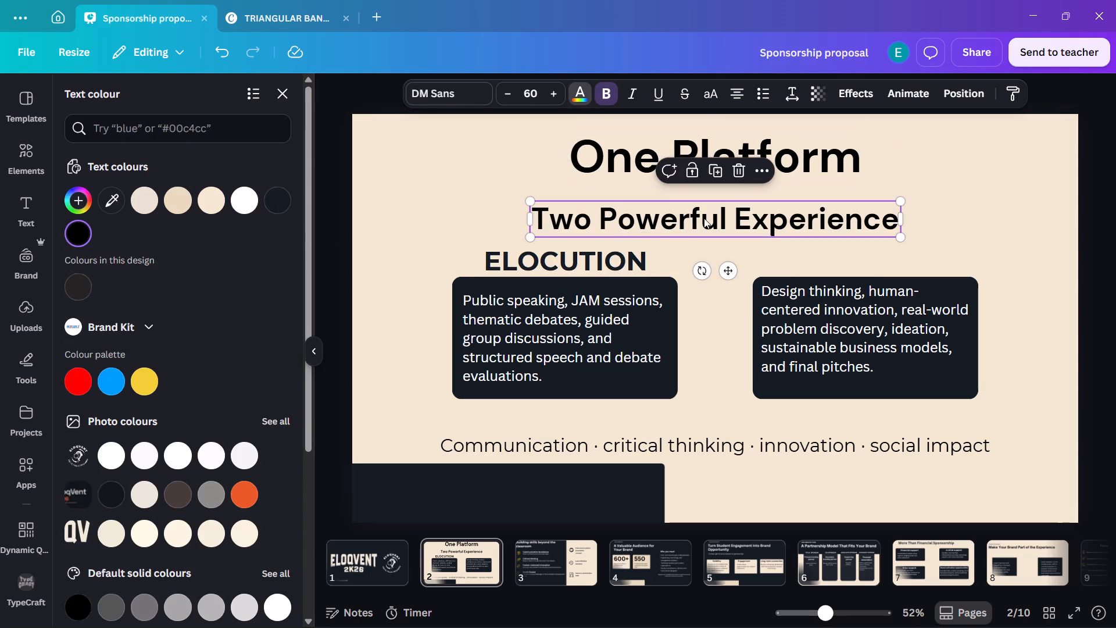
pyautogui.moveTo(704, 218); pyautogui.dragTo(704, 203)
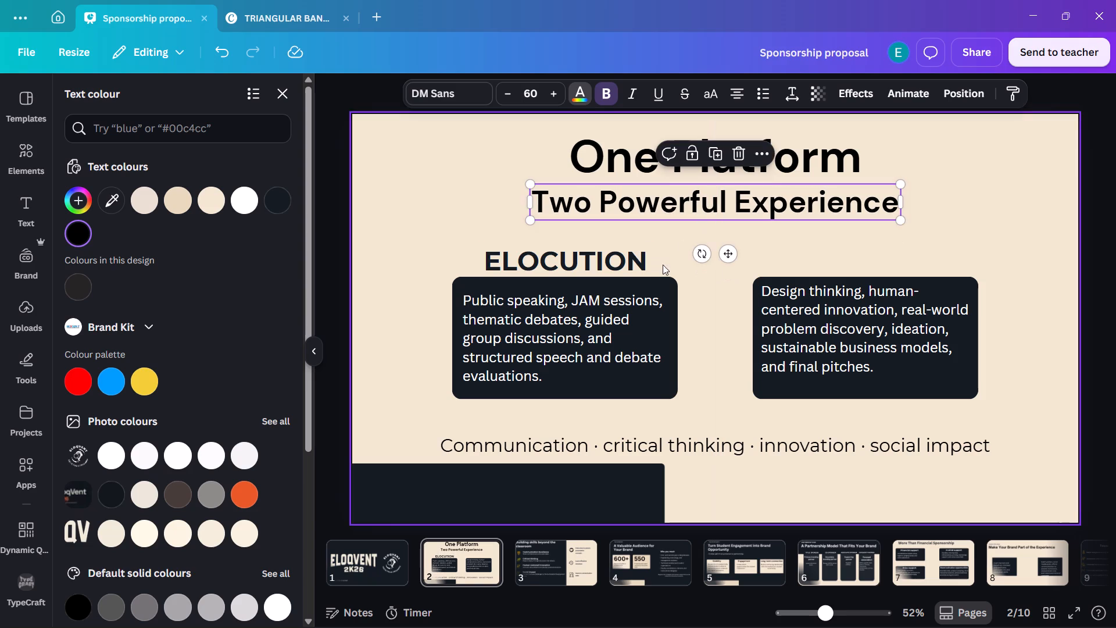
# Nudge the ELOCUTION heading slightly up so it sits clear of the Public speaking card and centred over it.
pyautogui.moveTo(616, 261); pyautogui.dragTo(616, 255)
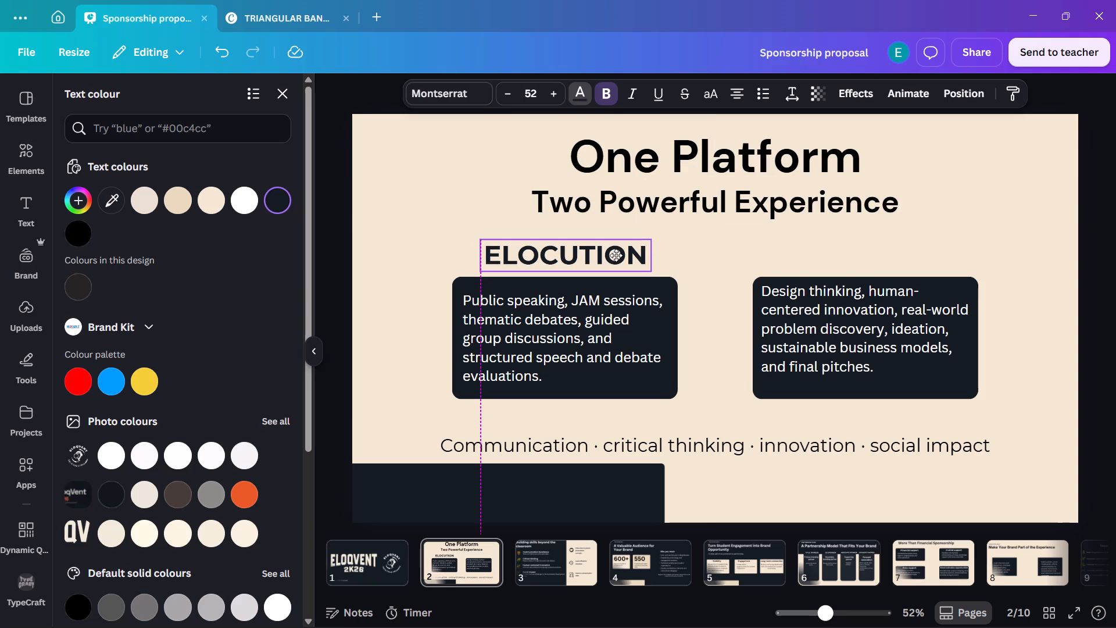
pyautogui.moveTo(616, 255); pyautogui.dragTo(614, 255)
# Recolour the hidden INNOVEX heading to dark navy and centre it above the Design thinking card, level with ELOCUTION.
pyautogui.click(761, 242)
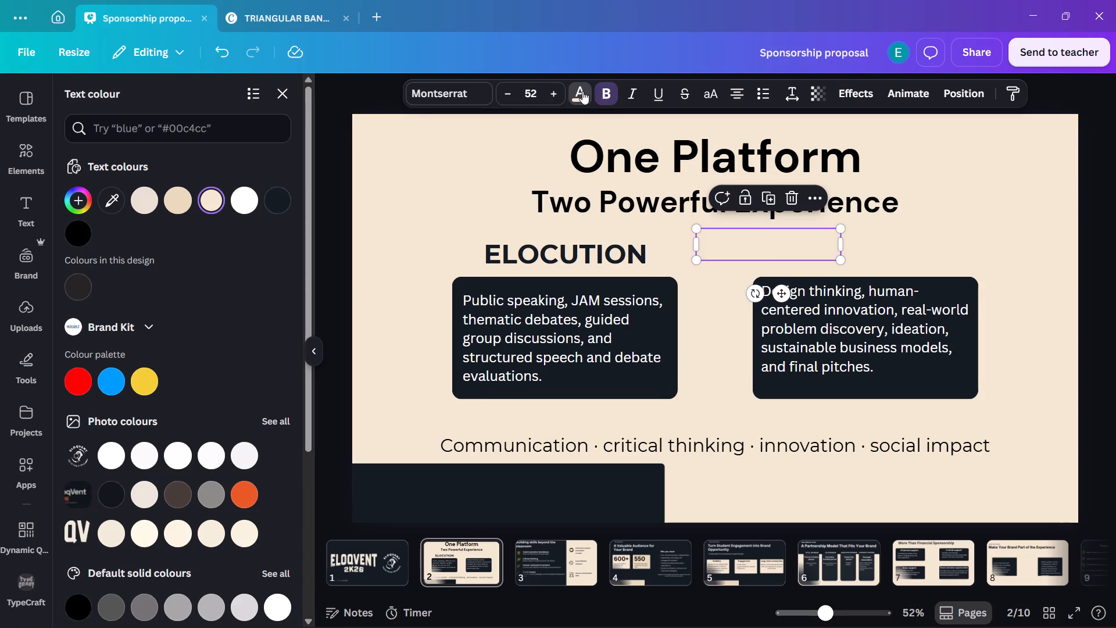
pyautogui.click(281, 199)
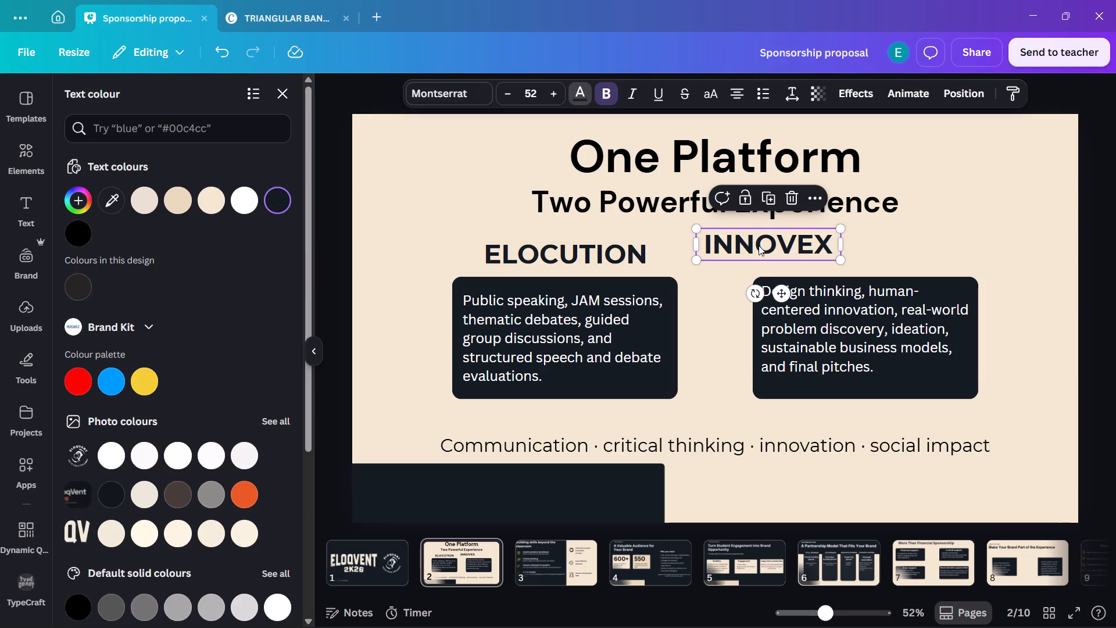
pyautogui.moveTo(760, 242); pyautogui.dragTo(838, 253)
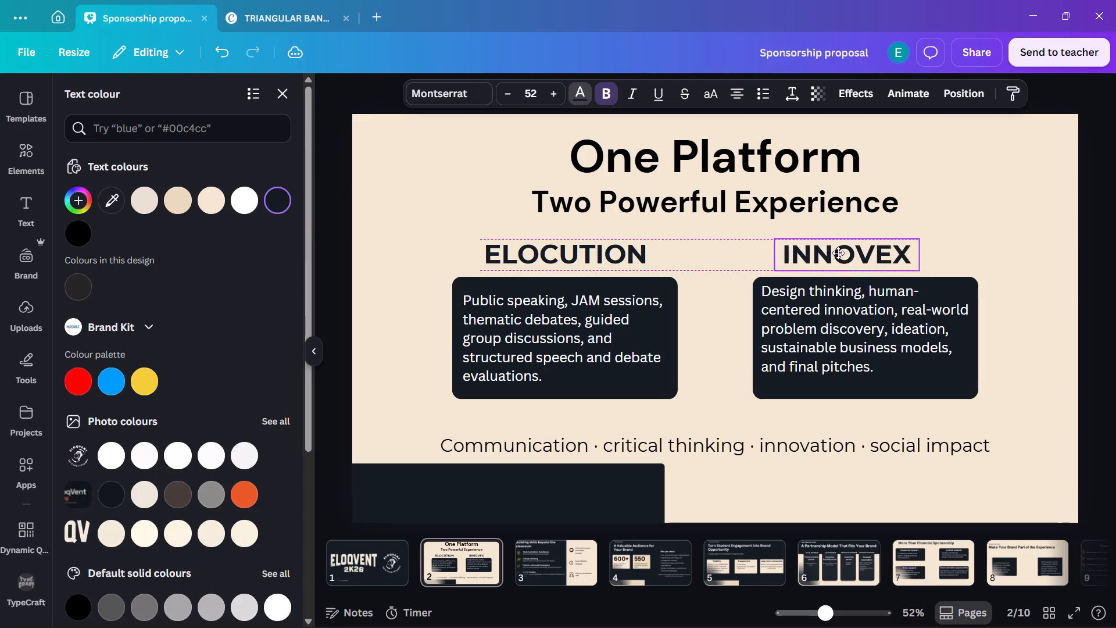
pyautogui.moveTo(838, 253); pyautogui.dragTo(857, 251)
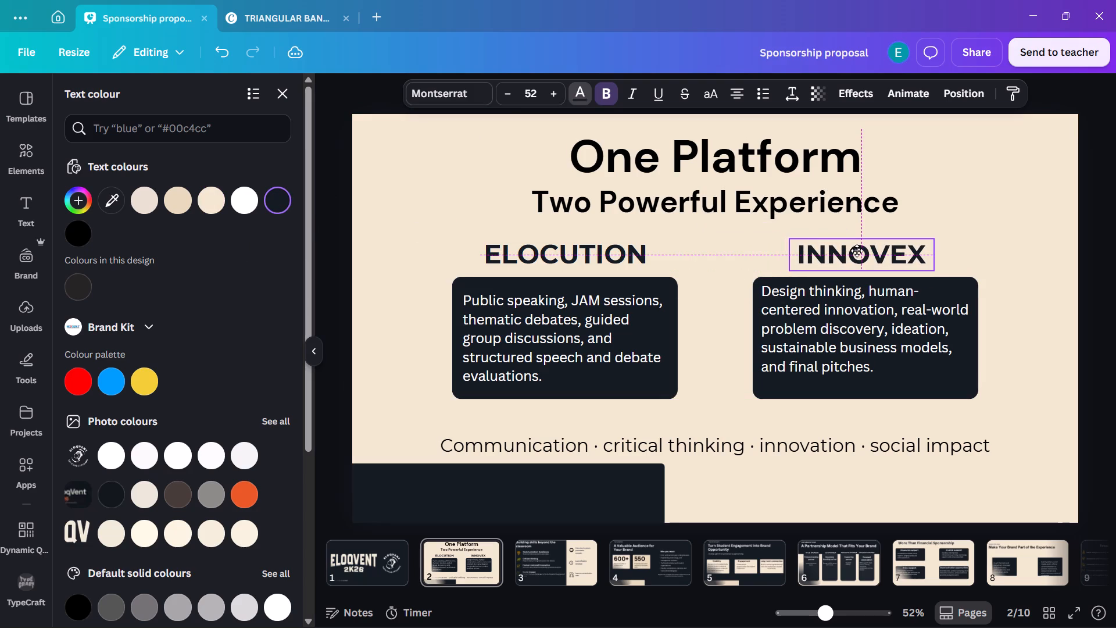
pyautogui.moveTo(857, 251); pyautogui.dragTo(857, 251)
pyautogui.click(1036, 247)
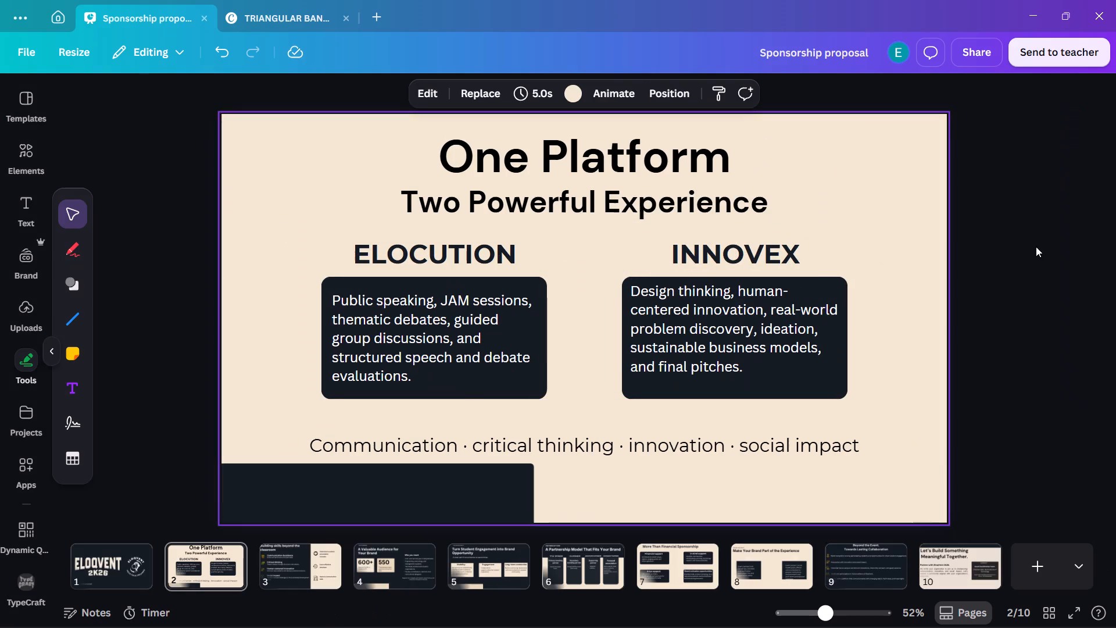
pyautogui.click(1069, 241)
# Move the Communication · critical thinking · innovation · social impact line slightly up, closer to the cards.
pyautogui.moveTo(681, 451); pyautogui.dragTo(681, 437)
pyautogui.click(1026, 411)
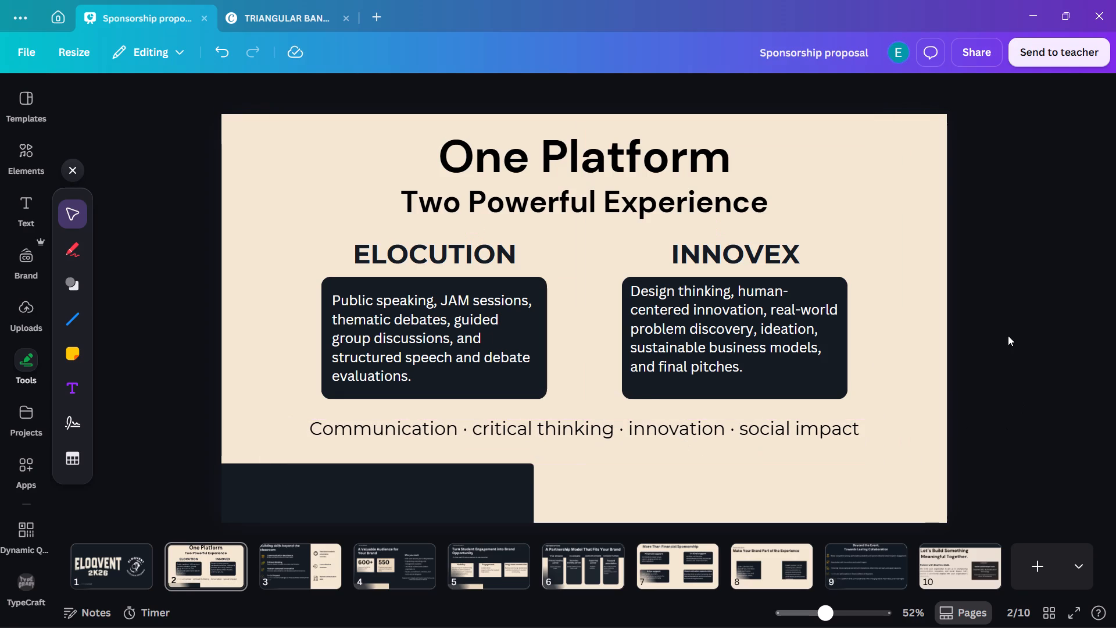
# On page 3, open the image editing options for the icon beside Communication Excellence and browse to its filters.
pyautogui.click(305, 560)
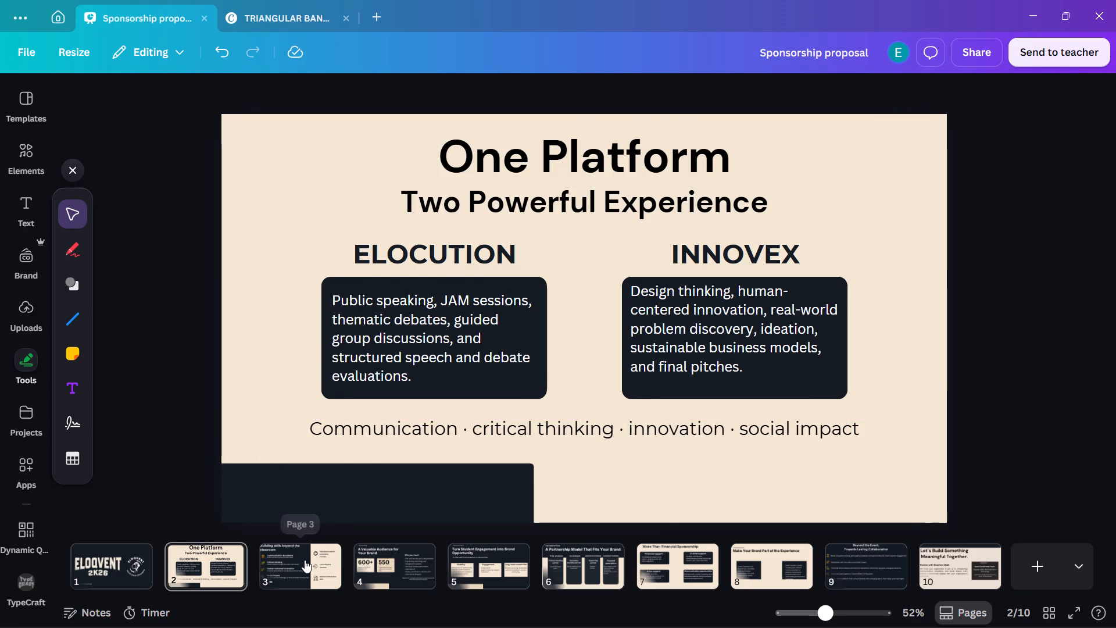
pyautogui.click(257, 238)
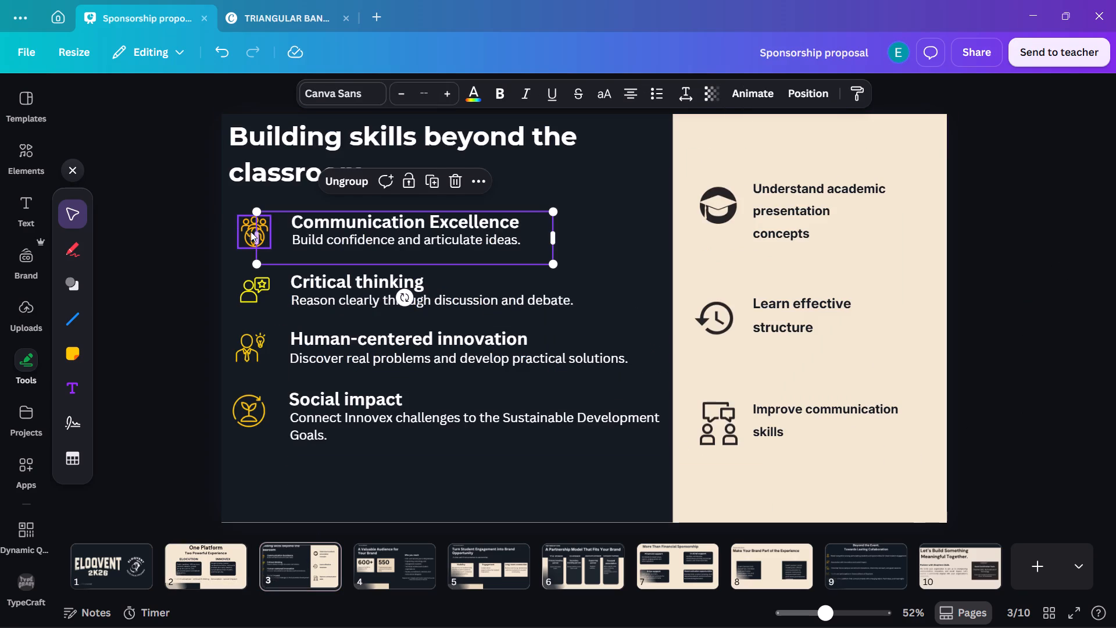
pyautogui.click(248, 231)
pyautogui.click(295, 95)
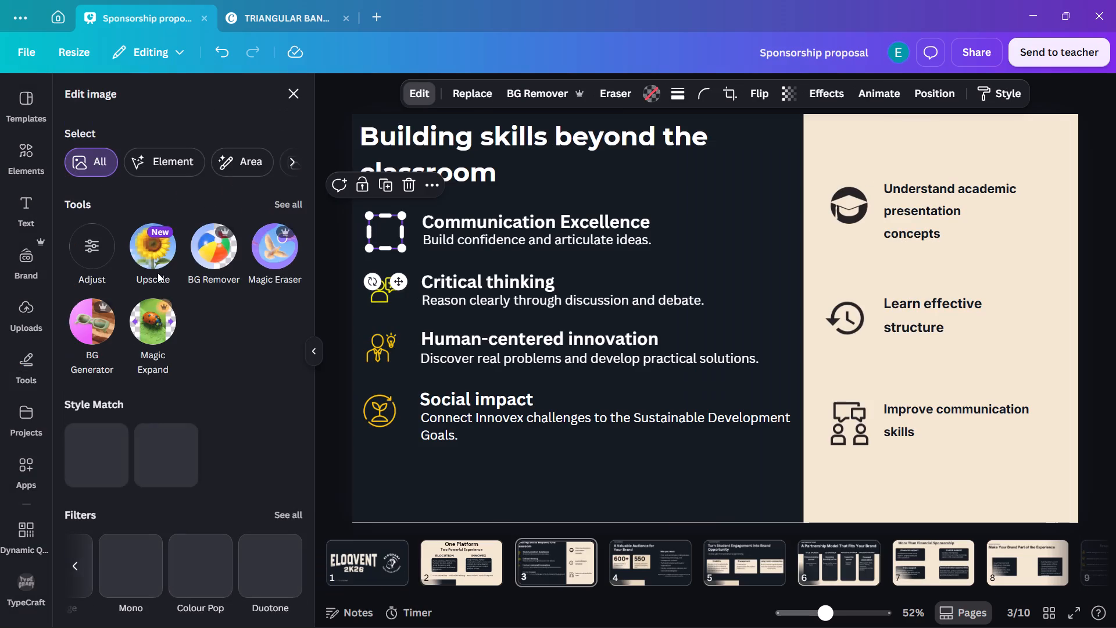
pyautogui.scroll(-4, 184, 371)
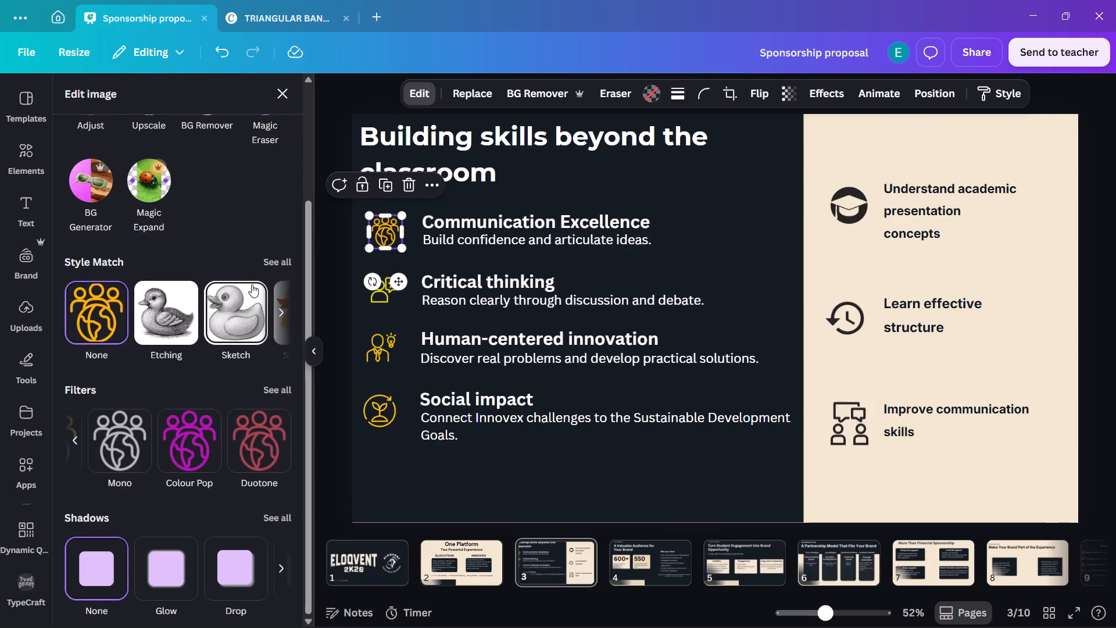
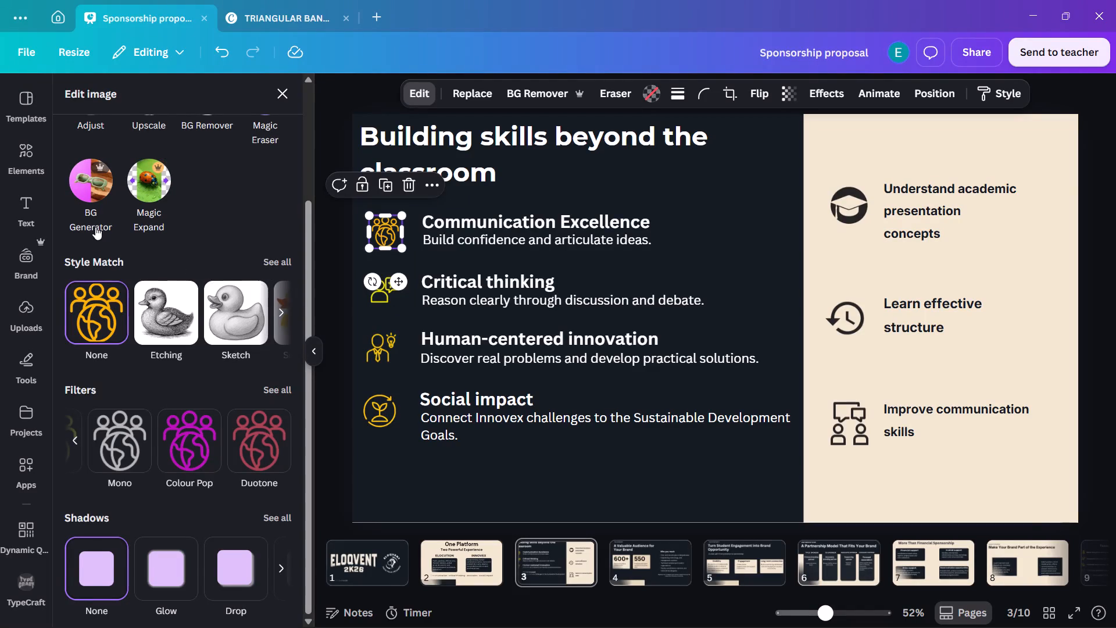
# Apply the Custom duotone filter to the Communication Excellence icon and set its shadows colour to white.
pyautogui.scroll(-4, 134, 332)
pyautogui.scroll(-4, 155, 436)
pyautogui.scroll(5, 157, 435)
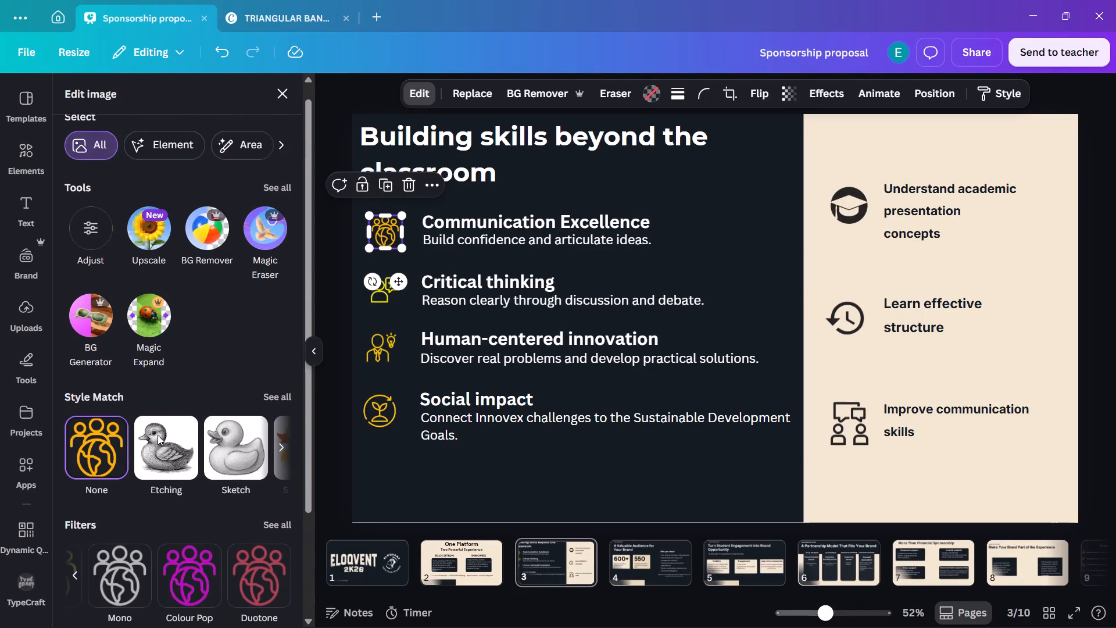
pyautogui.scroll(-5, 159, 443)
pyautogui.click(263, 392)
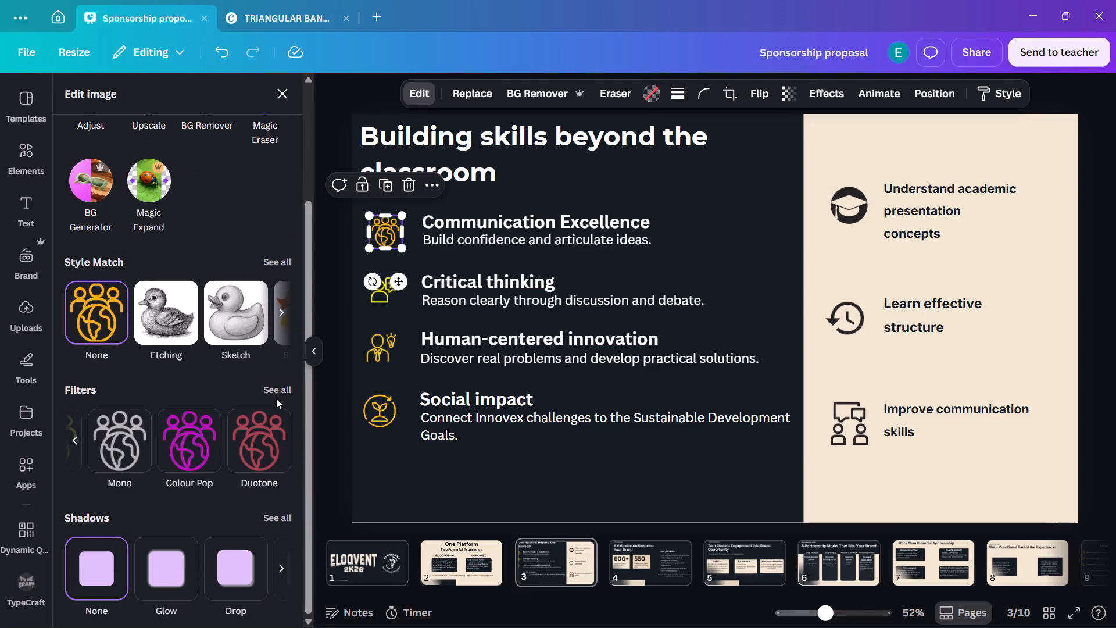
pyautogui.click(277, 390)
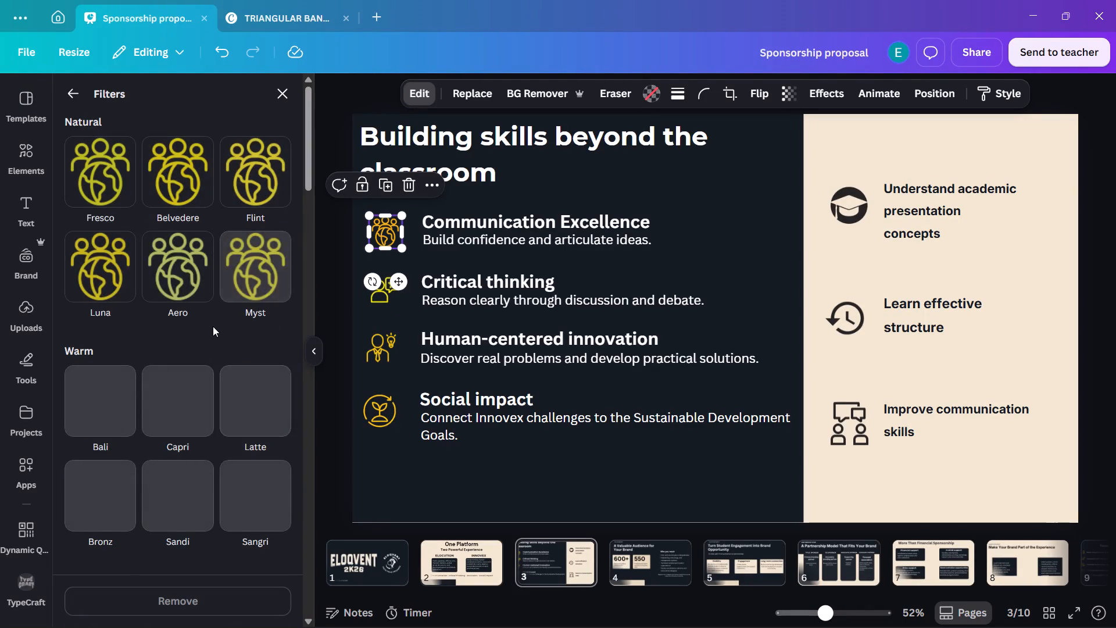
pyautogui.scroll(-17, 213, 326)
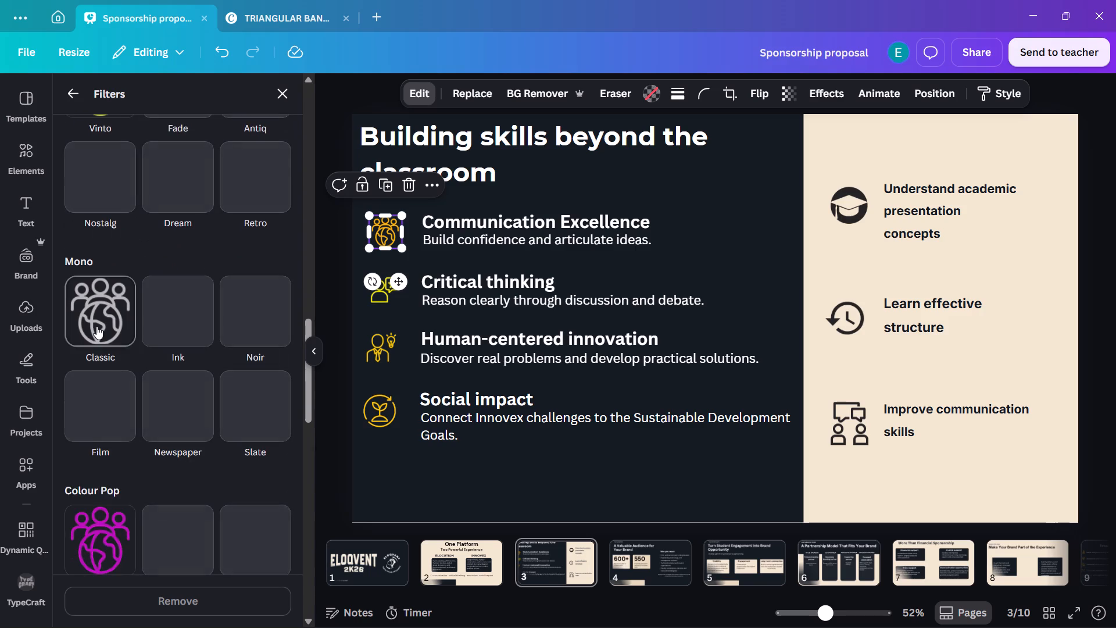
pyautogui.scroll(-5, 96, 325)
pyautogui.scroll(-5, 100, 210)
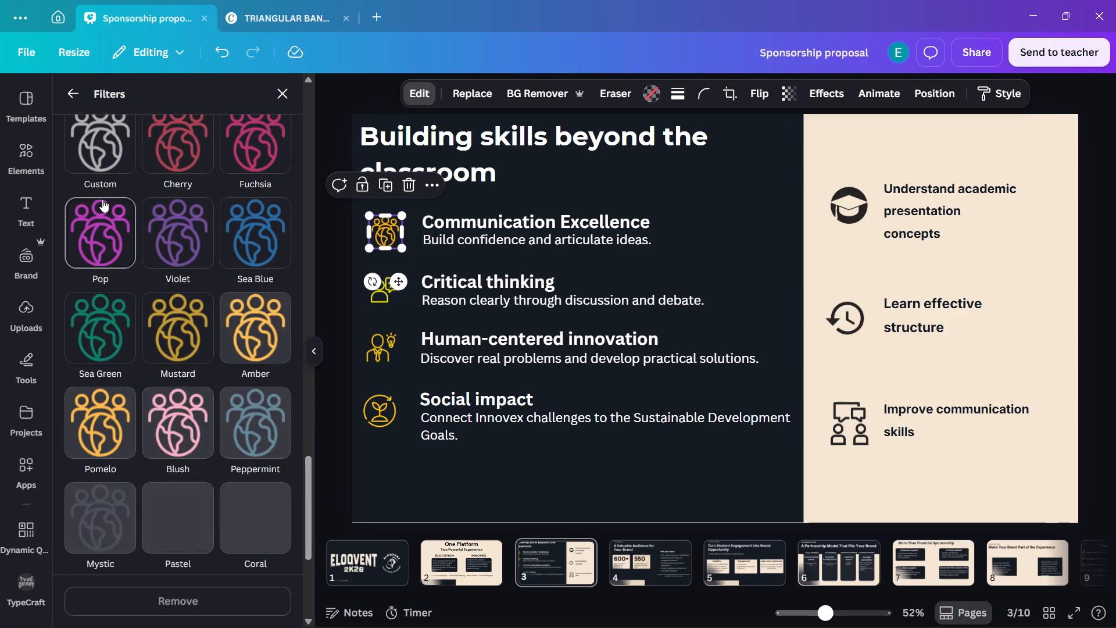
pyautogui.click(102, 159)
pyautogui.click(271, 269)
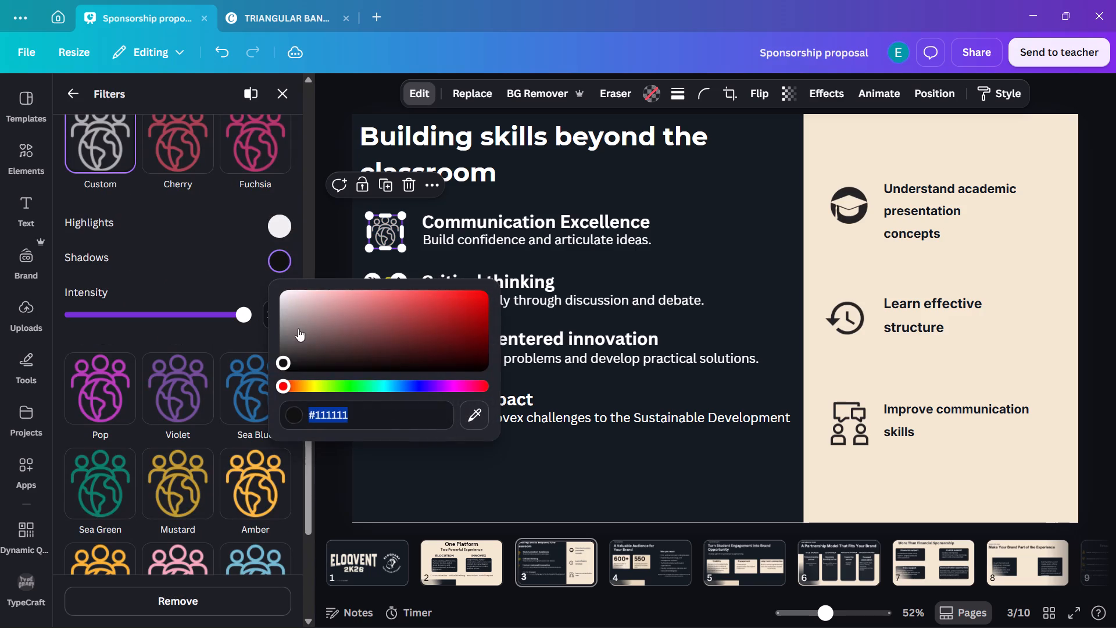
pyautogui.moveTo(298, 328); pyautogui.dragTo(273, 264)
pyautogui.click(328, 244)
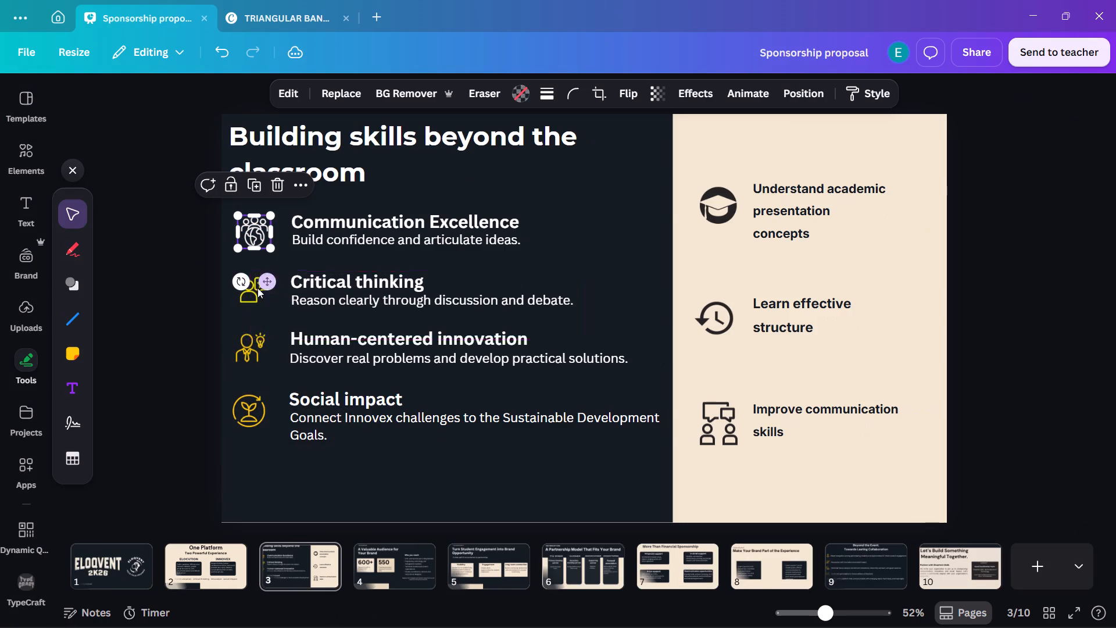
# Apply the Custom duotone filter to the Critical thinking icon with its shadows colour set to white, #FFFFFF.
pyautogui.click(245, 296)
pyautogui.click(286, 98)
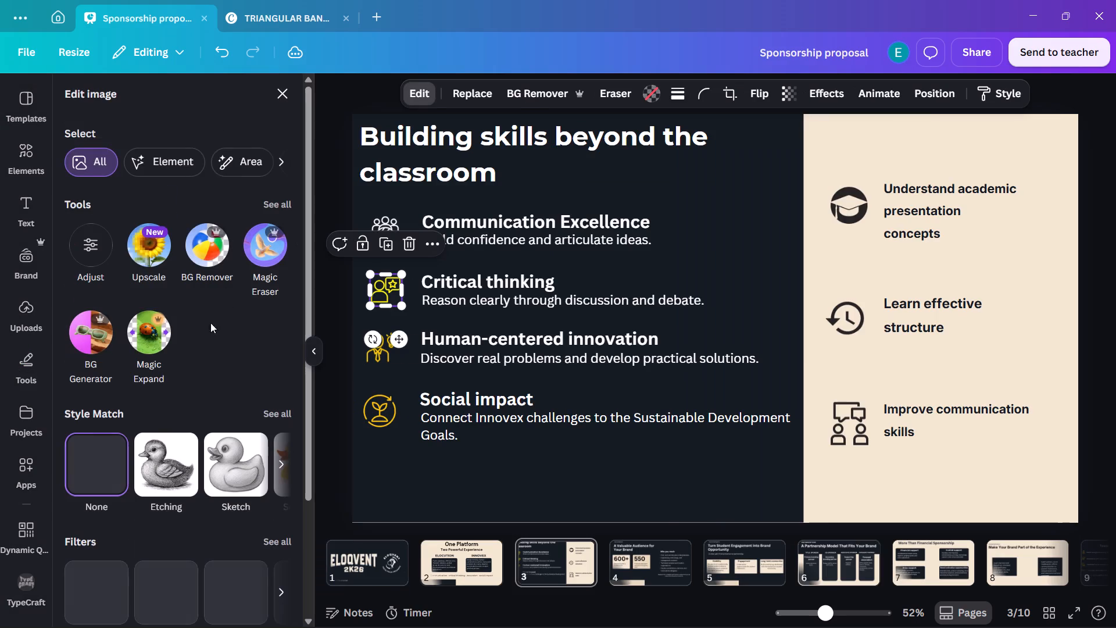
pyautogui.scroll(-12, 155, 423)
pyautogui.click(280, 388)
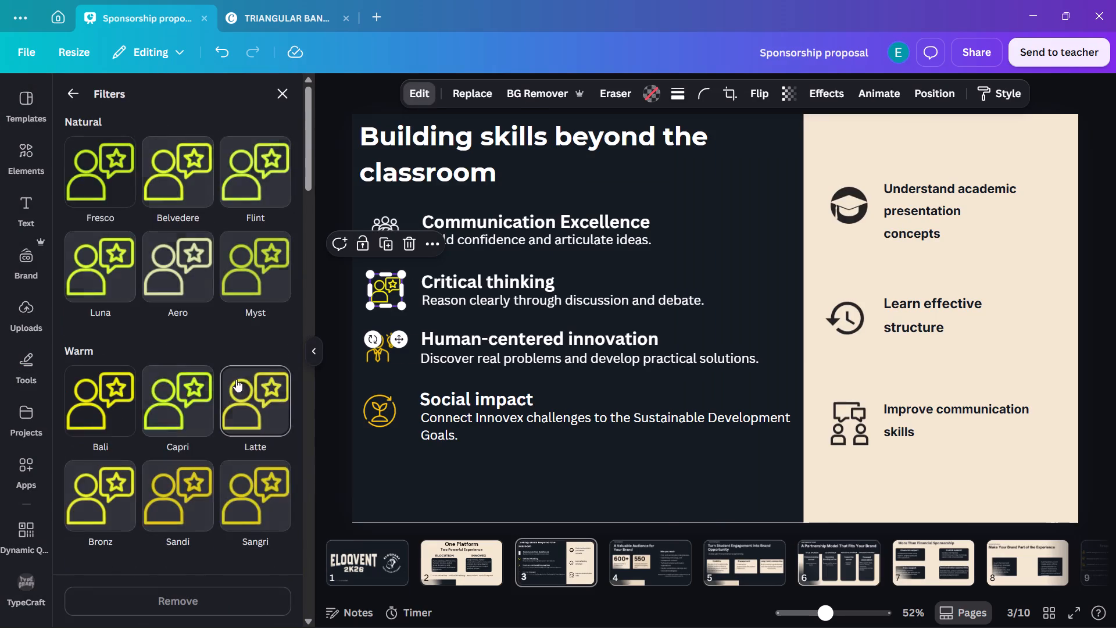
pyautogui.scroll(-18, 232, 380)
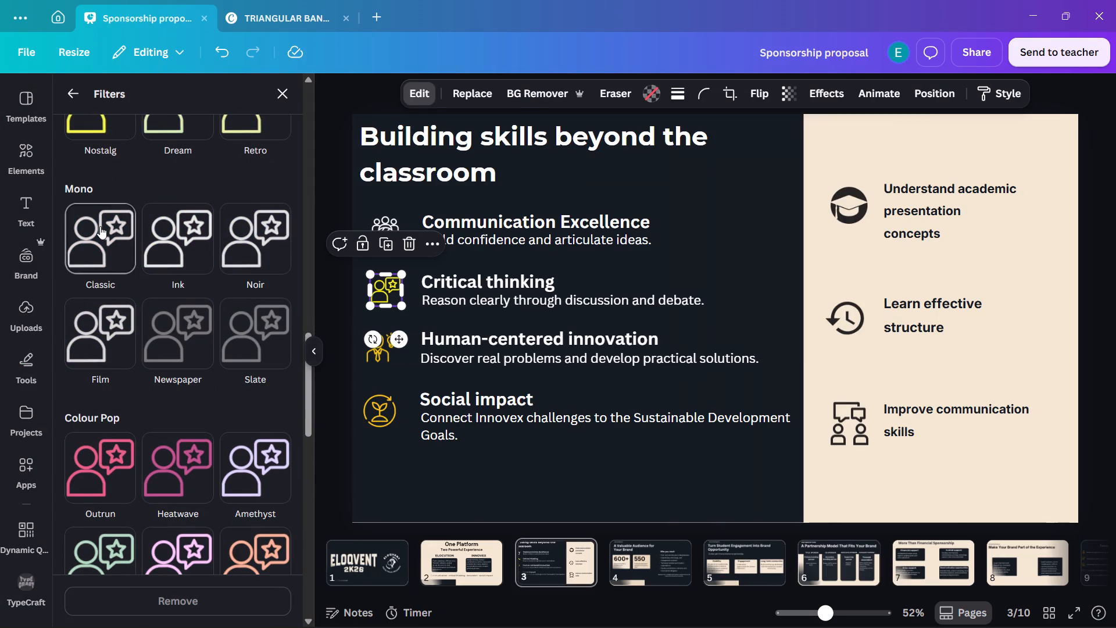
pyautogui.scroll(-6, 103, 414)
pyautogui.click(104, 358)
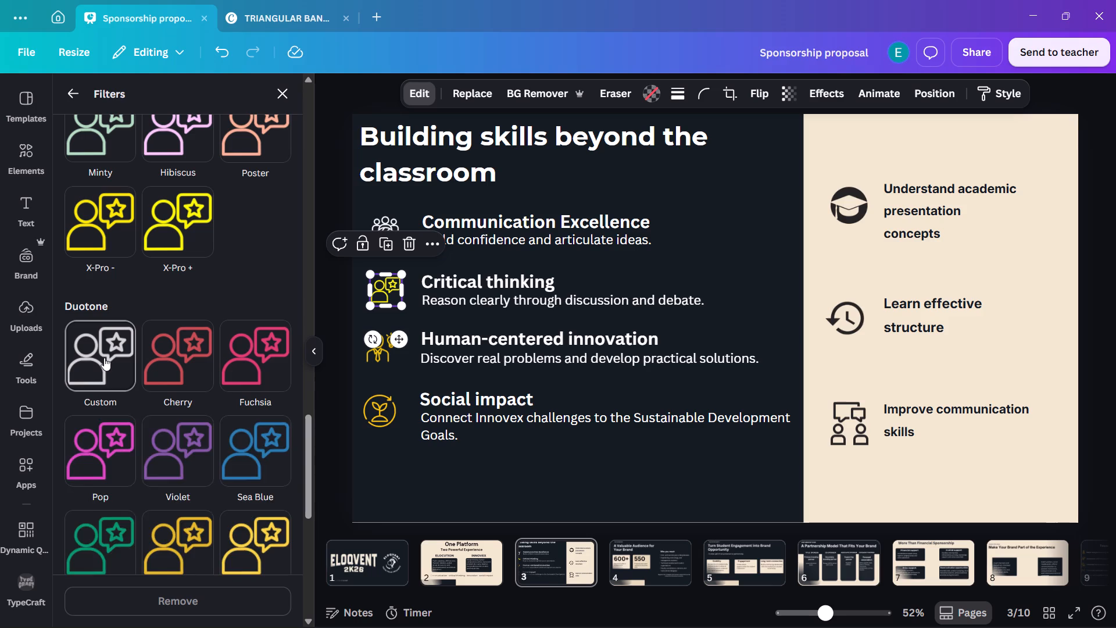
pyautogui.click(282, 485)
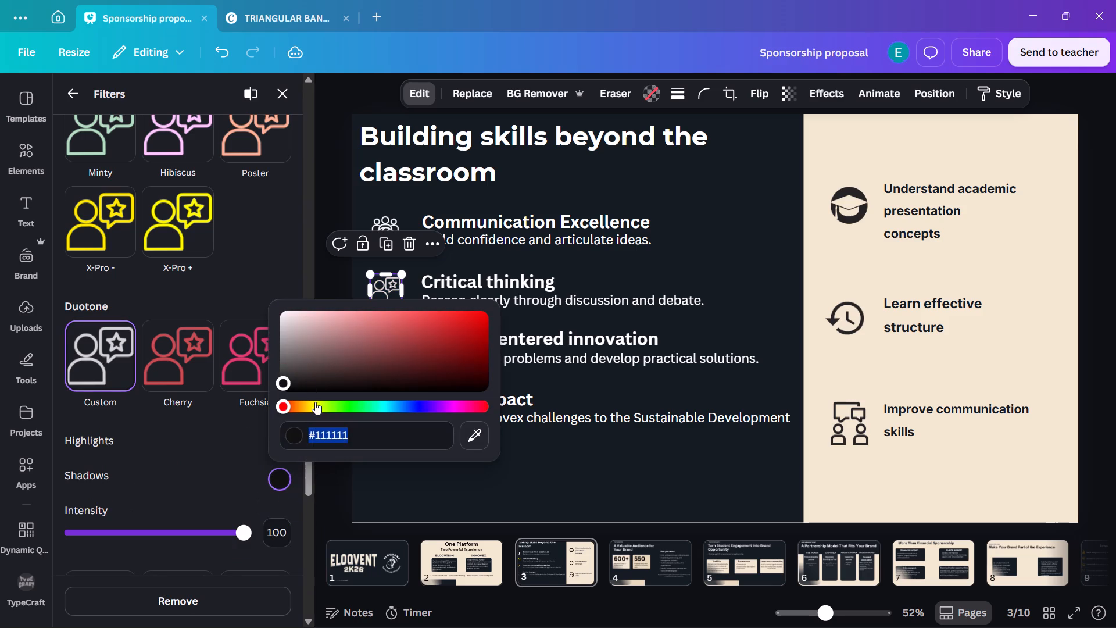
pyautogui.moveTo(309, 380); pyautogui.dragTo(280, 289)
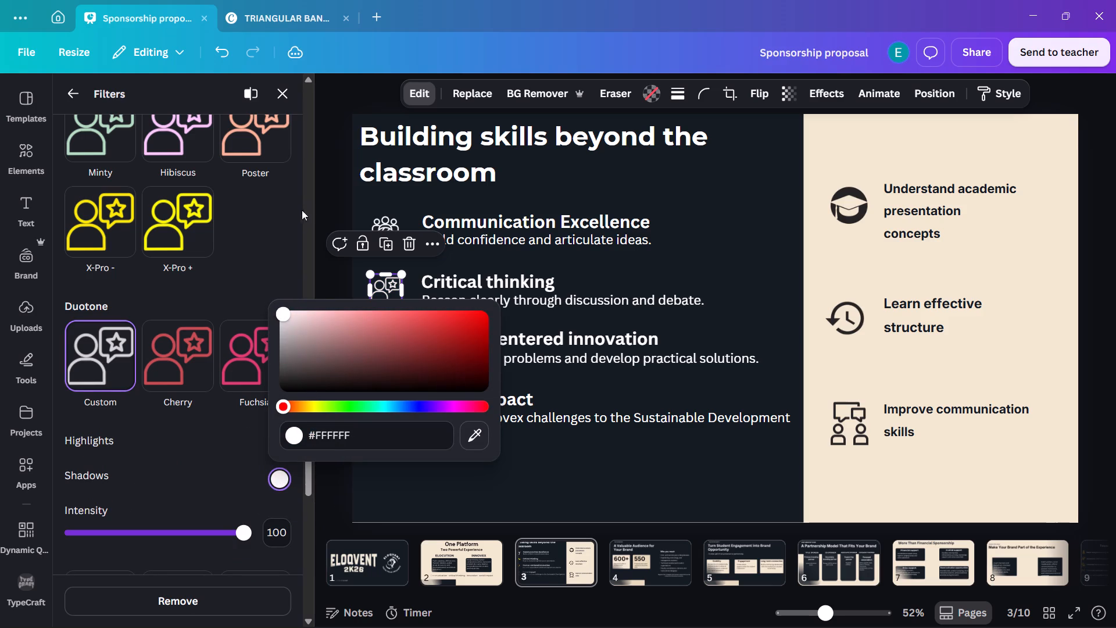
pyautogui.click(331, 183)
# Apply the Custom duotone filter to the Human-centered innovation icon and set its shadows colour to white.
pyautogui.click(247, 359)
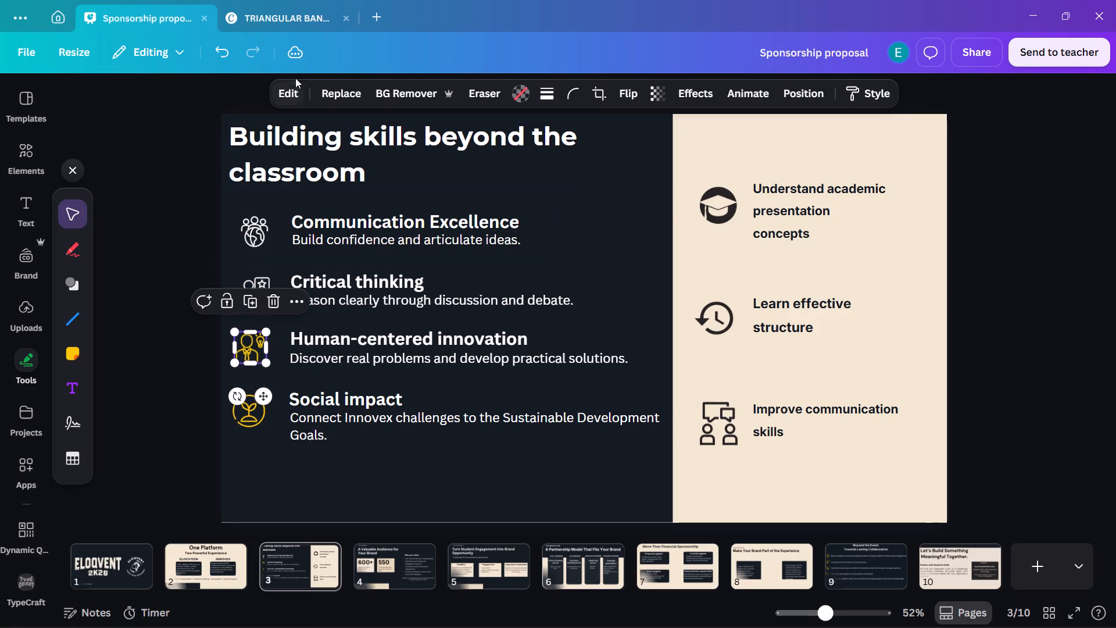
pyautogui.click(288, 89)
pyautogui.scroll(-6, 171, 426)
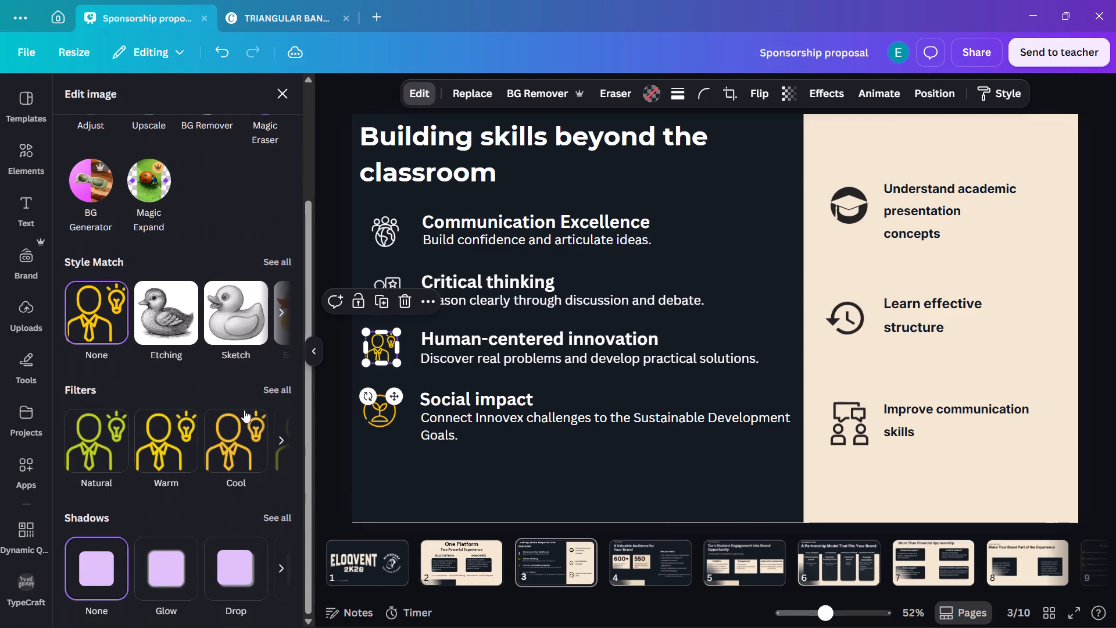
pyautogui.click(266, 387)
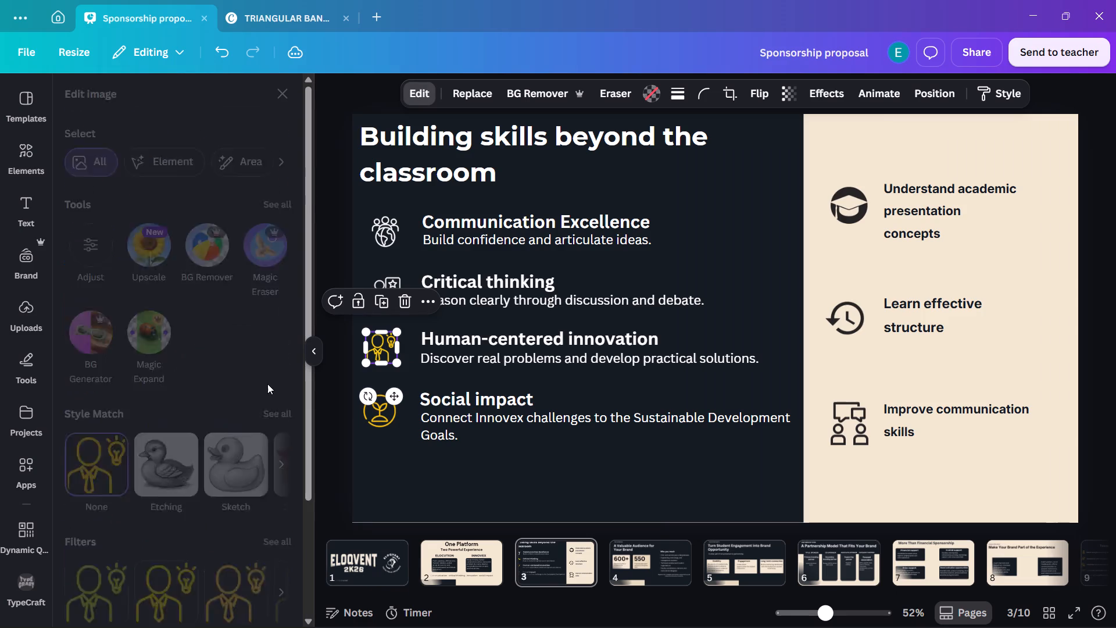
pyautogui.scroll(-16, 179, 390)
pyautogui.scroll(-6, 171, 395)
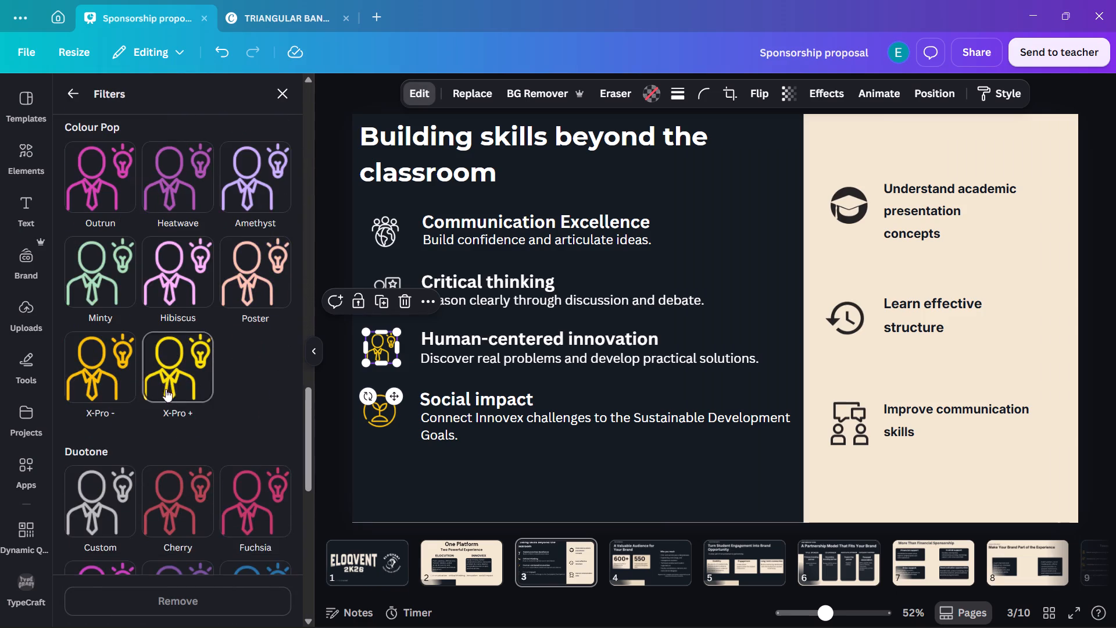
pyautogui.scroll(-3, 158, 391)
pyautogui.click(109, 297)
pyautogui.click(284, 408)
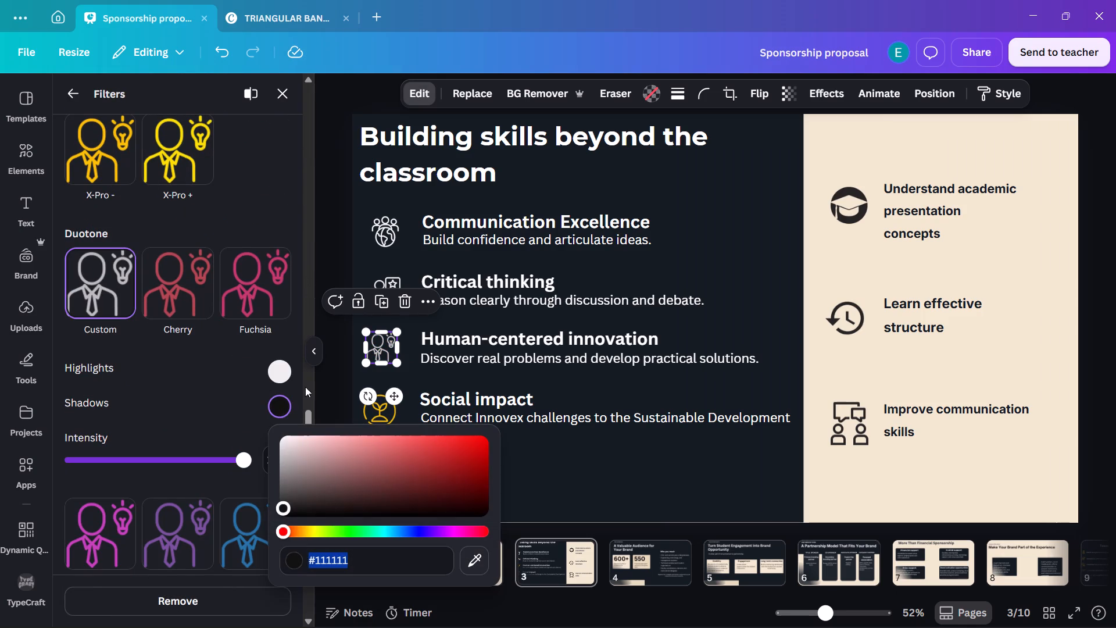
pyautogui.moveTo(306, 430); pyautogui.dragTo(302, 436)
pyautogui.moveTo(299, 441); pyautogui.dragTo(262, 422)
# Apply the Custom duotone filter to the Social impact icon and set its shadows colour to white.
pyautogui.click(368, 407)
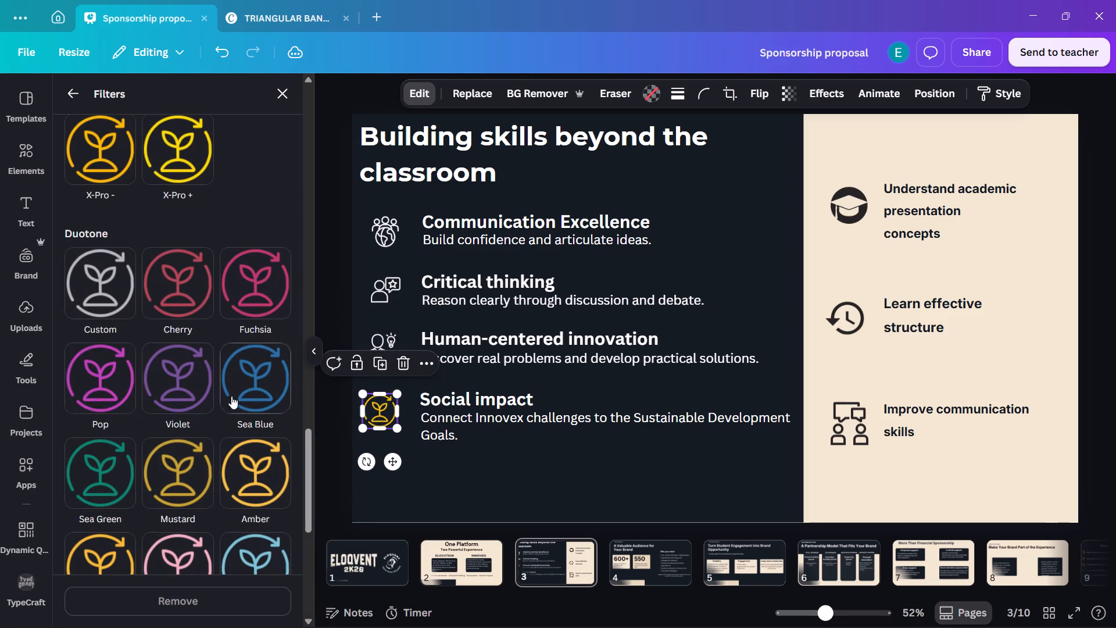
pyautogui.click(111, 292)
pyautogui.click(281, 404)
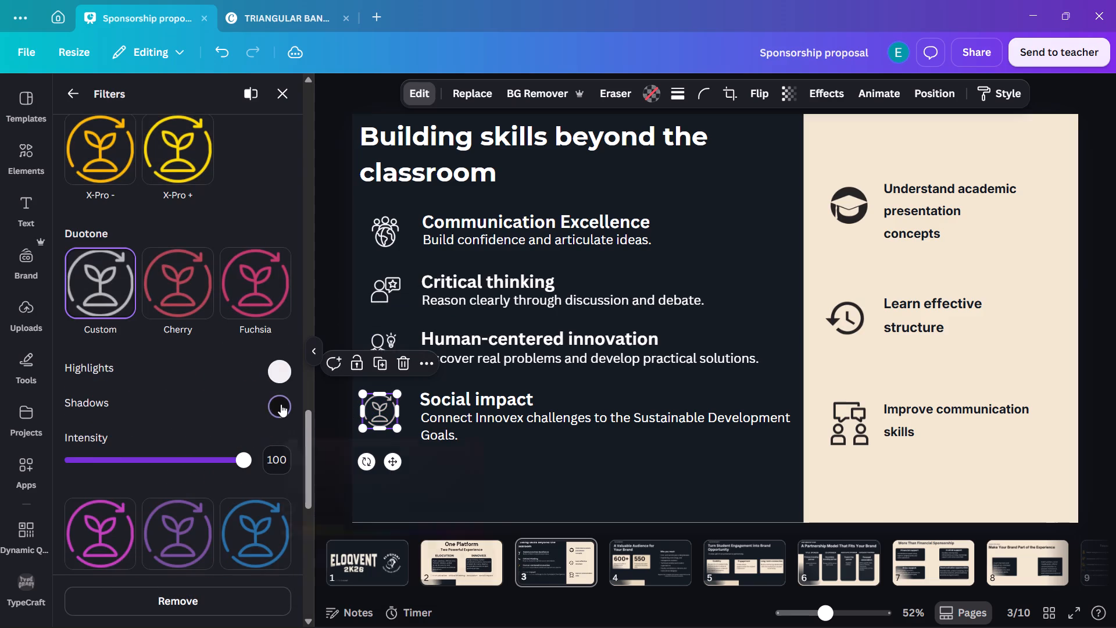
pyautogui.moveTo(298, 449); pyautogui.dragTo(255, 405)
pyautogui.click(624, 483)
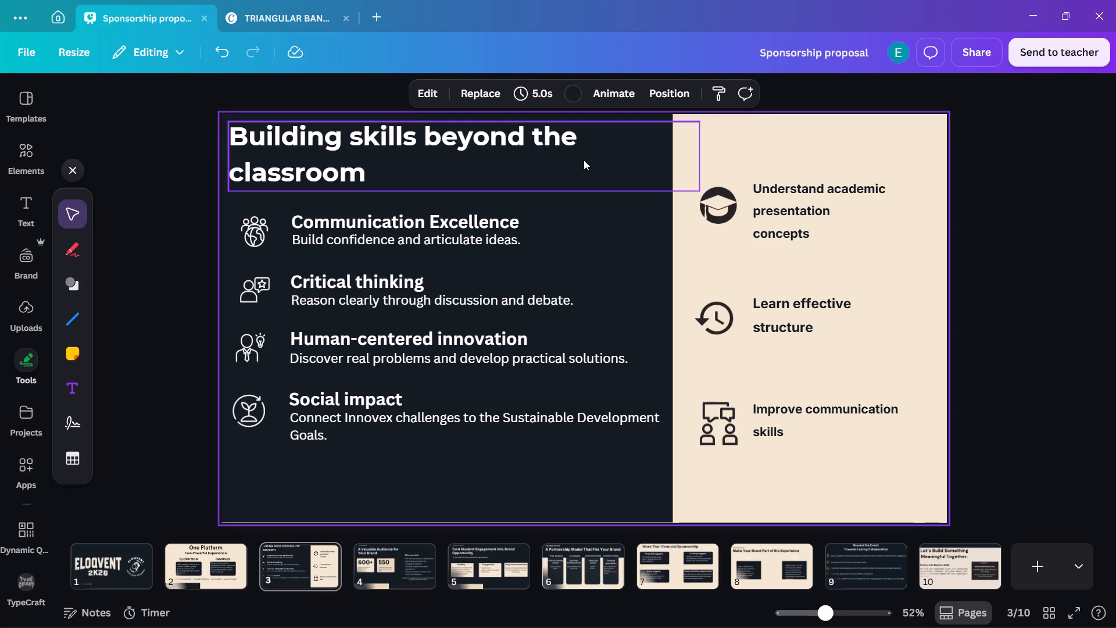
# Narrow the Communication Excellence text group to about 668 wide, left-align its text and shift the group clear of the icon.
pyautogui.click(250, 233)
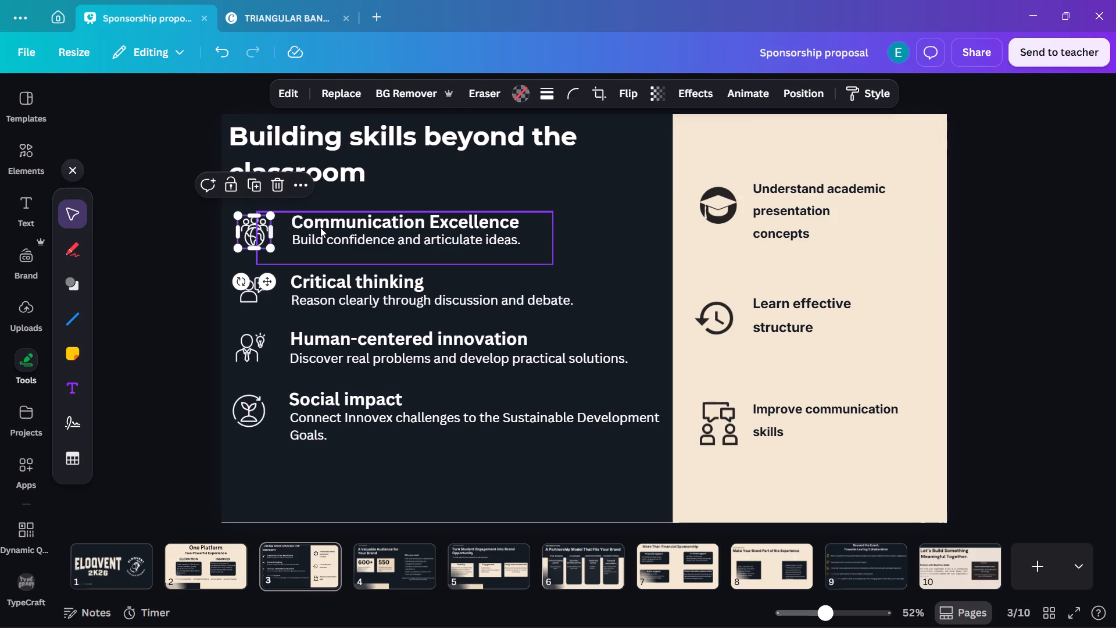
pyautogui.click(344, 230)
pyautogui.moveTo(553, 238); pyautogui.dragTo(508, 238)
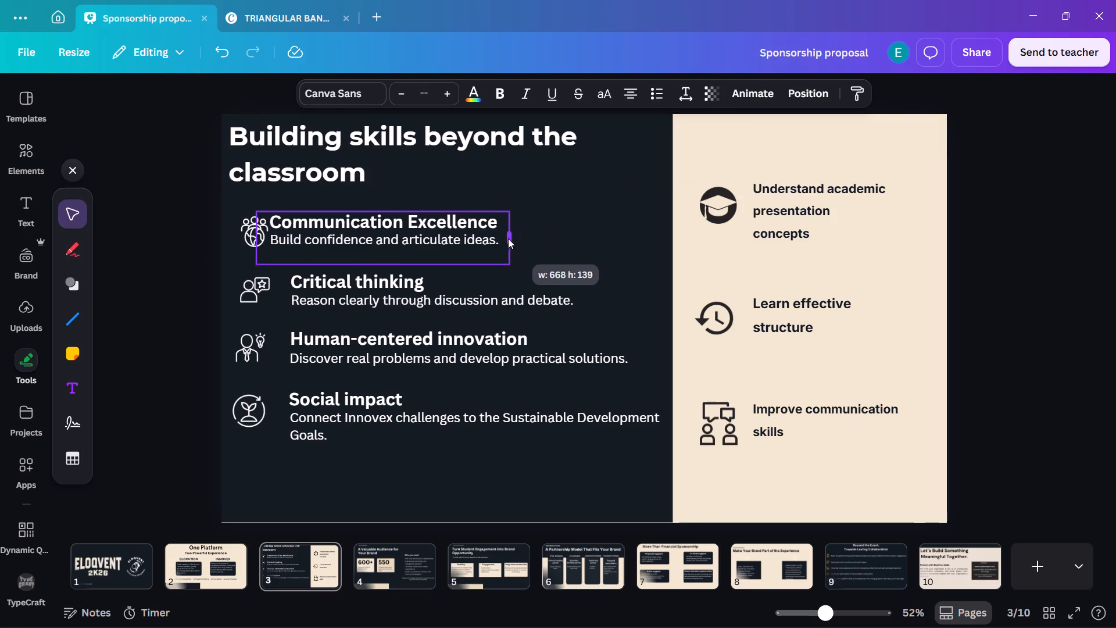
pyautogui.moveTo(508, 238); pyautogui.dragTo(508, 236)
pyautogui.click(632, 93)
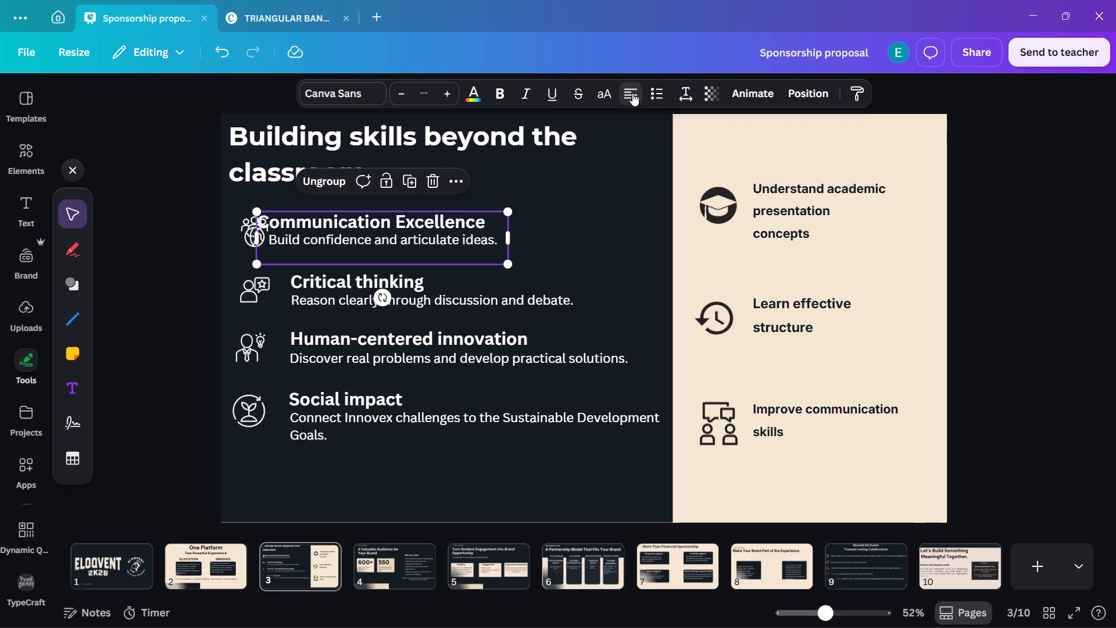
pyautogui.click(601, 203)
pyautogui.moveTo(468, 230); pyautogui.dragTo(489, 230)
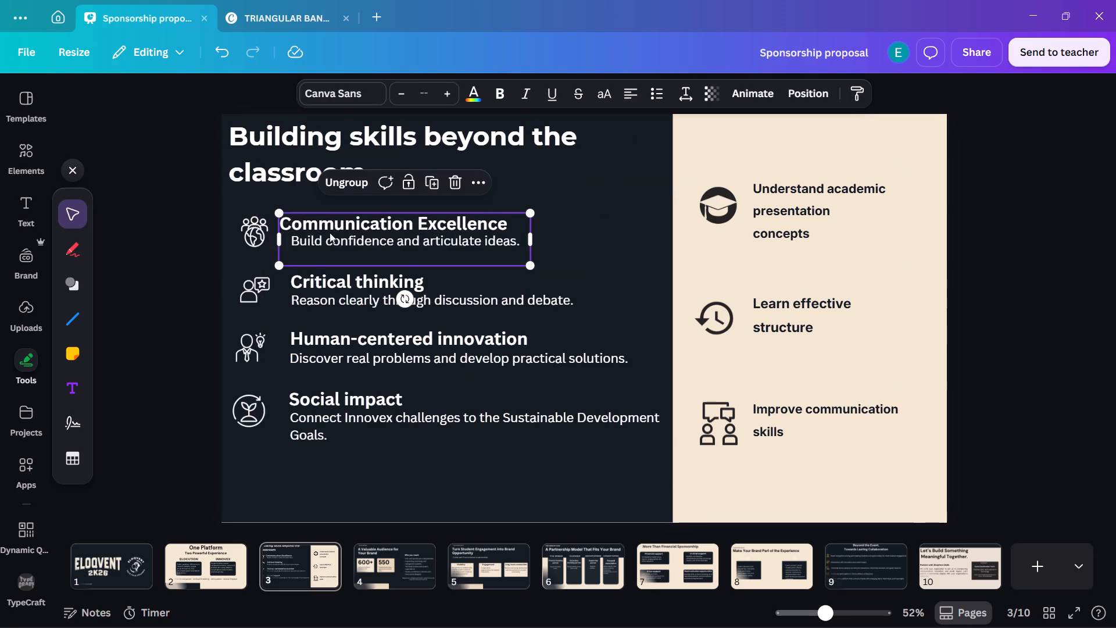
# Cut the line Build confidence and articulate ideas. from the Communication Excellence group and delete its emptied text box.
pyautogui.click(286, 243)
pyautogui.click(289, 240)
pyautogui.click(291, 240)
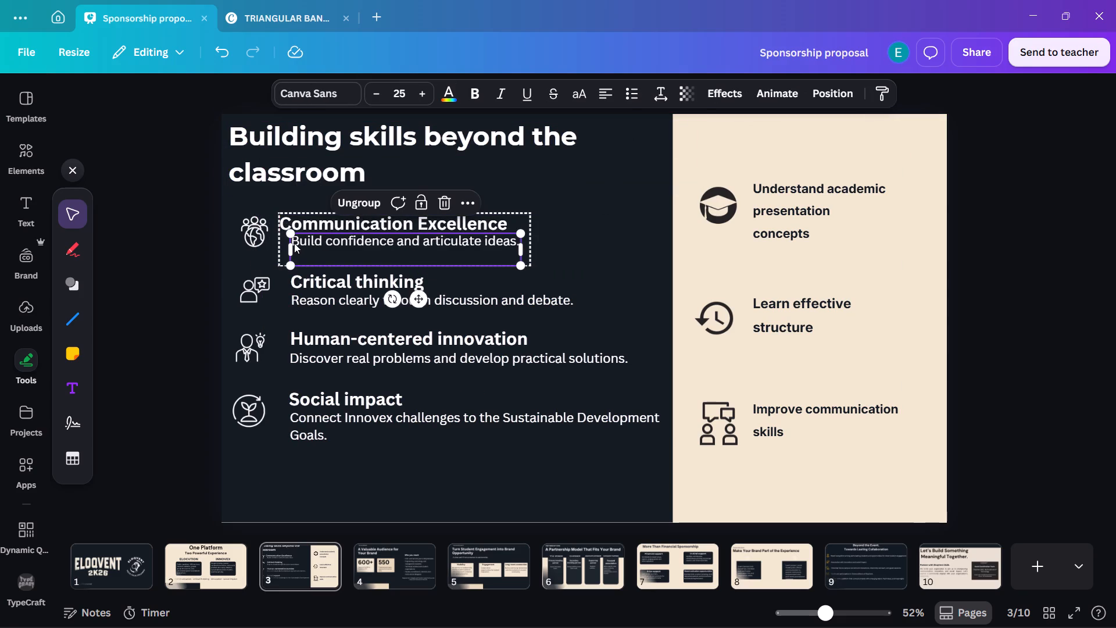
pyautogui.doubleClick(362, 244)
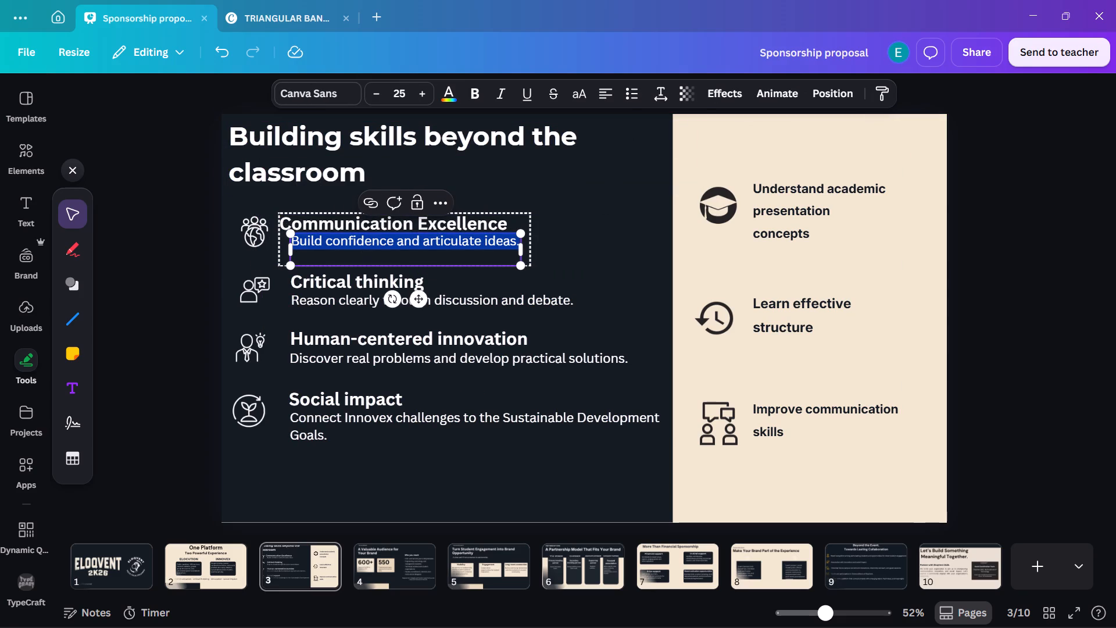
pyautogui.hotkey('ctrl', 'c')
pyautogui.hotkey('ctrl', 'x')
pyautogui.click(494, 224)
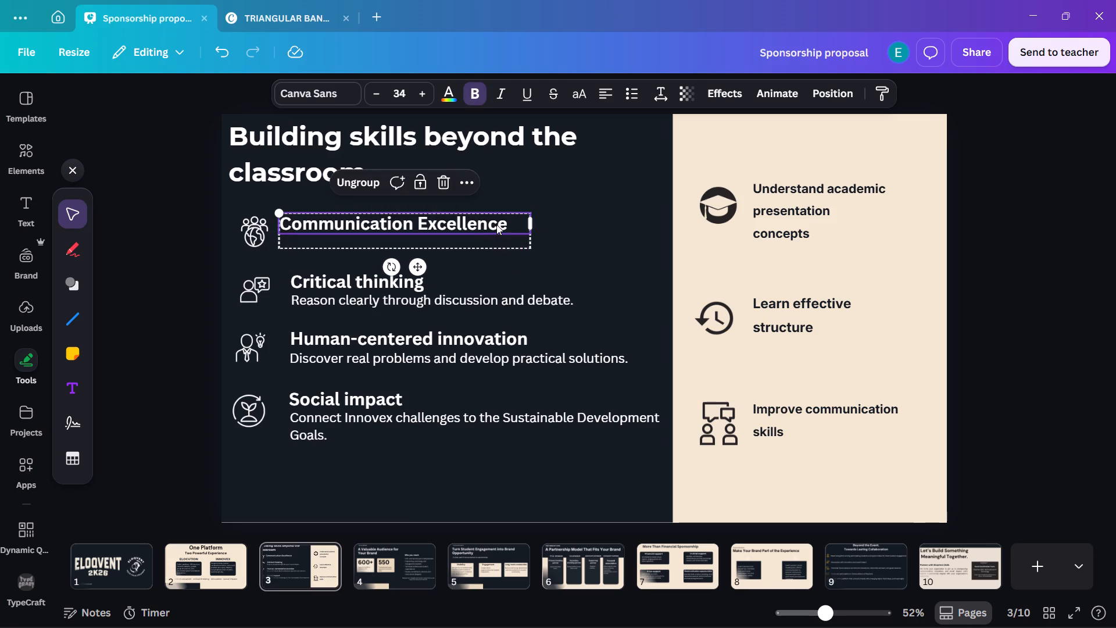
pyautogui.click(513, 238)
pyautogui.press('Delete')
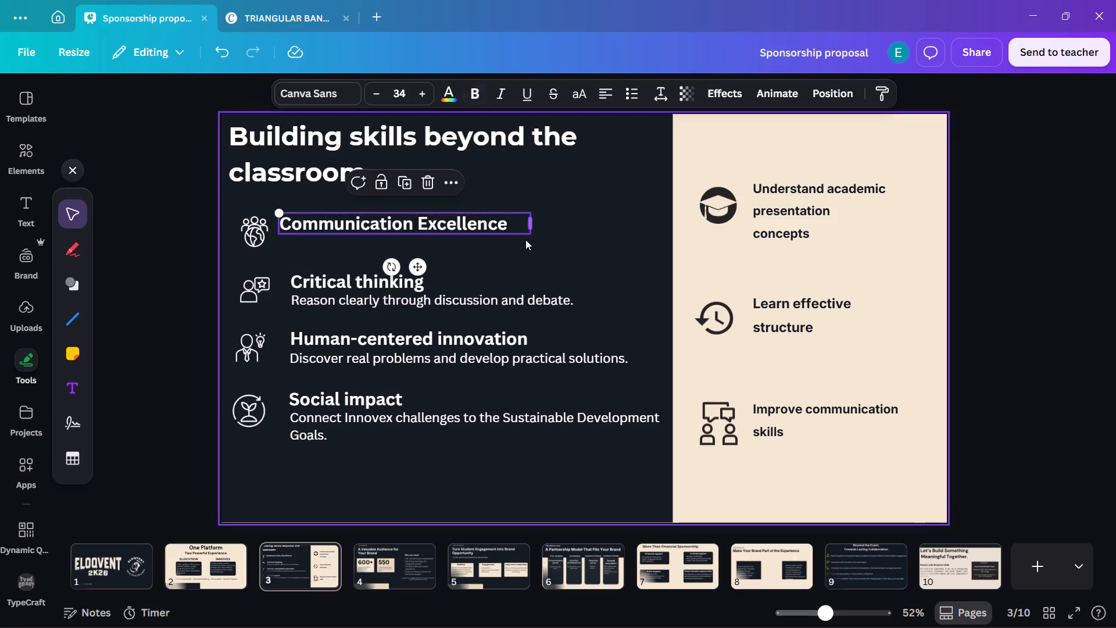
# Paste the cut description on a new line below Communication Excellence in the heading's box, widening the box to fit it on one line.
pyautogui.click(519, 225)
pyautogui.click(518, 225)
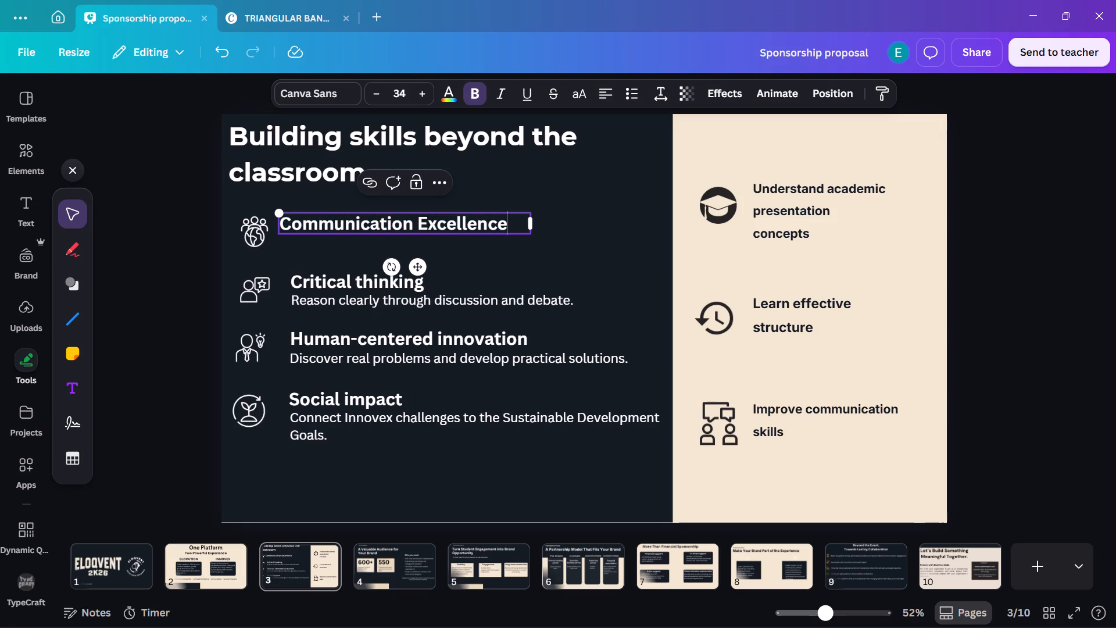
pyautogui.hotkey('shift', 'Return')
pyautogui.hotkey('ctrl', 'v')
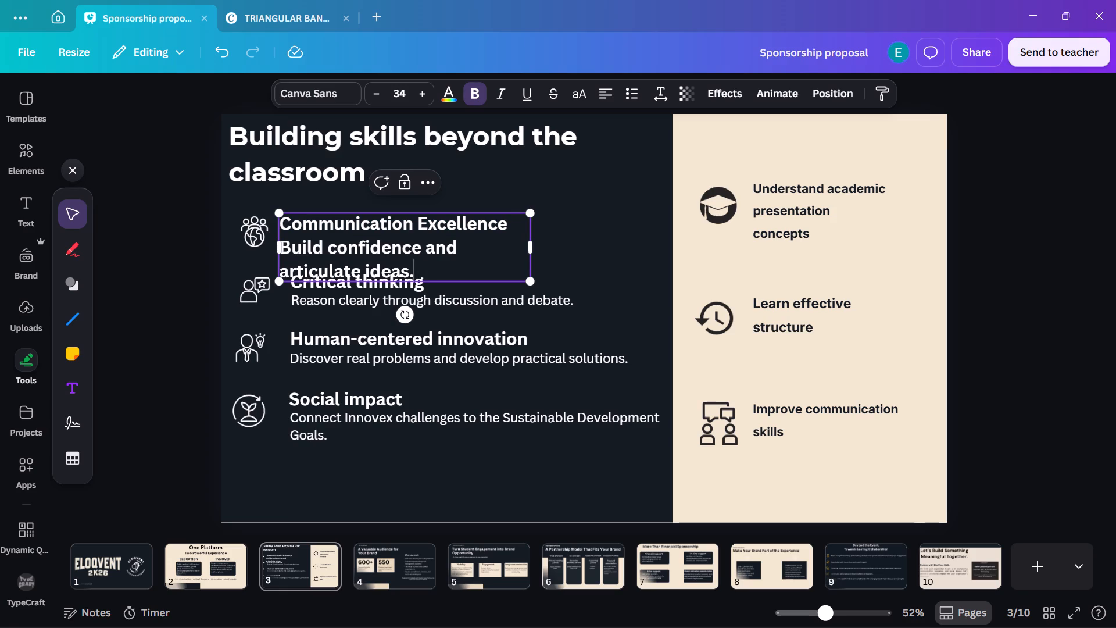
pyautogui.moveTo(534, 250); pyautogui.dragTo(579, 247)
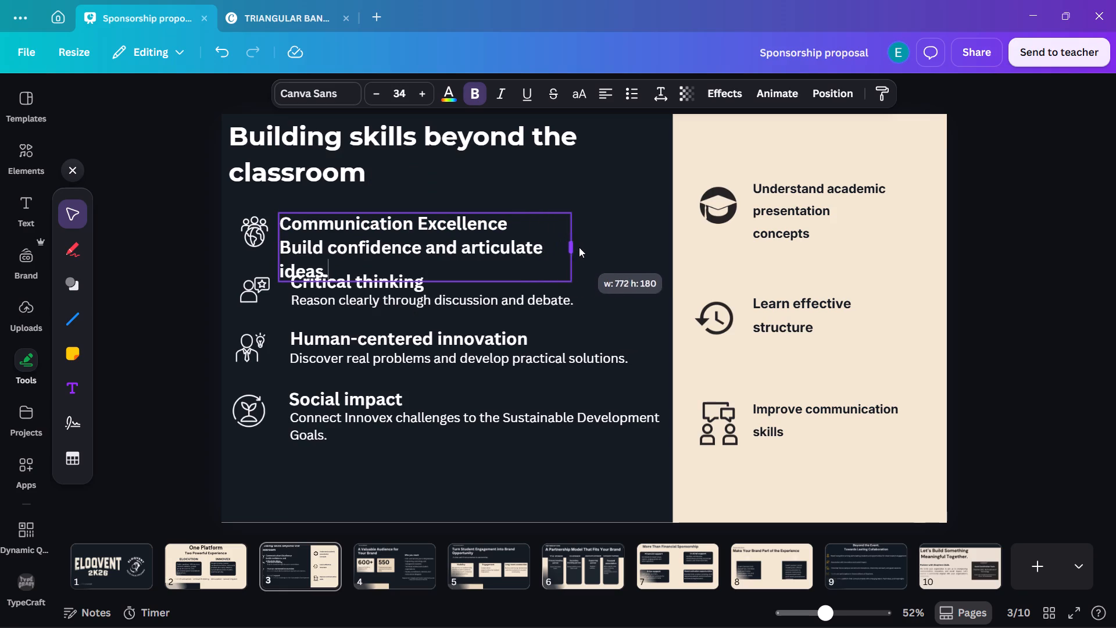
pyautogui.moveTo(579, 247); pyautogui.dragTo(604, 245)
pyautogui.click(629, 277)
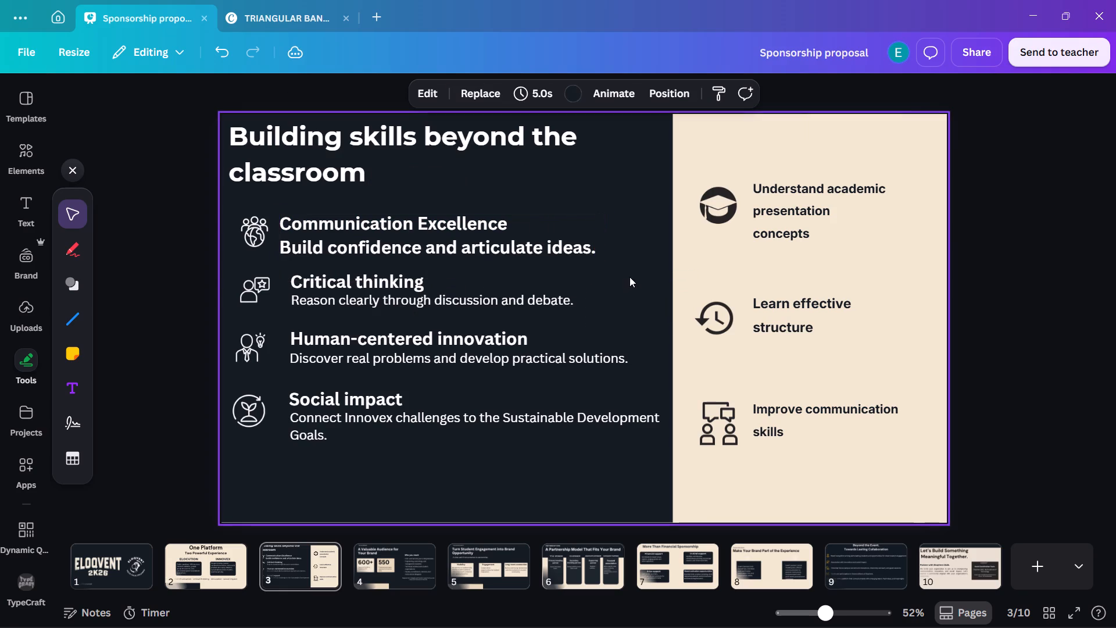